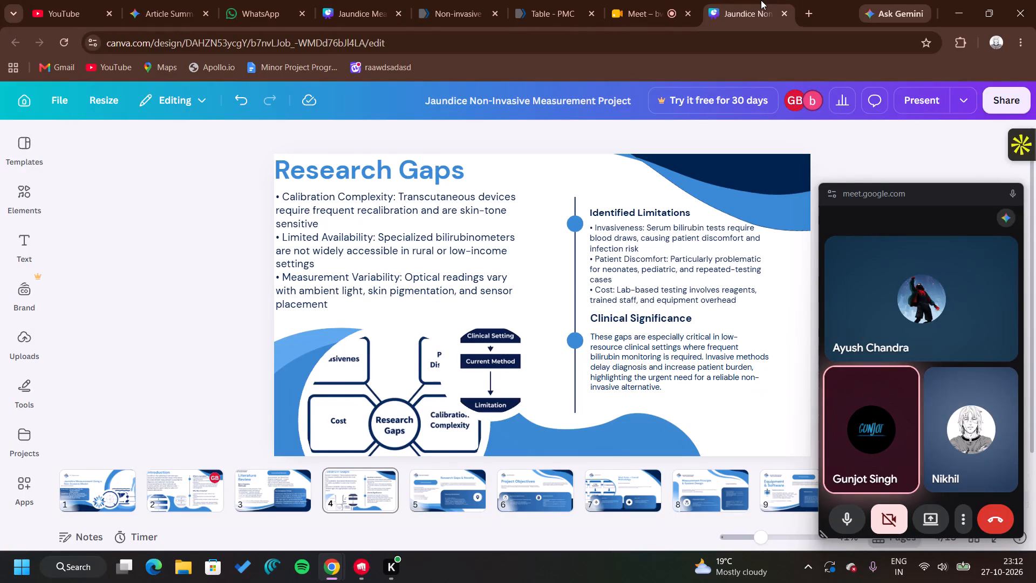
Shrink the circular Red Blood Cells flowchart on the Introduction slide and reposition it to fit within the slide's lower left area.
{"action": "left_click", "coordinate": [161, 487]}
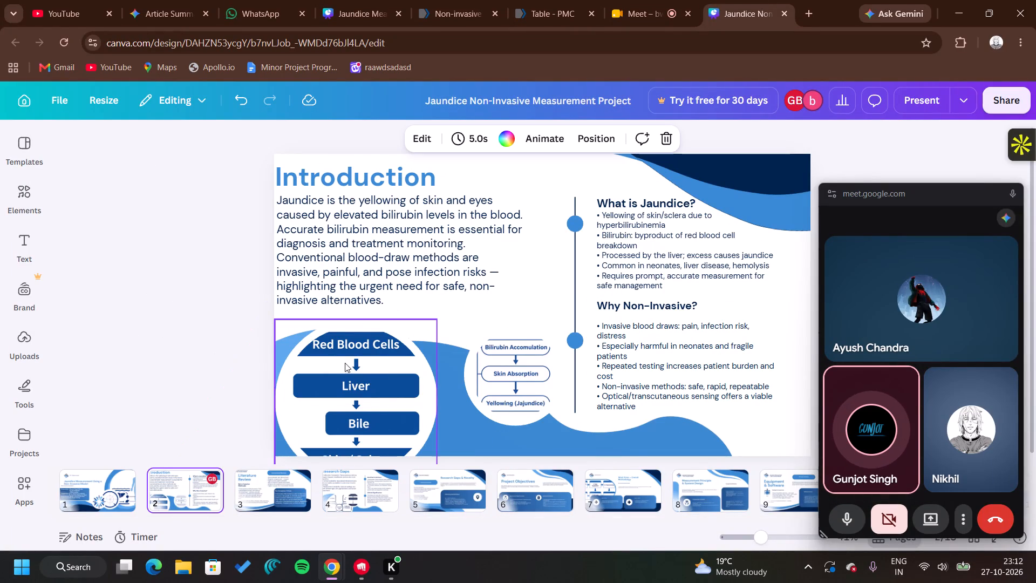
{"action": "left_click_drag", "start_coordinate": [359, 365], "coordinate": [356, 350]}
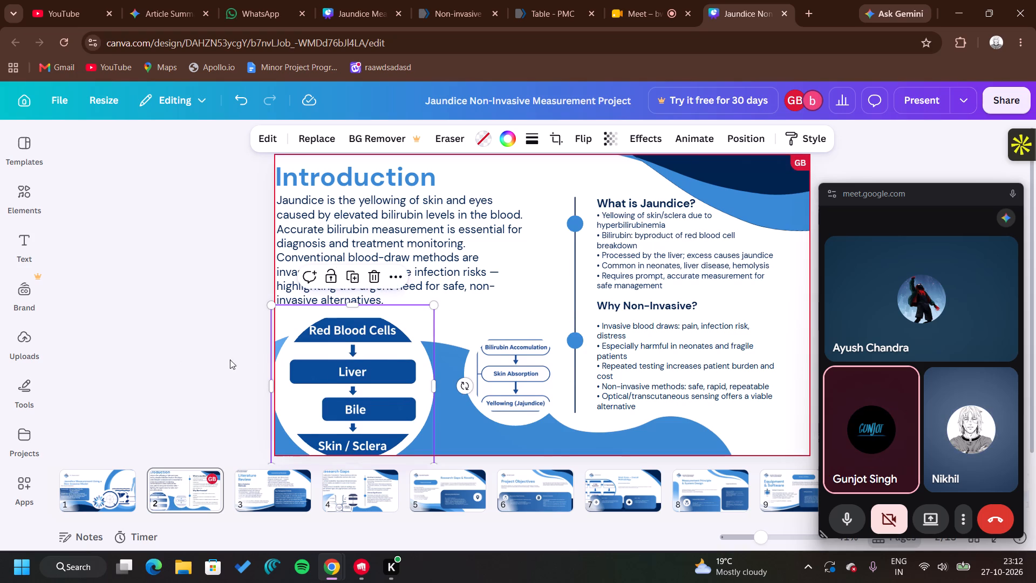
{"action": "left_click_drag", "start_coordinate": [328, 374], "coordinate": [346, 369]}
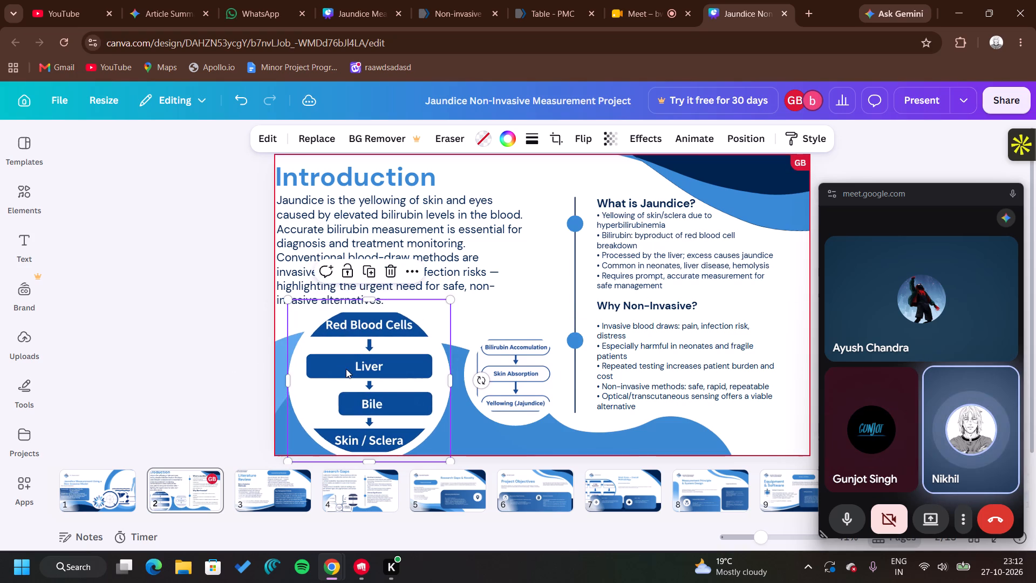
{"action": "left_click", "coordinate": [333, 369]}
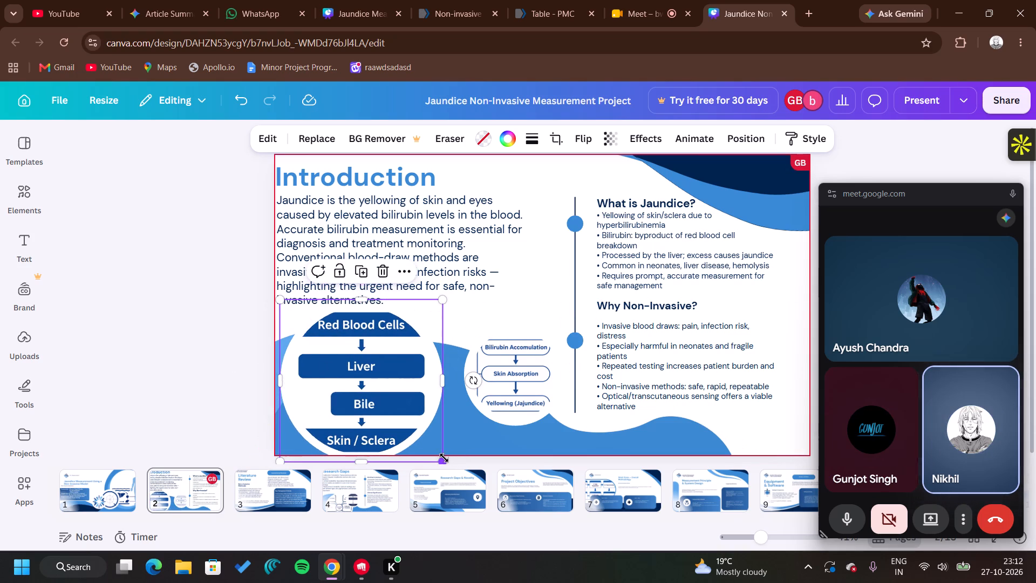
{"action": "left_click_drag", "start_coordinate": [444, 458], "coordinate": [425, 437]}
{"action": "left_click_drag", "start_coordinate": [343, 355], "coordinate": [348, 369]}
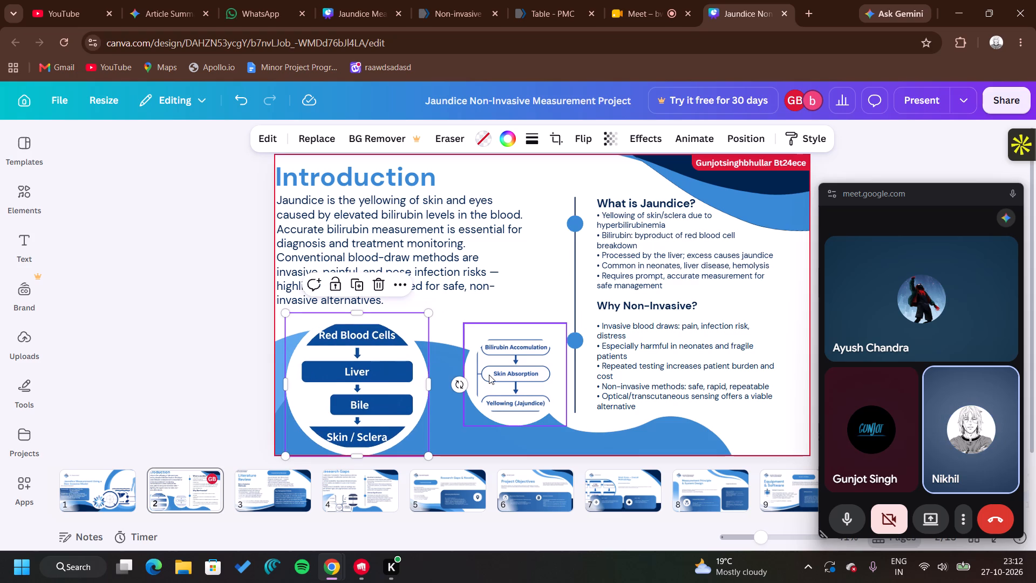
Move the Bilirubin Accumulation flowchart on the Introduction slide slightly down and toward the Red Blood Cells flowchart.
{"action": "left_click_drag", "start_coordinate": [487, 375], "coordinate": [474, 391]}
Shrink the Red Blood Cells flowchart slightly more and fine-tune its horizontal position on the Introduction slide.
{"action": "left_click", "coordinate": [358, 442]}
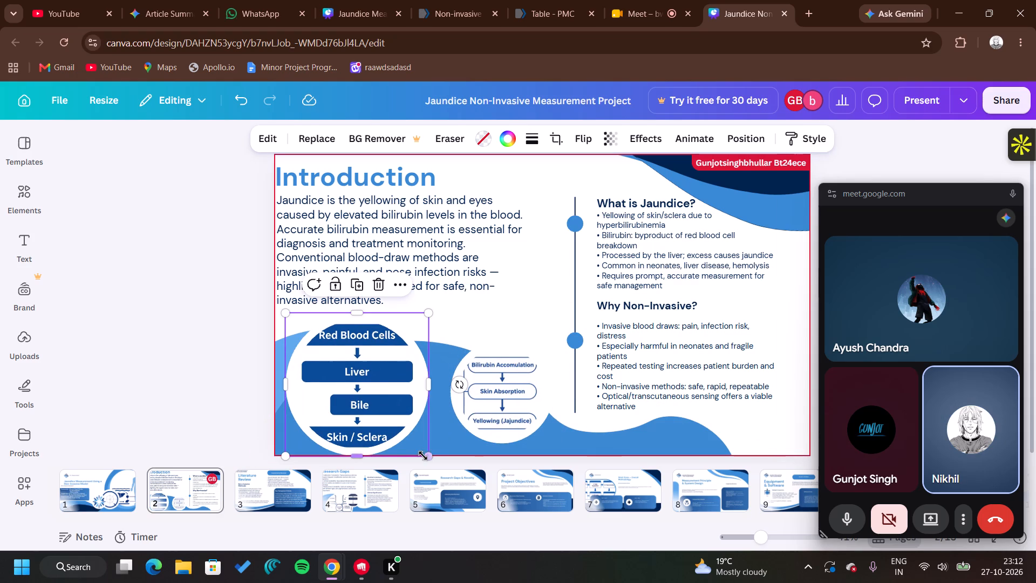
{"action": "left_click", "coordinate": [424, 456]}
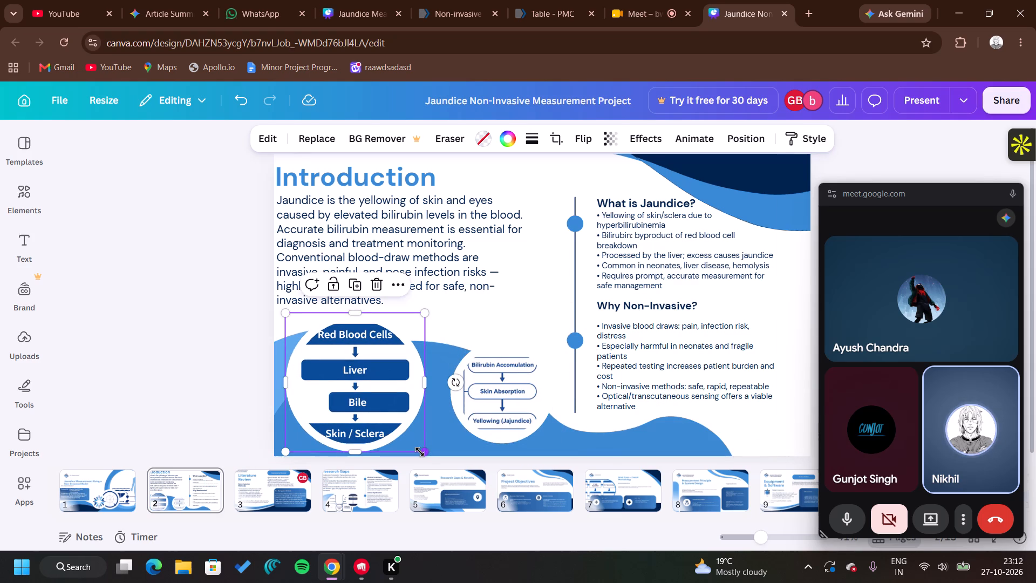
{"action": "left_click_drag", "start_coordinate": [363, 402], "coordinate": [353, 401]}
{"action": "left_click_drag", "start_coordinate": [353, 401], "coordinate": [360, 401]}
Check the Literature Review slide's layout and return to the Introduction slide.
{"action": "left_click", "coordinate": [302, 487]}
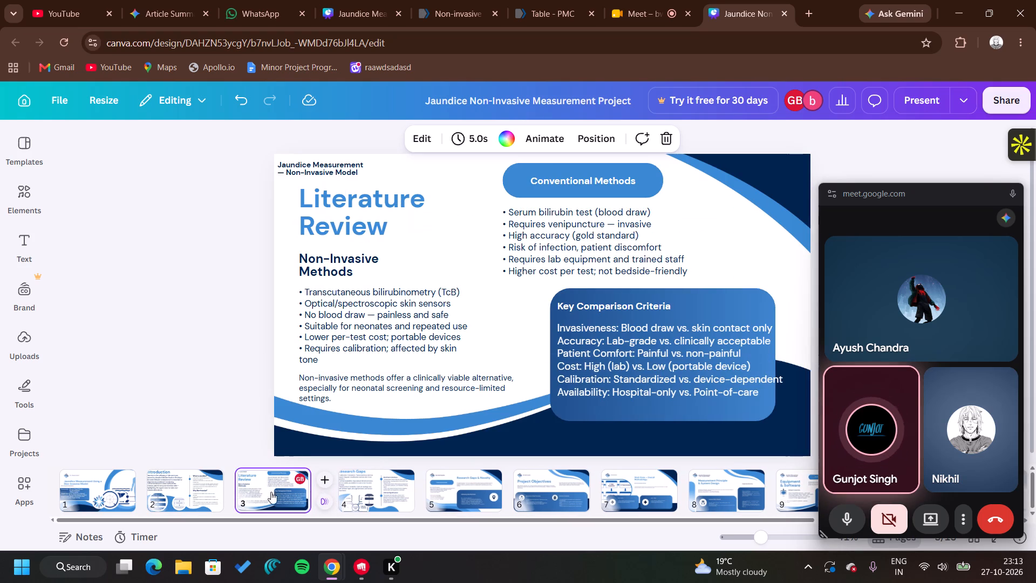
{"action": "left_click", "coordinate": [172, 492]}
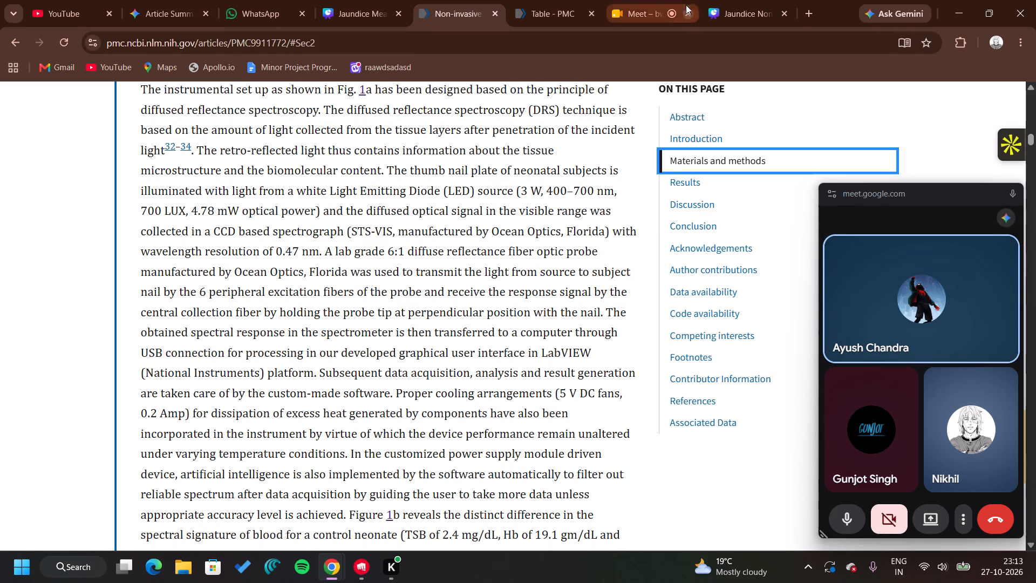
{"action": "left_click", "coordinate": [706, 0]}
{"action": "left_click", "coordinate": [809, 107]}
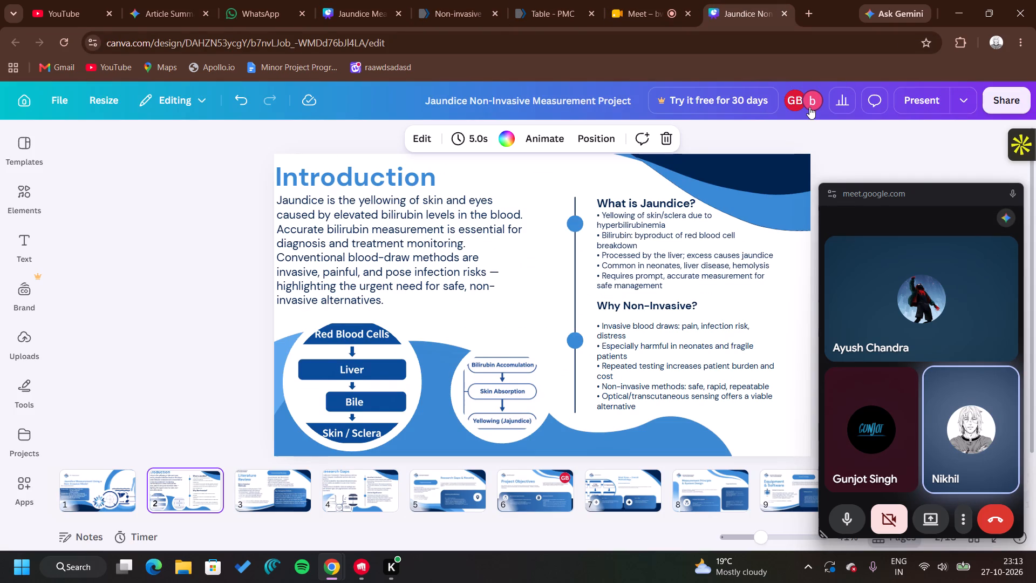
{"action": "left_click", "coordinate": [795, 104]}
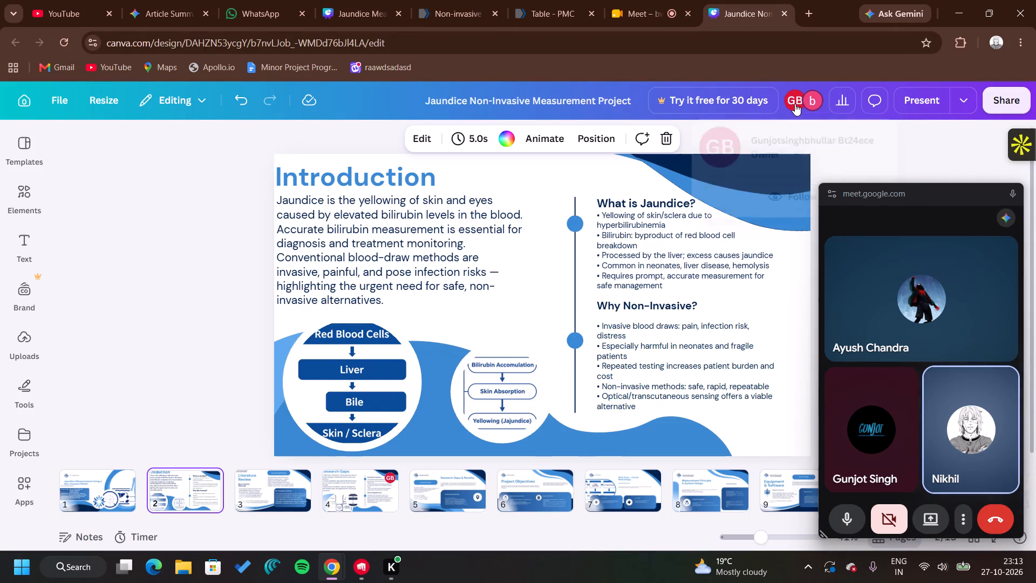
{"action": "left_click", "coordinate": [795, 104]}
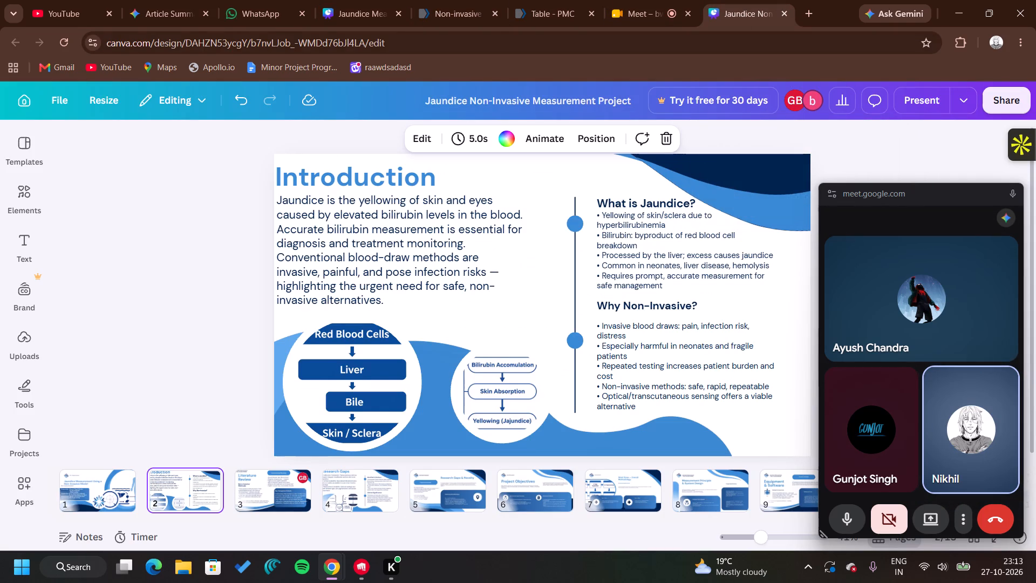
Review the Introduction, Literature Review and Research Gaps slides, then look along the later slides from the Research Gaps slide.
{"action": "left_click", "coordinate": [337, 470]}
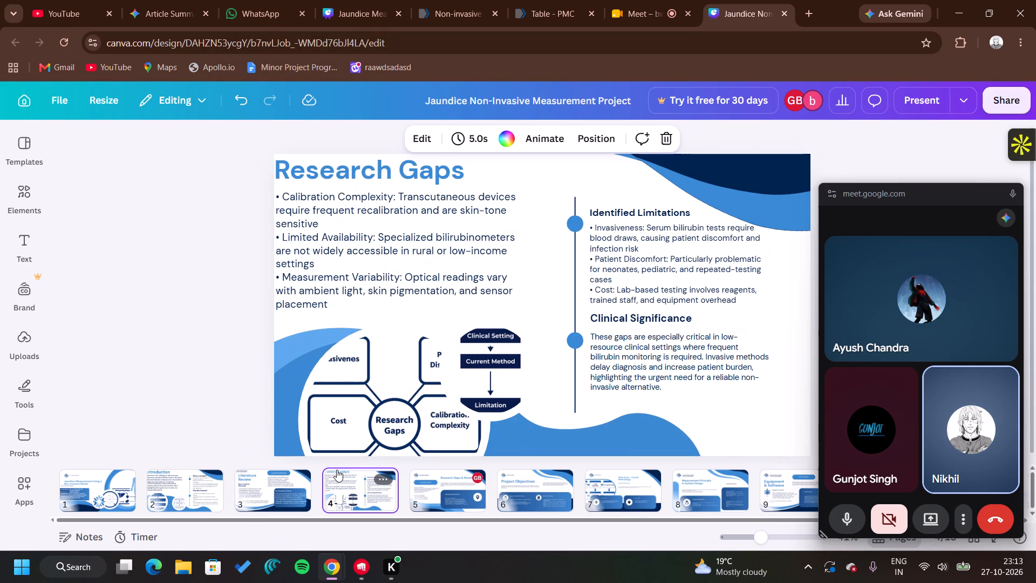
{"action": "left_click", "coordinate": [285, 482]}
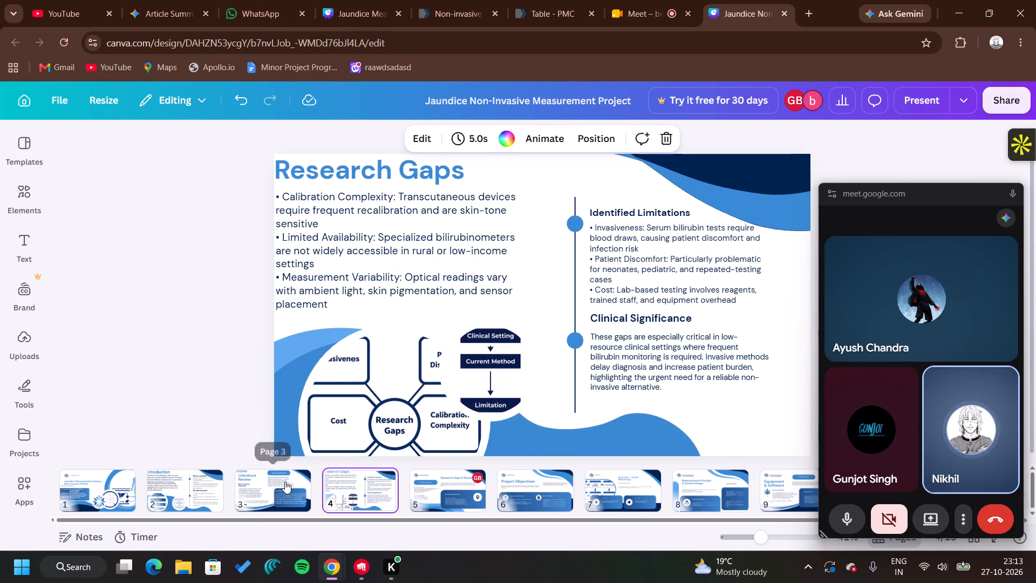
{"action": "left_click", "coordinate": [220, 484]}
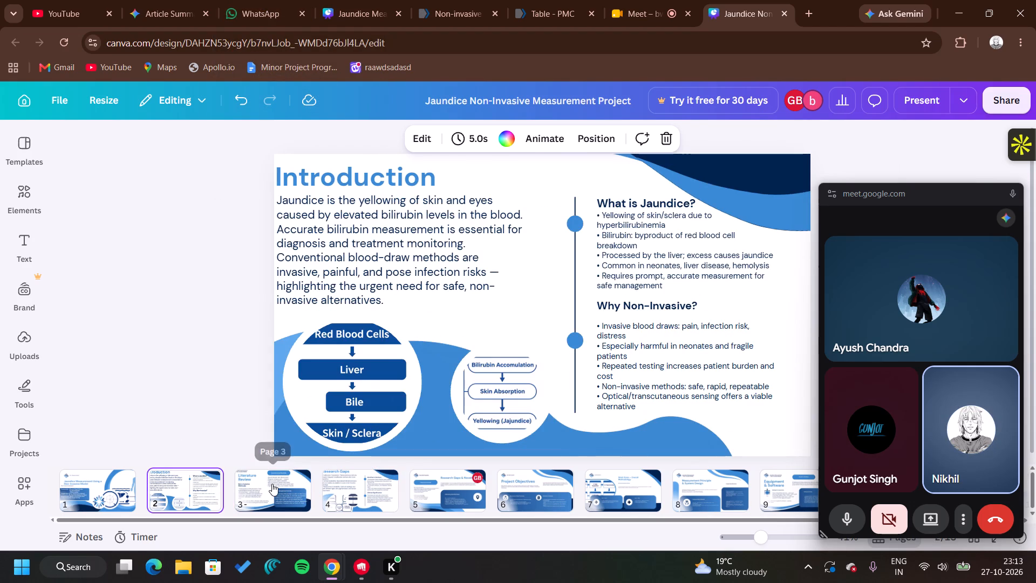
{"action": "left_click", "coordinate": [272, 484]}
{"action": "left_click", "coordinate": [364, 489]}
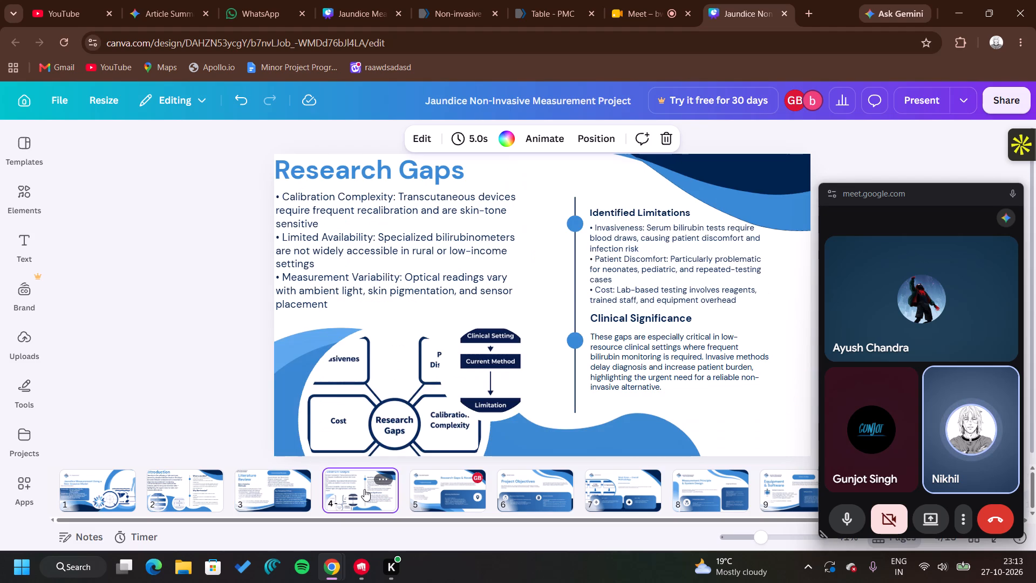
{"action": "scroll", "coordinate": [449, 504], "scroll_direction": "up", "scroll_amount": 1}
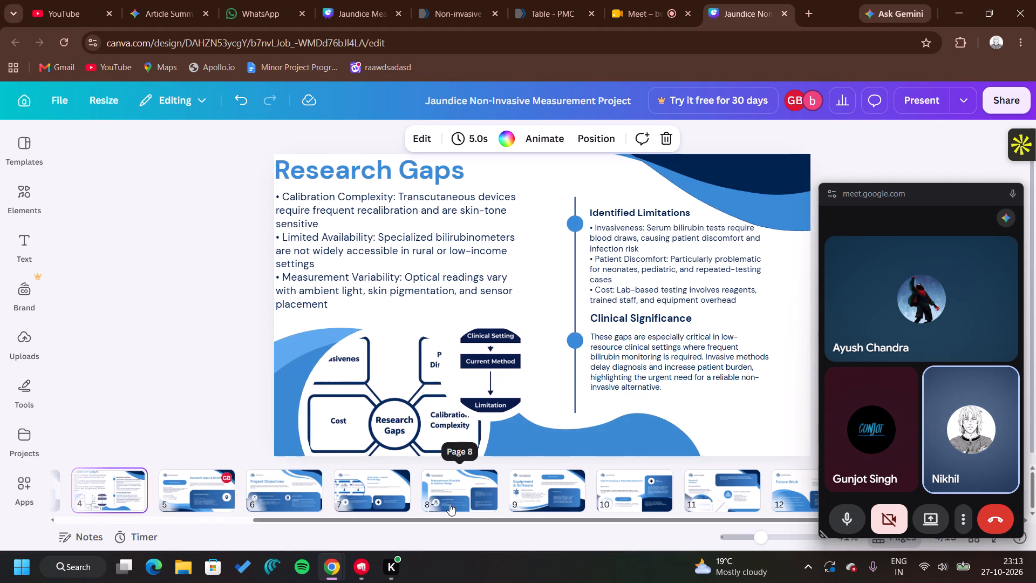
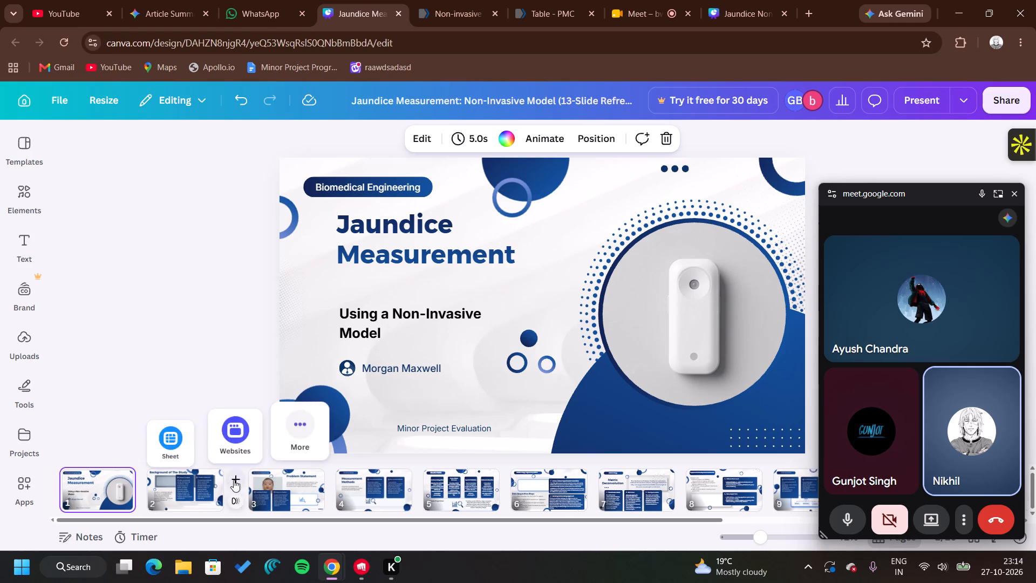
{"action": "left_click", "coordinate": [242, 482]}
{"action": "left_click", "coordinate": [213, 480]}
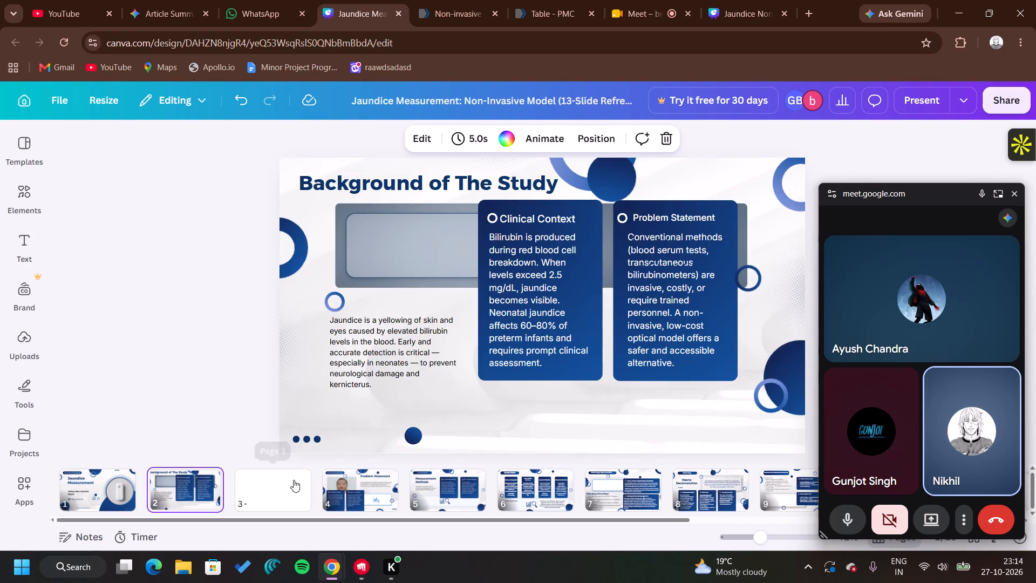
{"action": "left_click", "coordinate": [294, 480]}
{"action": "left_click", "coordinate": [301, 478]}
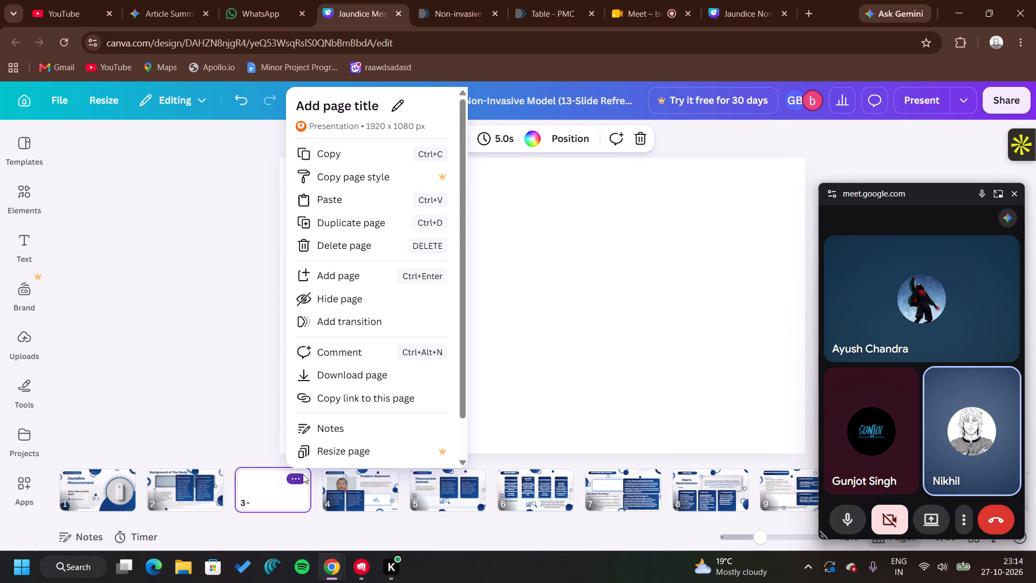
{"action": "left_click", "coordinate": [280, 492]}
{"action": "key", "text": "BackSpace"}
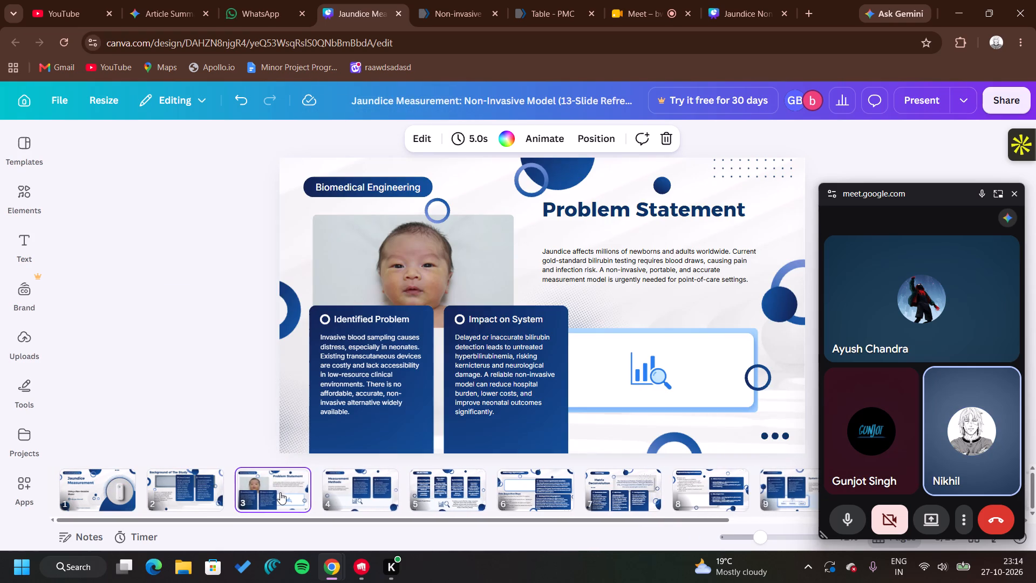
Look along the later slides for the collaborator's position and check the collaborators currently in the deck.
{"action": "scroll", "coordinate": [333, 495], "scroll_direction": "left", "scroll_amount": 8}
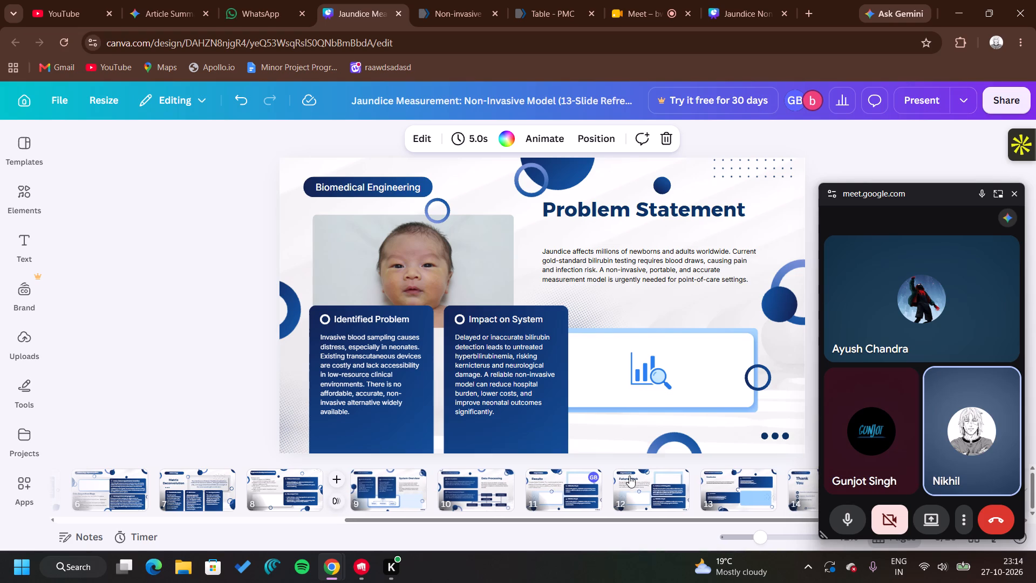
{"action": "scroll", "coordinate": [541, 476], "scroll_direction": "left", "scroll_amount": 4}
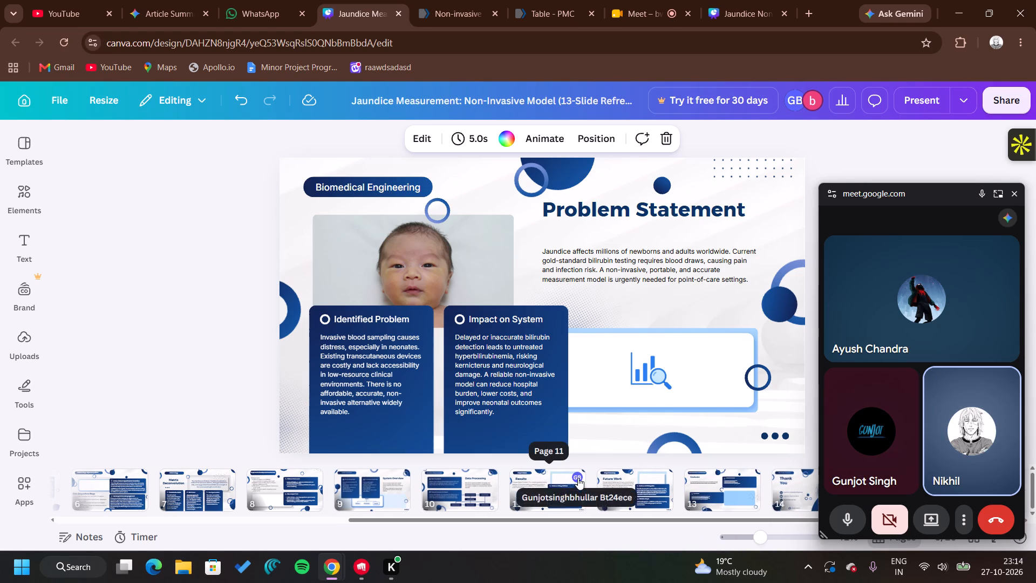
{"action": "left_click", "coordinate": [809, 103]}
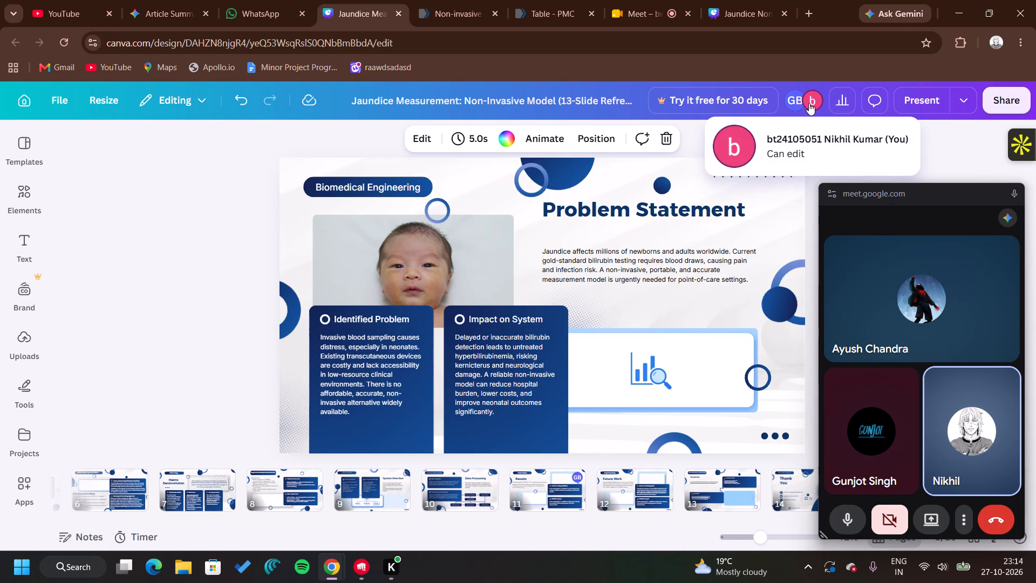
{"action": "left_click", "coordinate": [799, 99]}
{"action": "left_click", "coordinate": [799, 99]}
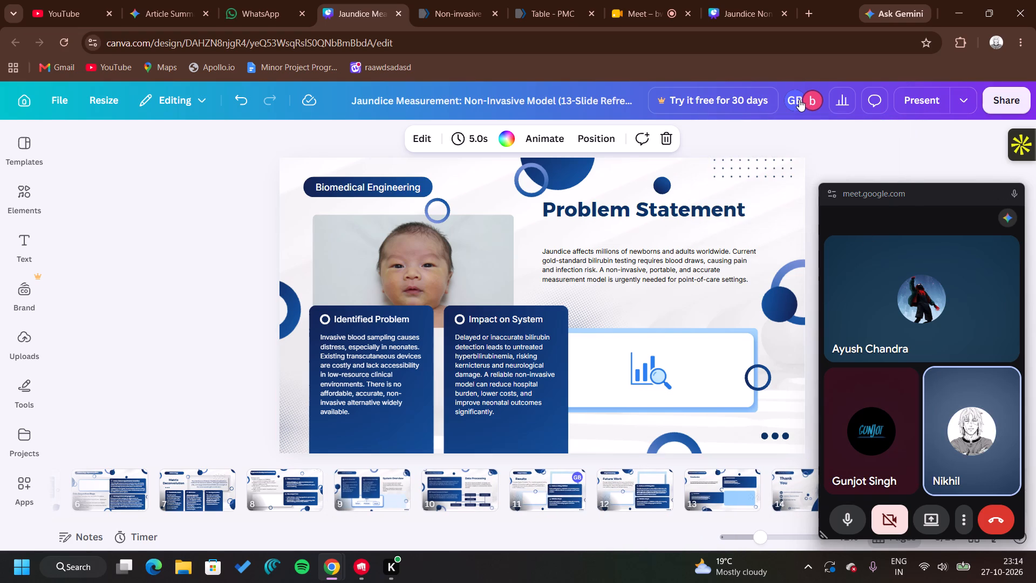
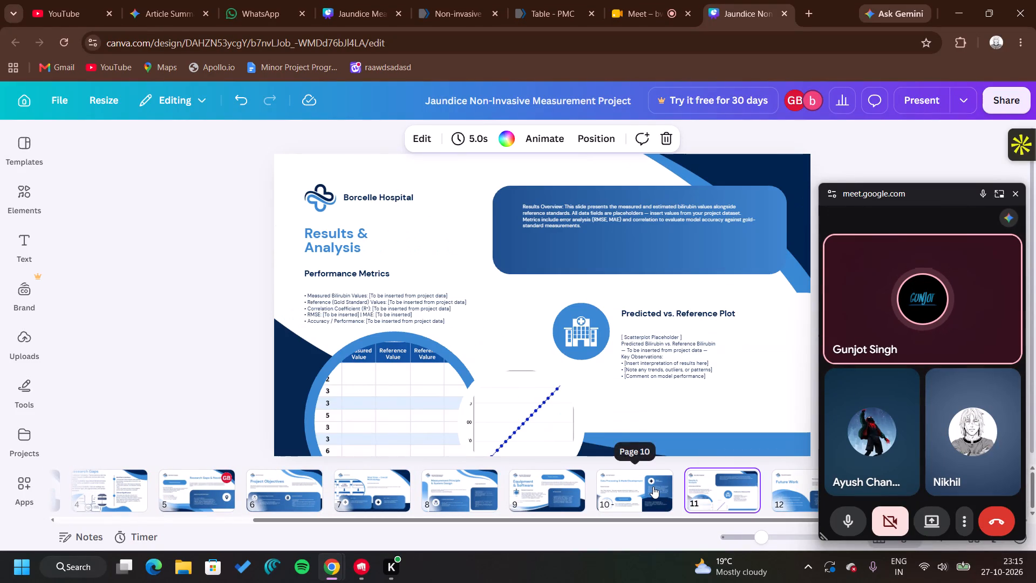
Look over slide 10 and the Future Work slide, and go back to the Introduction slide.
{"action": "left_click", "coordinate": [653, 486]}
{"action": "left_click", "coordinate": [800, 490]}
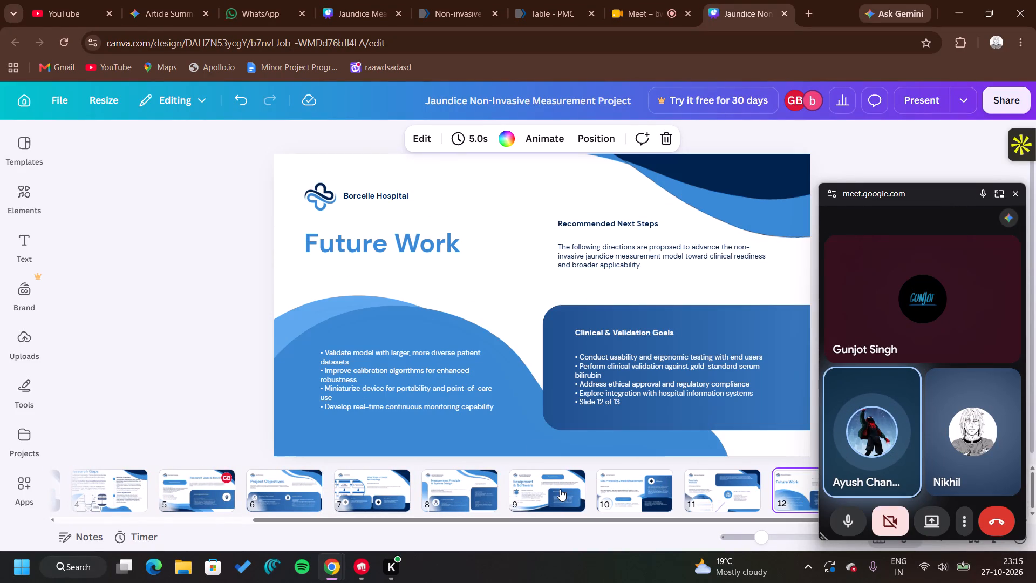
{"action": "scroll", "coordinate": [560, 489], "scroll_direction": "right", "scroll_amount": 16}
{"action": "left_click", "coordinate": [188, 483]}
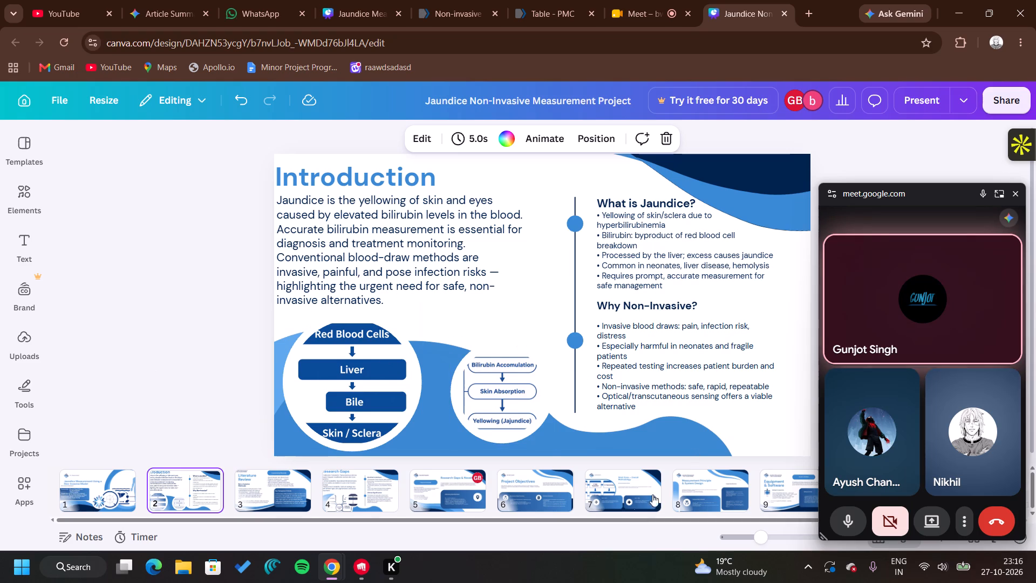
Review the slides backward from Future Work to Research Gaps, ending on the Research Gaps & Novelty slide.
{"action": "scroll", "coordinate": [526, 478], "scroll_direction": "left", "scroll_amount": 5}
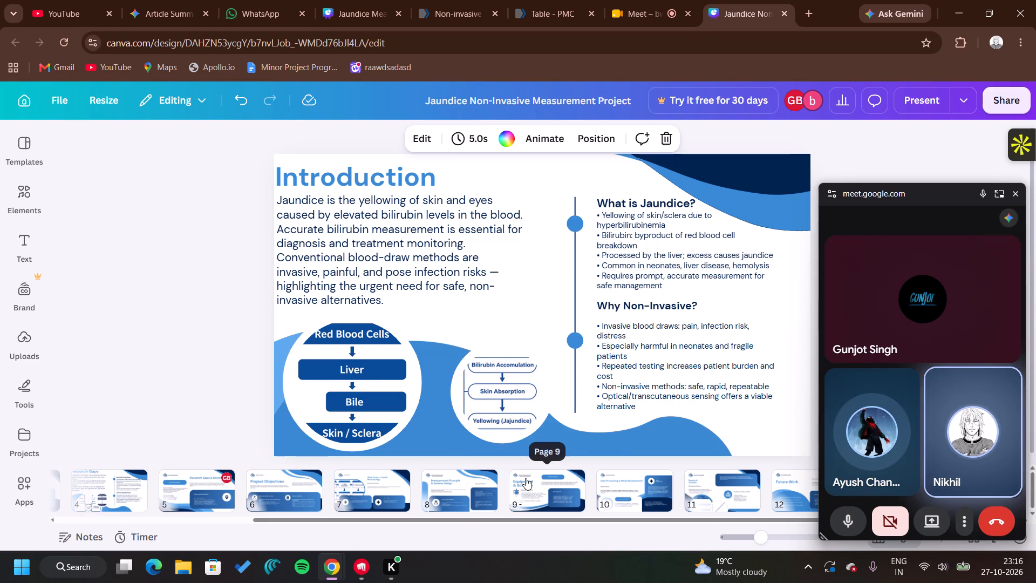
{"action": "left_click", "coordinate": [783, 483]}
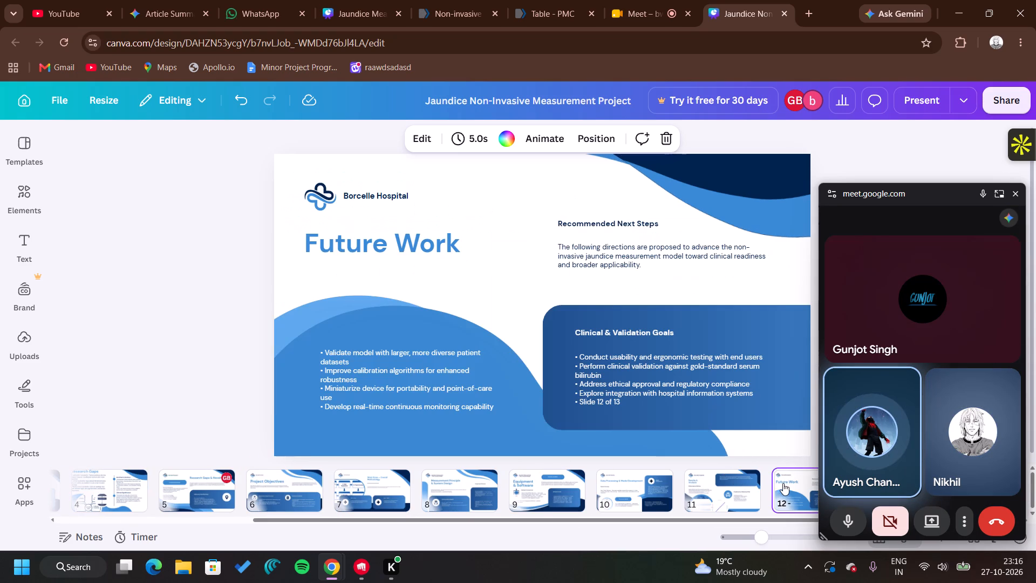
{"action": "key", "text": "Left"}
{"action": "key", "text": "Left"}
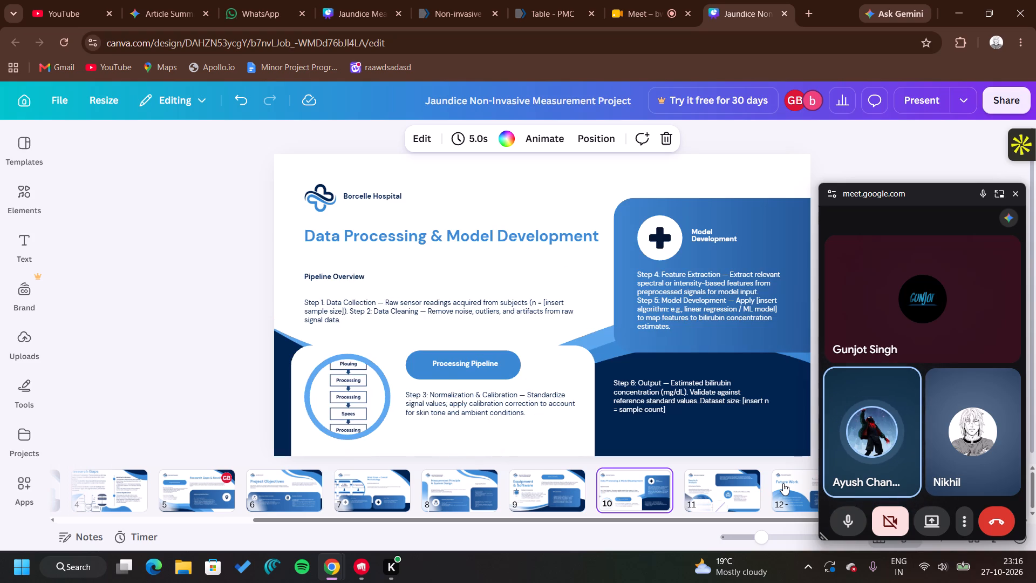
{"action": "key", "text": "Left"}
{"action": "key", "text": "Left"}
{"action": "key", "text": "Left"}
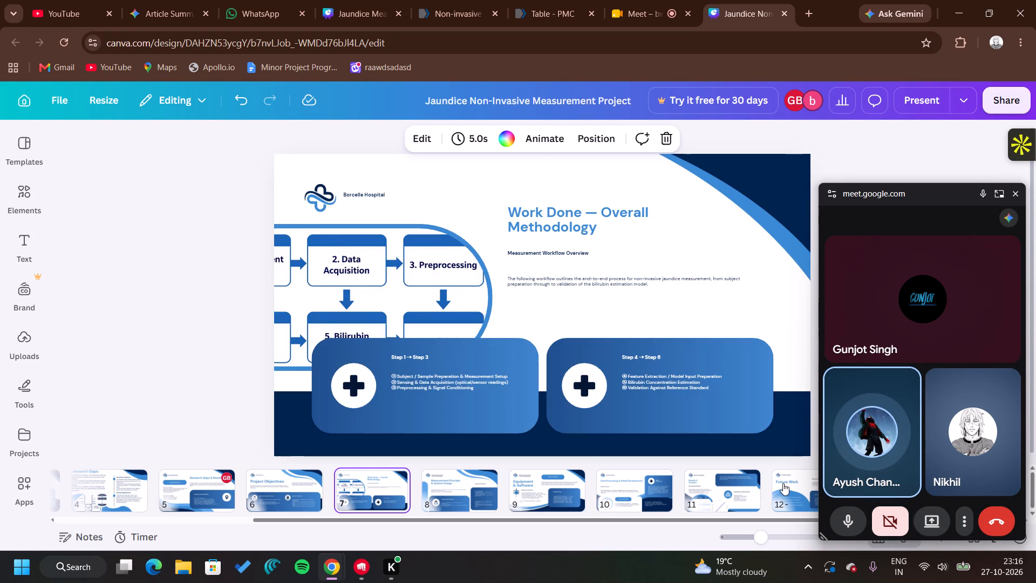
{"action": "key", "text": "Left"}
{"action": "key", "text": "Left"}
{"action": "key", "text": "Left"}
{"action": "key", "text": "Right"}
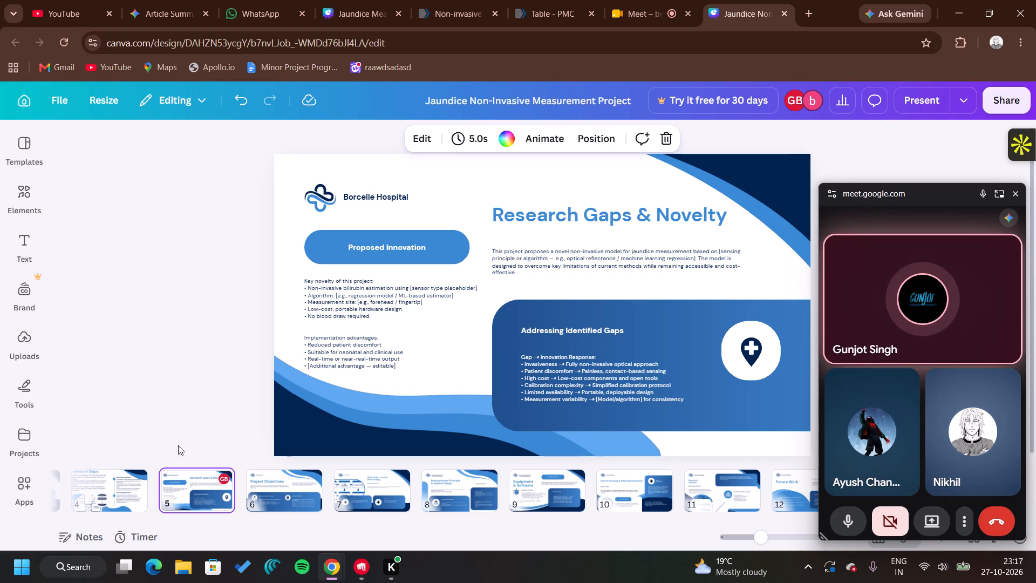
Examine the Research Gaps slide and the Measurement Principle through Results & Analysis slides, returning to Measurement Principle & System Design.
{"action": "left_click", "coordinate": [125, 483]}
{"action": "scroll", "coordinate": [125, 483], "scroll_direction": "up", "scroll_amount": 1}
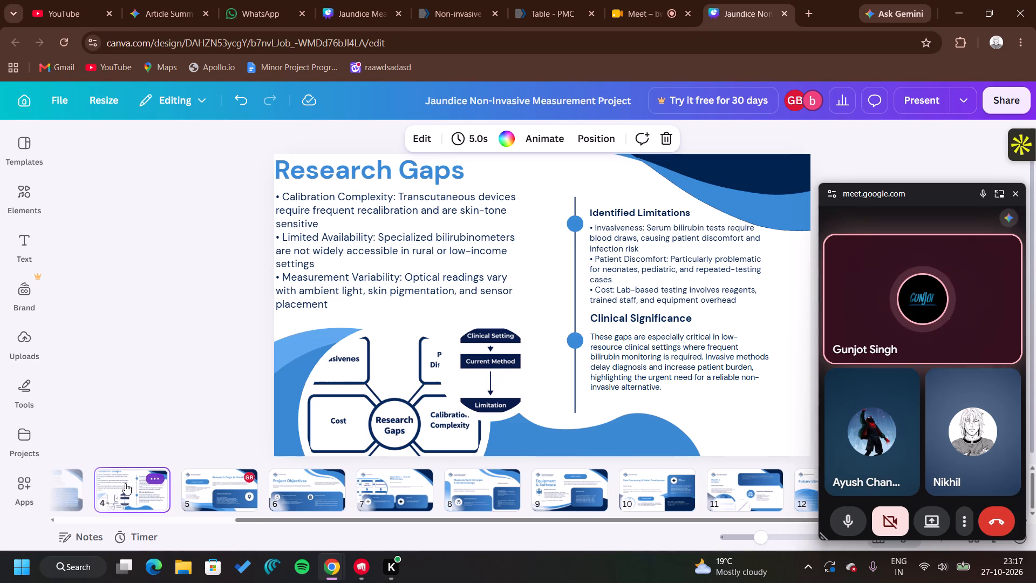
{"action": "scroll", "coordinate": [125, 483], "scroll_direction": "up", "scroll_amount": 1}
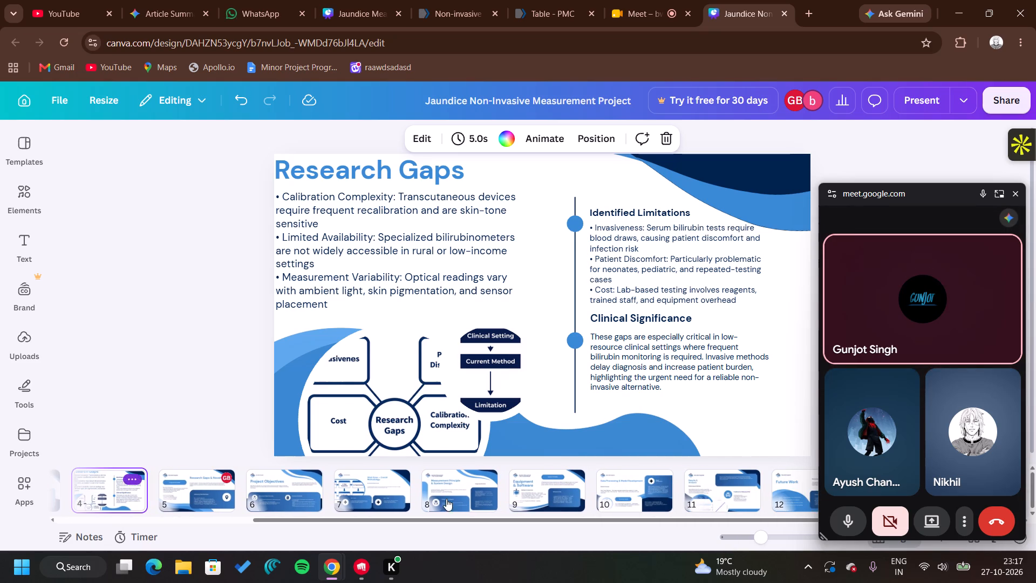
{"action": "left_click", "coordinate": [468, 502]}
{"action": "left_click", "coordinate": [542, 492]}
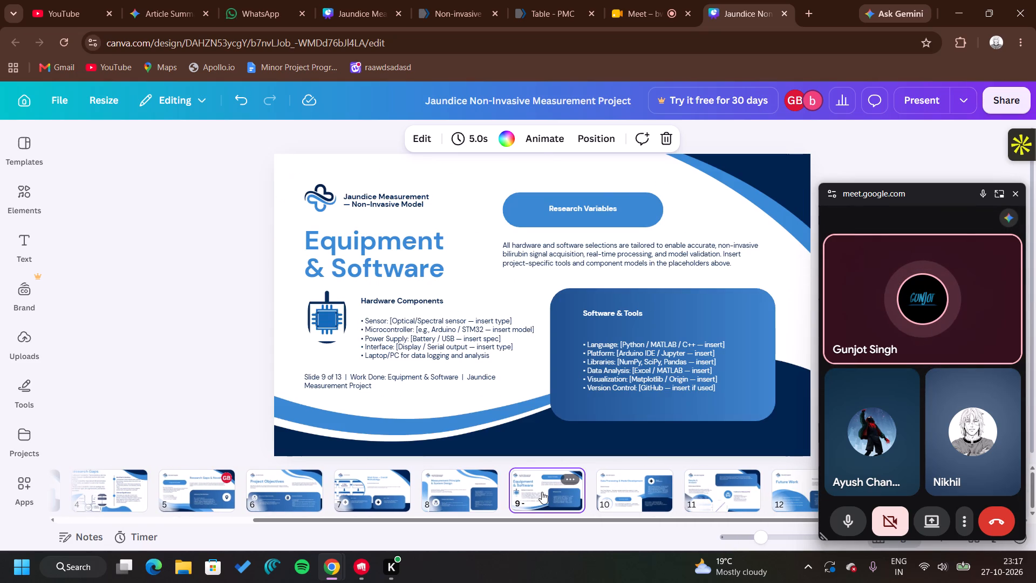
{"action": "left_click", "coordinate": [625, 488]}
{"action": "left_click", "coordinate": [706, 492]}
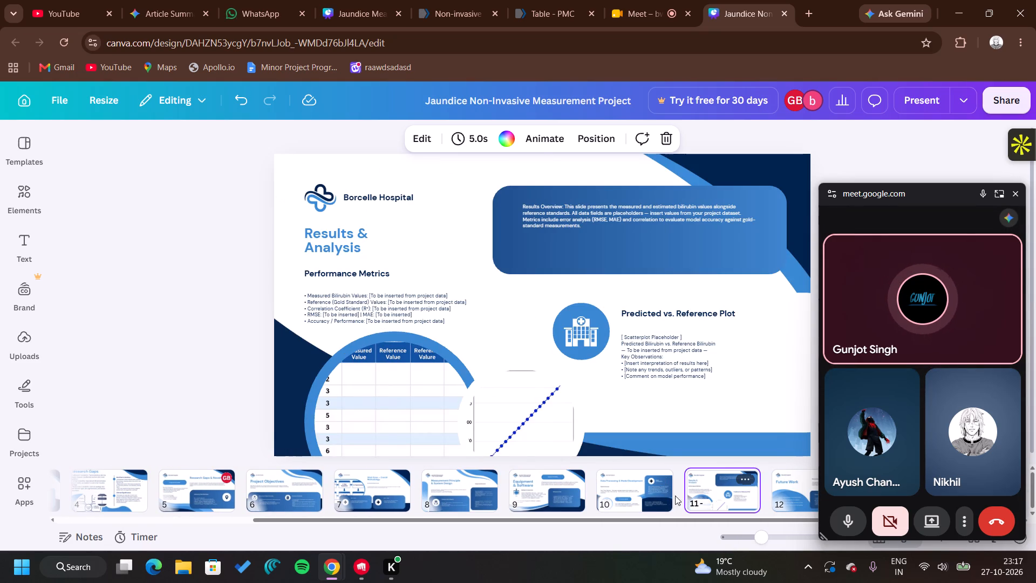
{"action": "left_click", "coordinate": [551, 486]}
{"action": "left_click", "coordinate": [459, 498]}
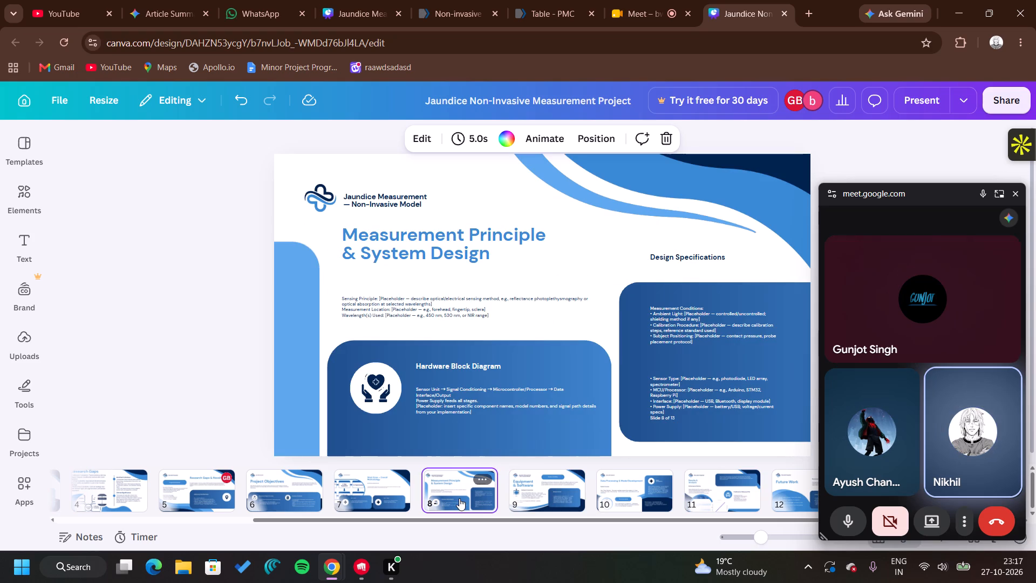
{"action": "left_click", "coordinate": [412, 501]}
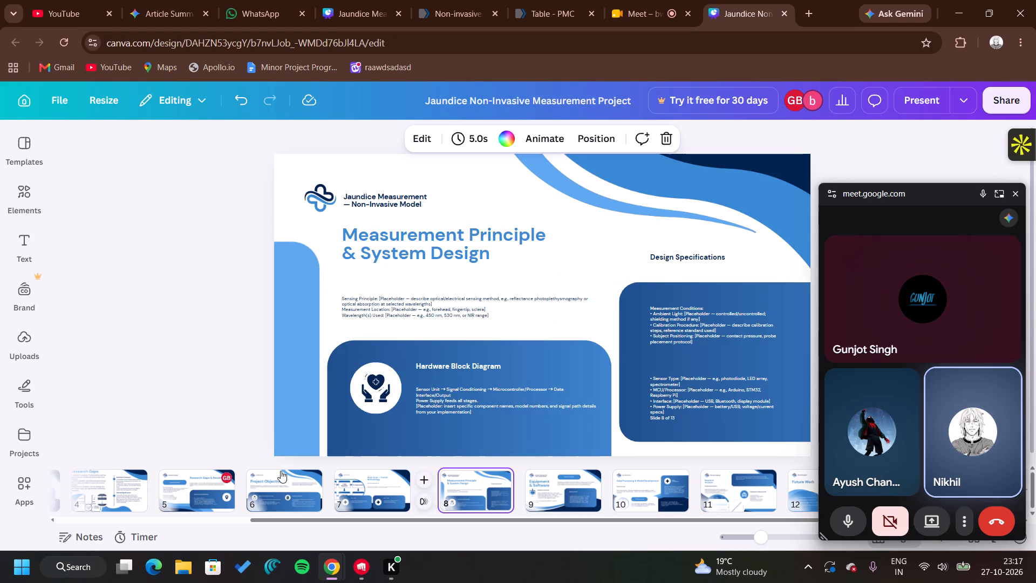
{"action": "scroll", "coordinate": [281, 471], "scroll_direction": "right", "scroll_amount": 7}
On the Introduction slide, nudge the heading and the paragraph below it slightly right, keeping their left edges aligned.
{"action": "left_click", "coordinate": [147, 497]}
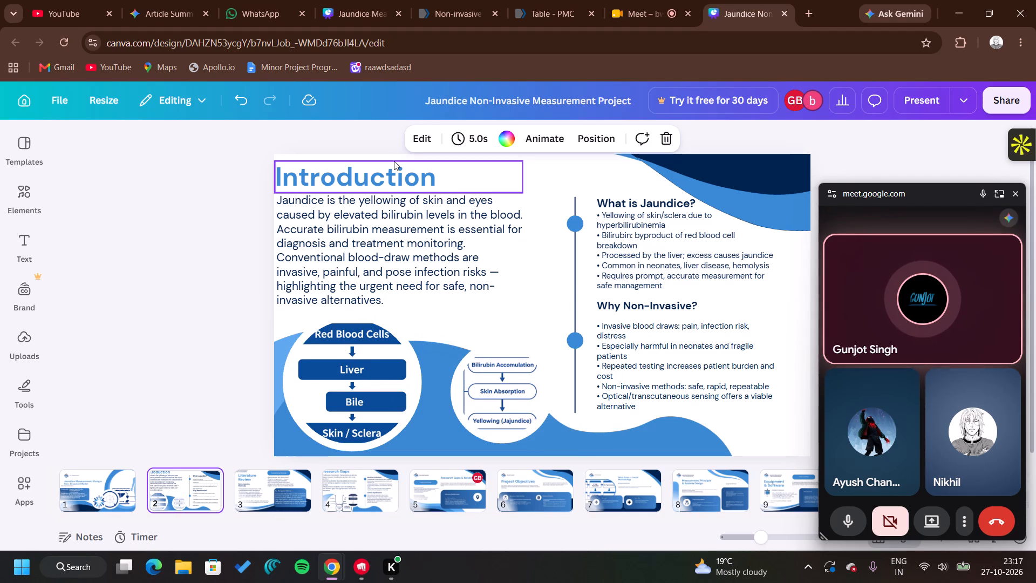
{"action": "left_click_drag", "start_coordinate": [388, 167], "coordinate": [395, 167]}
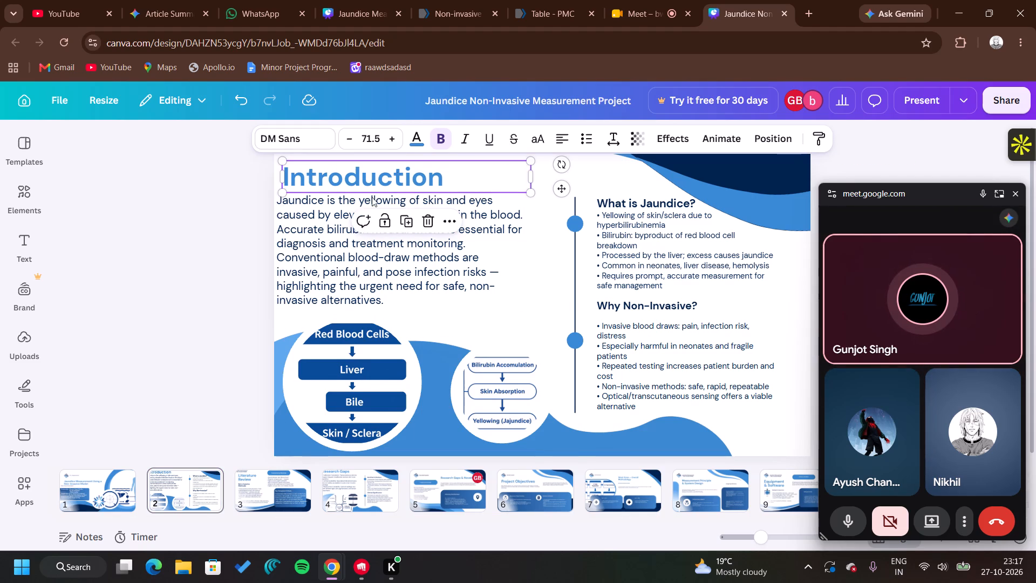
{"action": "left_click_drag", "start_coordinate": [357, 216], "coordinate": [364, 214]}
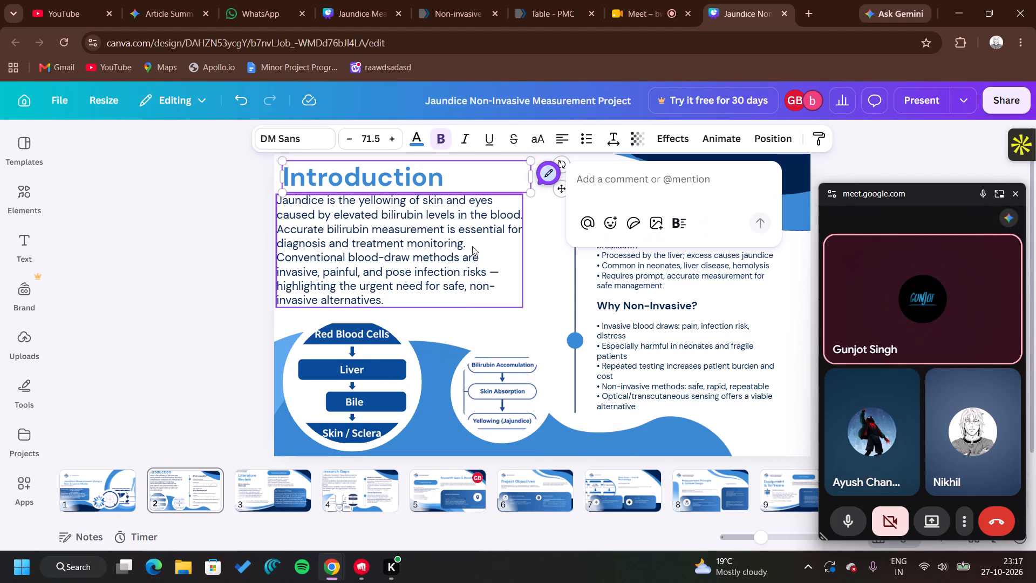
{"action": "left_click", "coordinate": [461, 296]}
{"action": "left_click_drag", "start_coordinate": [461, 296], "coordinate": [468, 296]}
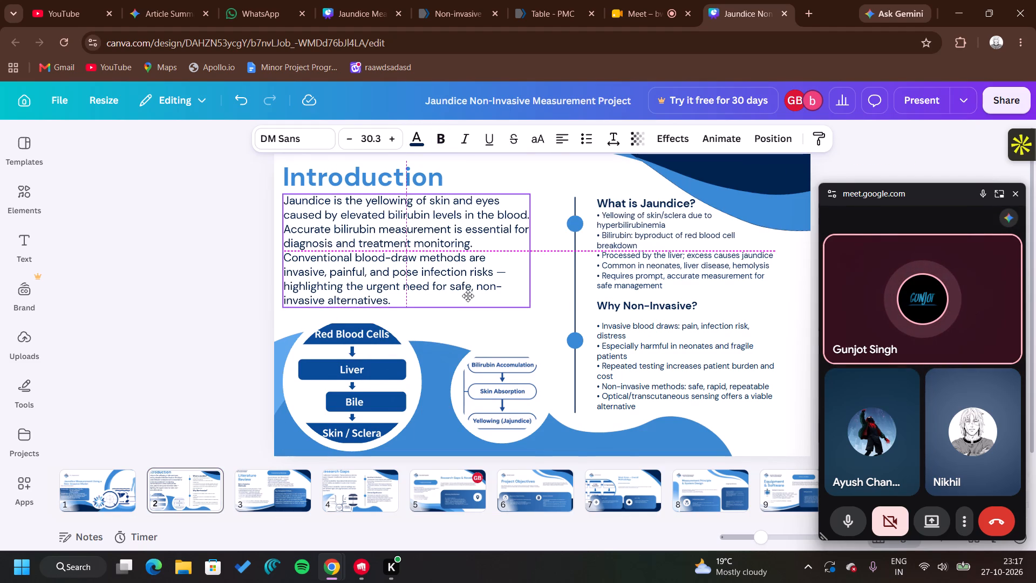
{"action": "left_click_drag", "start_coordinate": [468, 296], "coordinate": [467, 294]}
{"action": "left_click", "coordinate": [473, 311]}
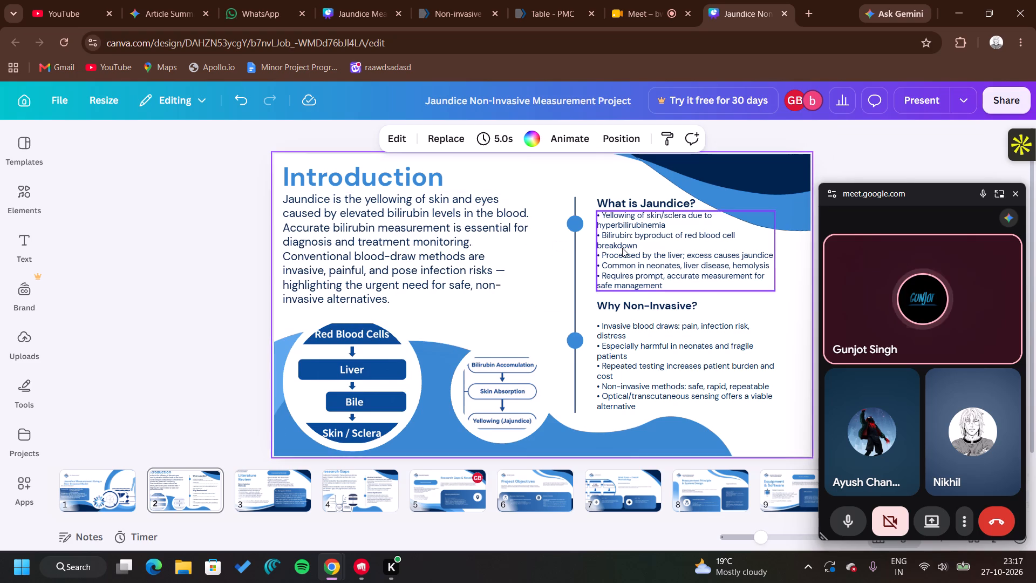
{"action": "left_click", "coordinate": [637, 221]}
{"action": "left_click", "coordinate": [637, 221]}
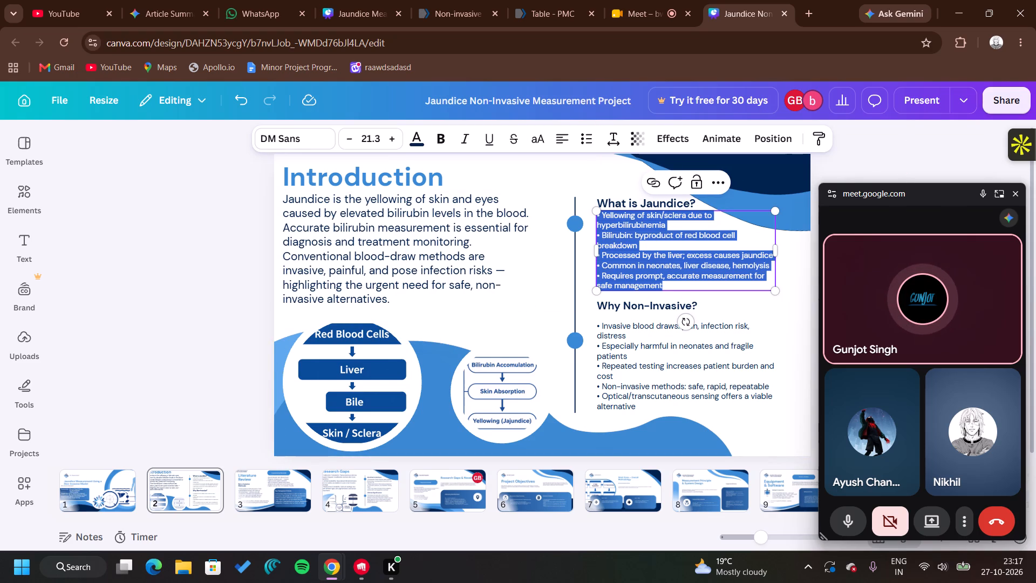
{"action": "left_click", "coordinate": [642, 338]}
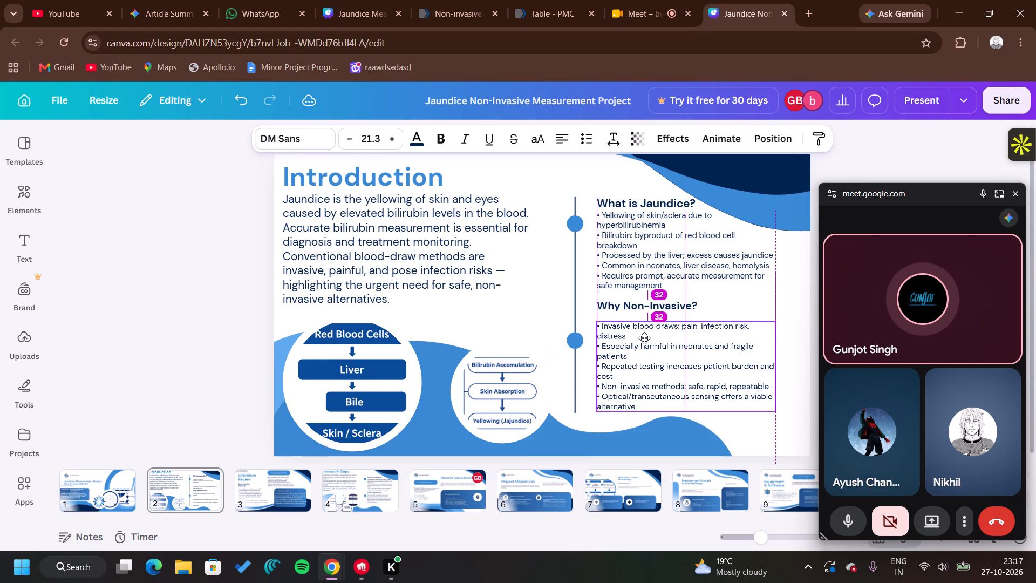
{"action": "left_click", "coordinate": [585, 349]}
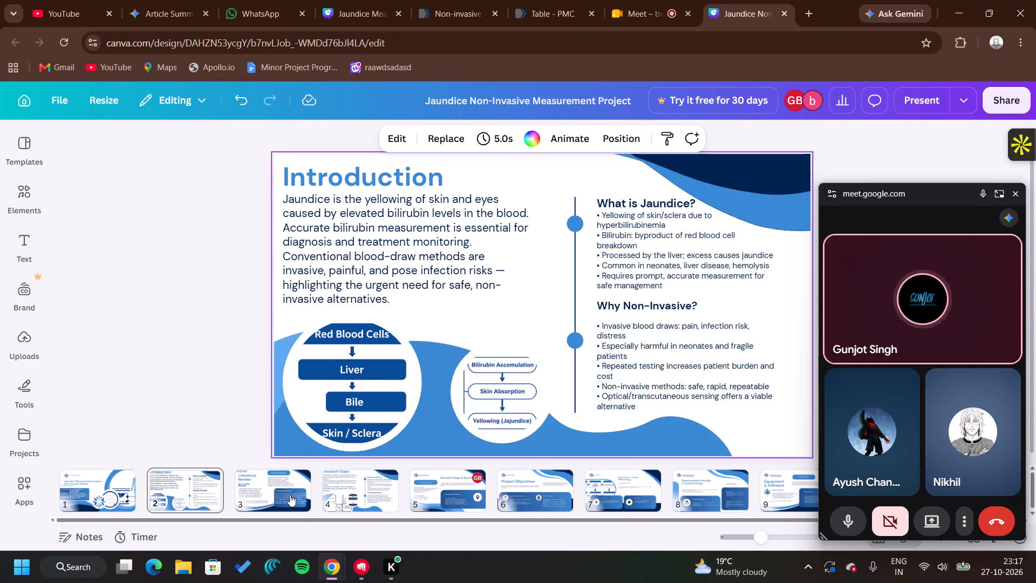
Go to the Literature Review slide.
{"action": "left_click", "coordinate": [261, 494]}
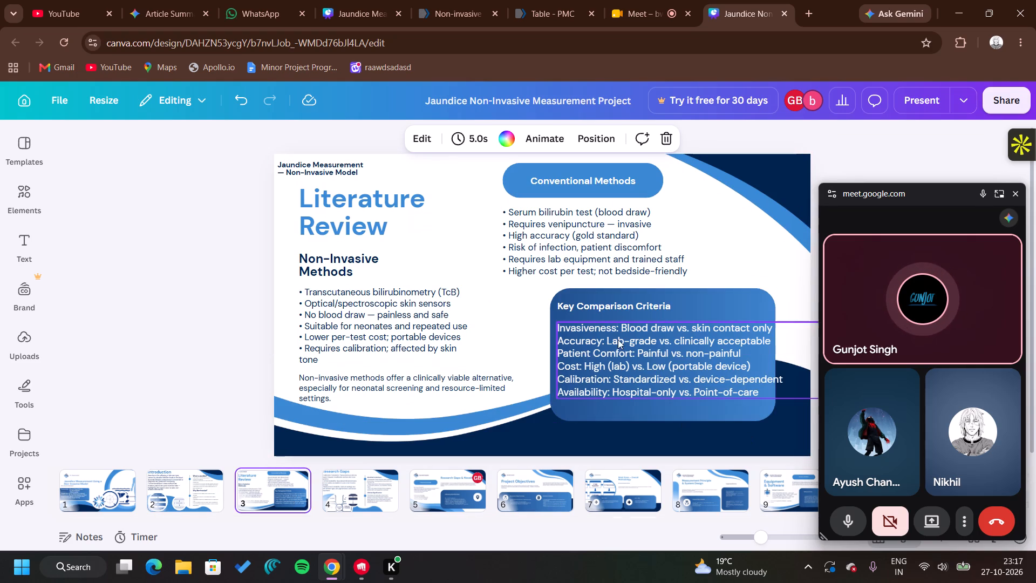
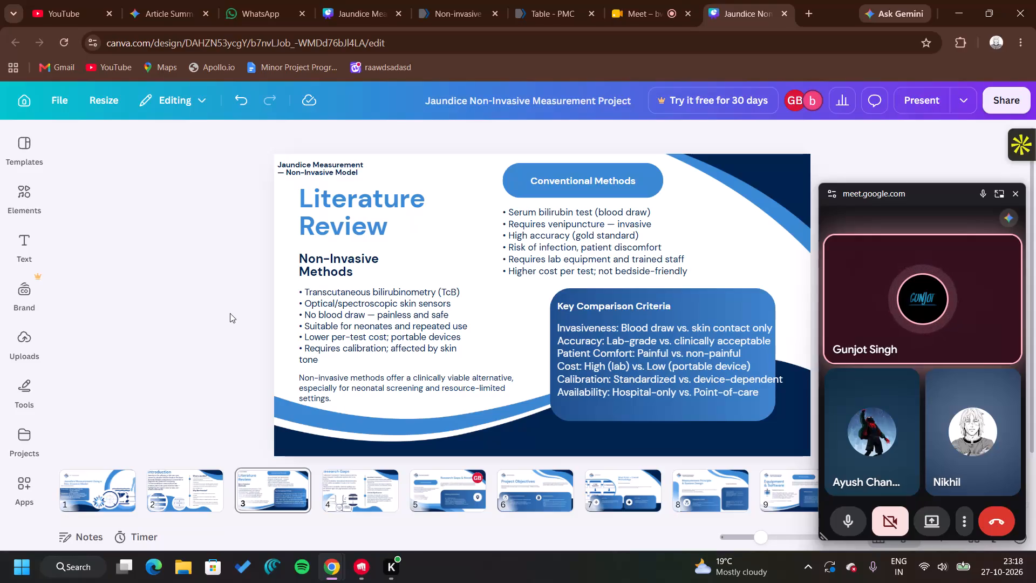
Examine the Research Gaps, Introduction and Data Processing through Future Work slides, returning to the Introduction slide and its bilirubin diagram.
{"action": "left_click", "coordinate": [367, 471]}
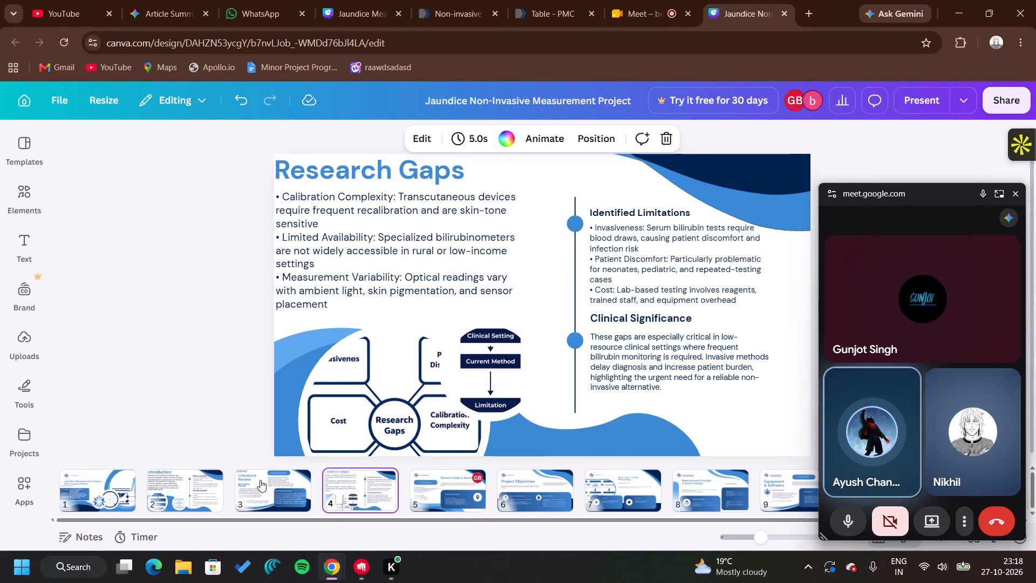
{"action": "left_click", "coordinate": [188, 476]}
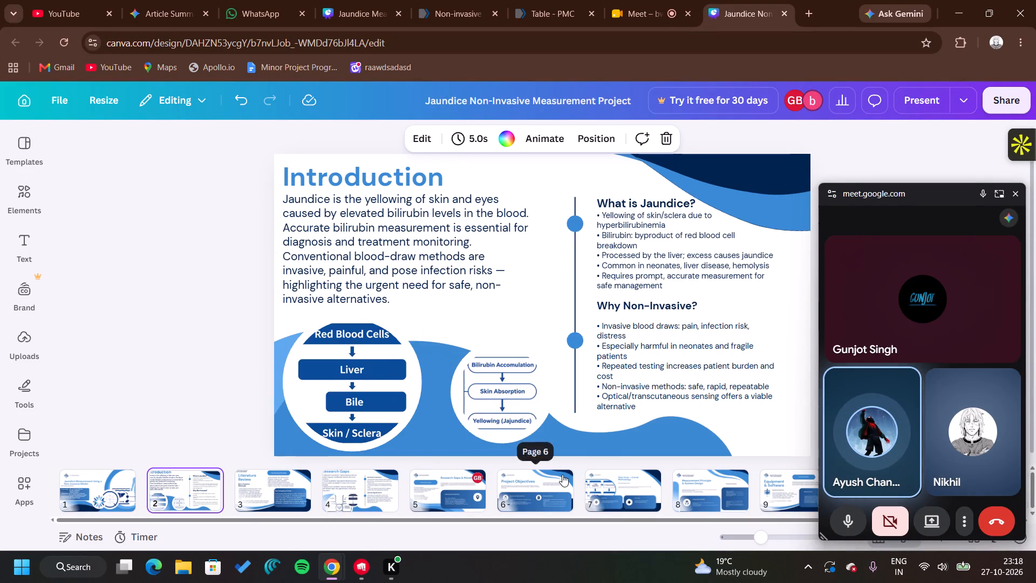
{"action": "scroll", "coordinate": [562, 474], "scroll_direction": "left", "scroll_amount": 20}
{"action": "scroll", "coordinate": [562, 474], "scroll_direction": "left", "scroll_amount": 14}
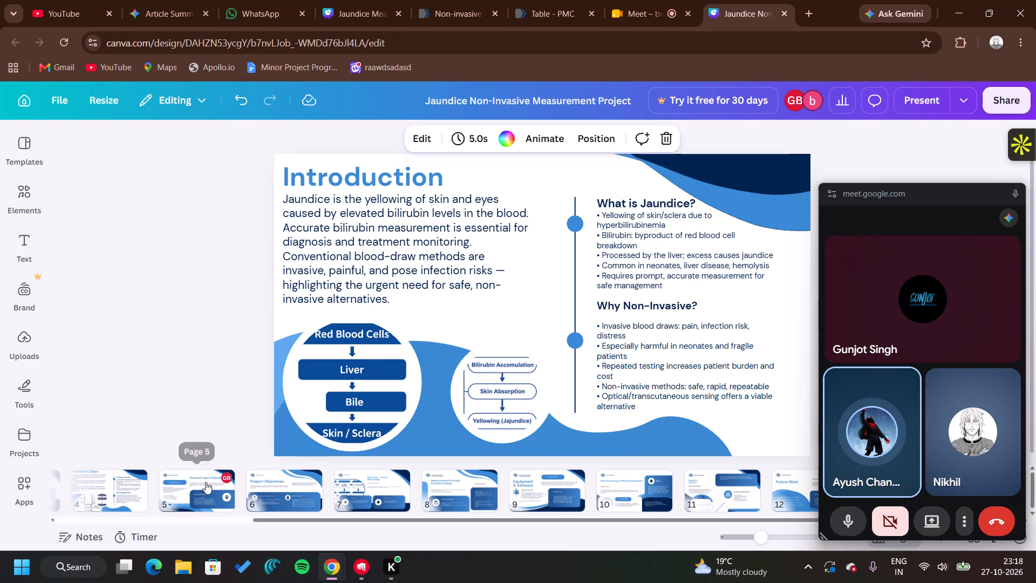
{"action": "scroll", "coordinate": [206, 482], "scroll_direction": "right", "scroll_amount": 11}
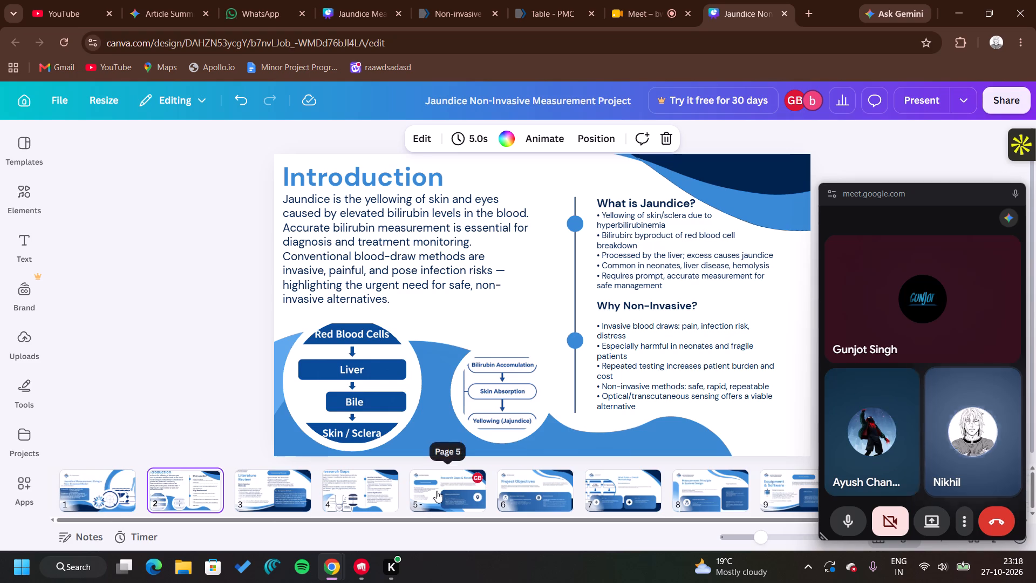
{"action": "scroll", "coordinate": [437, 491], "scroll_direction": "left", "scroll_amount": 11}
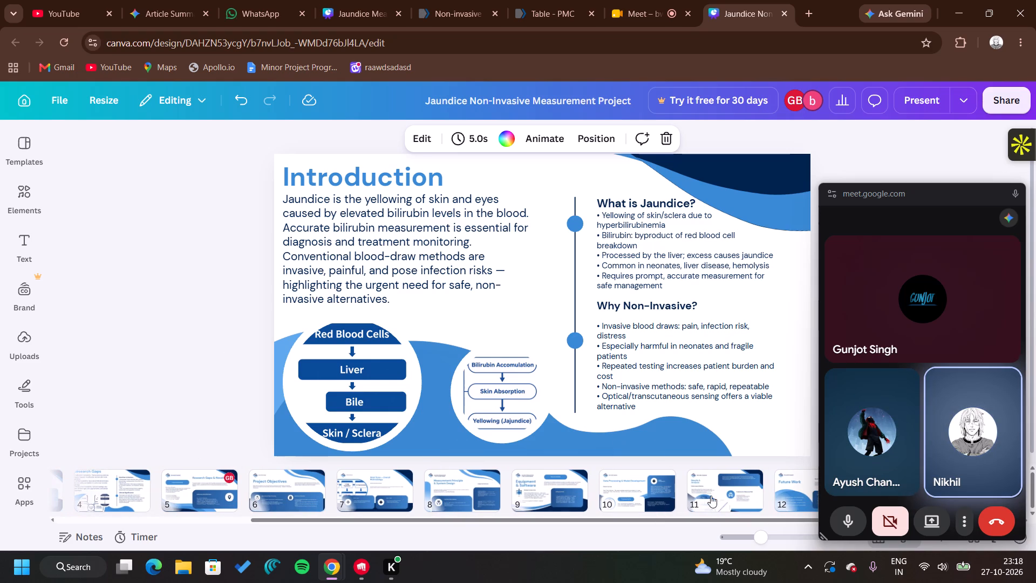
{"action": "left_click", "coordinate": [719, 496]}
{"action": "left_click", "coordinate": [643, 491]}
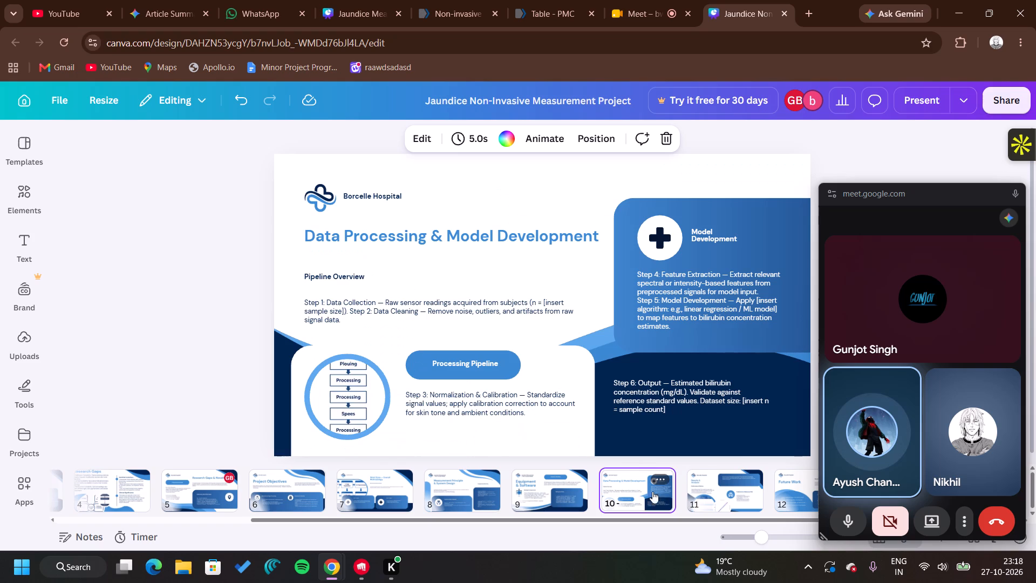
{"action": "left_click", "coordinate": [753, 493]}
{"action": "left_click", "coordinate": [789, 489]}
{"action": "scroll", "coordinate": [789, 489], "scroll_direction": "left", "scroll_amount": 2}
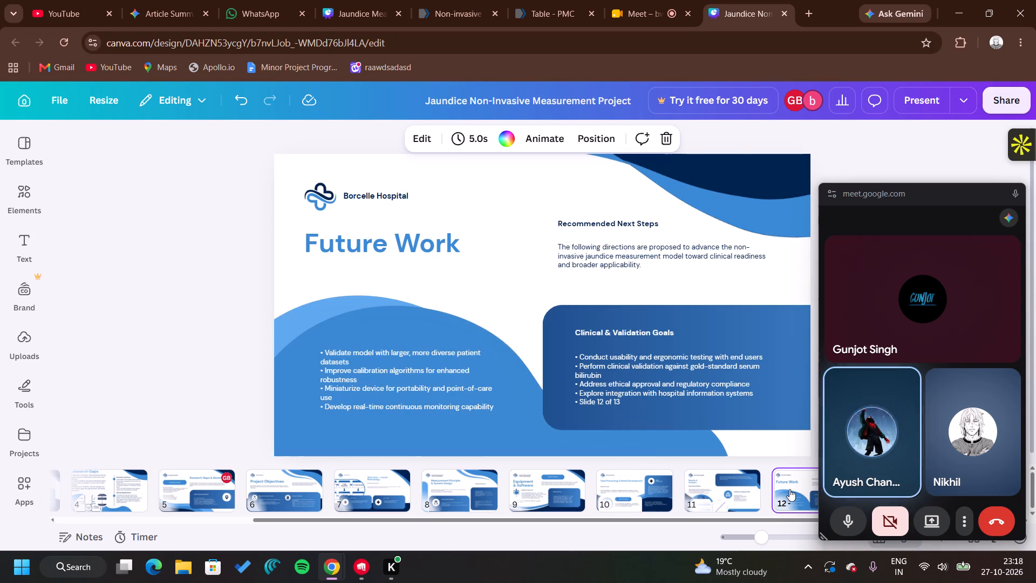
{"action": "scroll", "coordinate": [789, 489], "scroll_direction": "left", "scroll_amount": 1}
{"action": "left_click", "coordinate": [721, 487]}
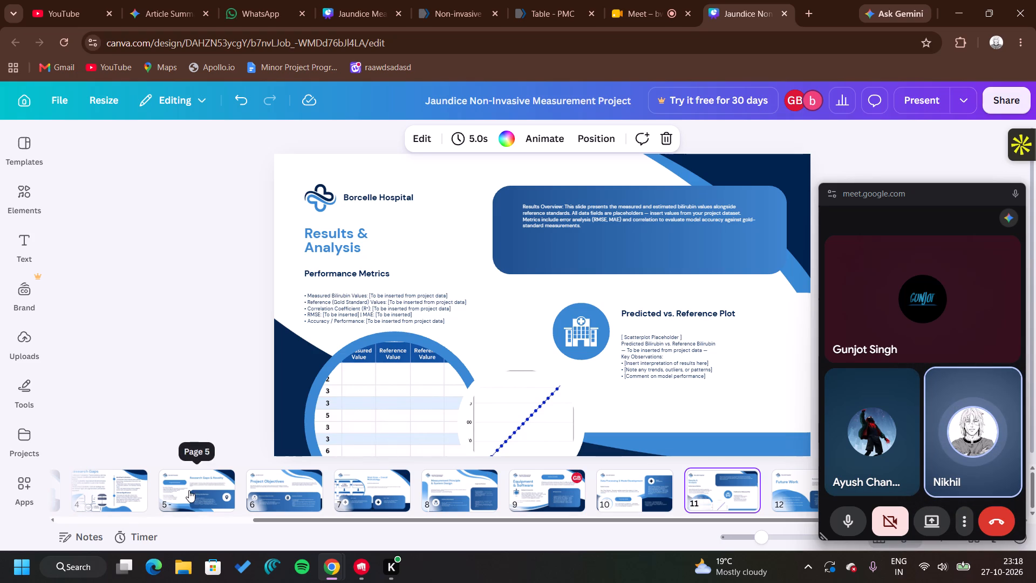
{"action": "scroll", "coordinate": [189, 490], "scroll_direction": "right", "scroll_amount": 16}
{"action": "left_click", "coordinate": [174, 490]}
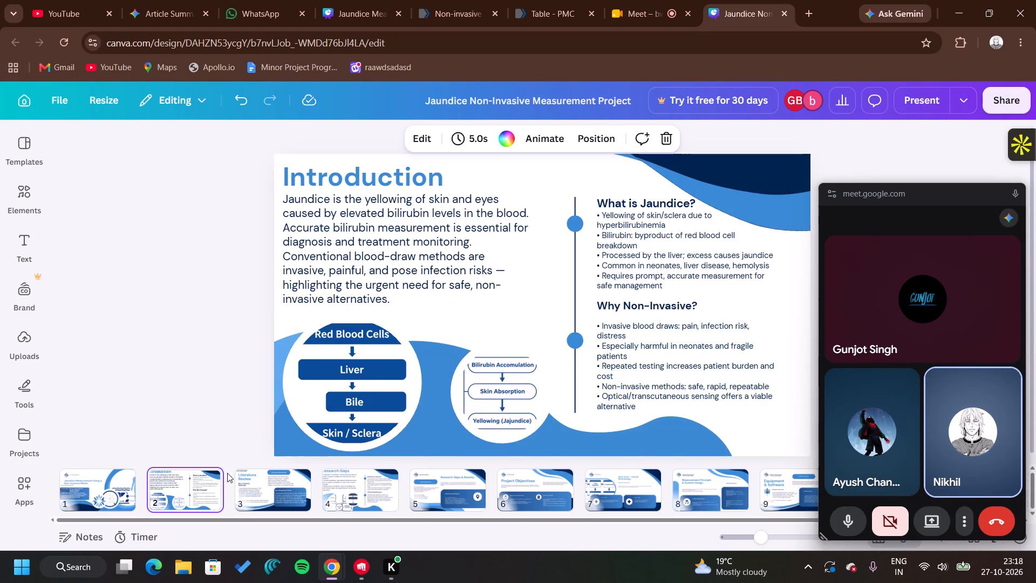
{"action": "left_click", "coordinate": [508, 363]}
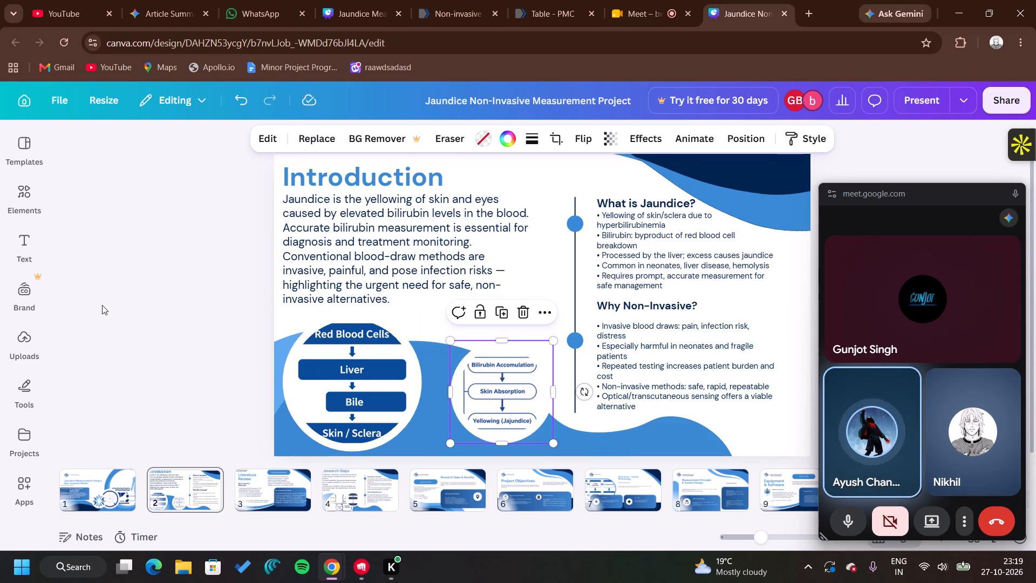
{"action": "left_click", "coordinate": [102, 305]}
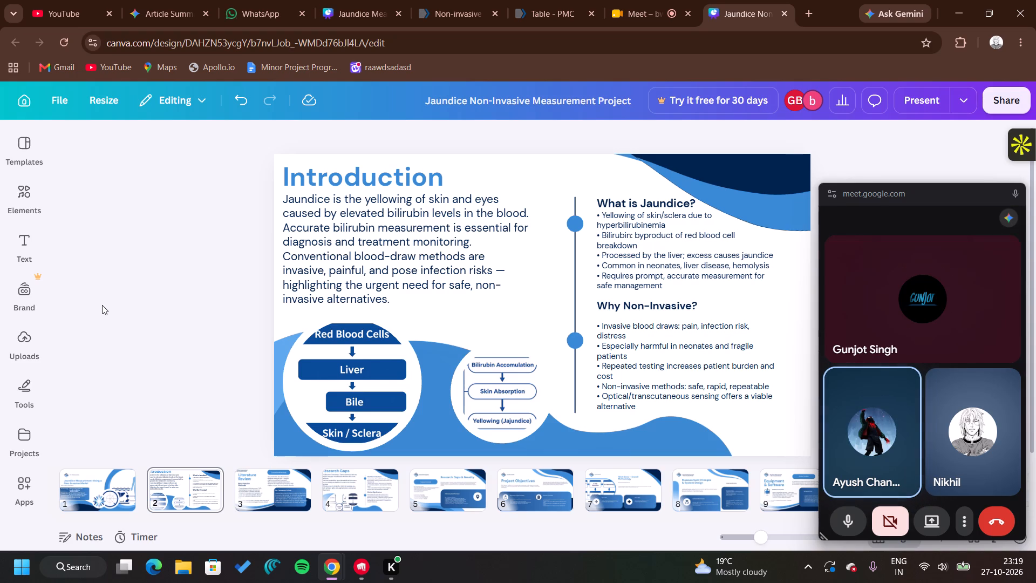
Review the opening slides back and forth between the title slide and Research Gaps, ending on the Literature Review slide.
{"action": "key", "text": "Right"}
{"action": "key", "text": "Right"}
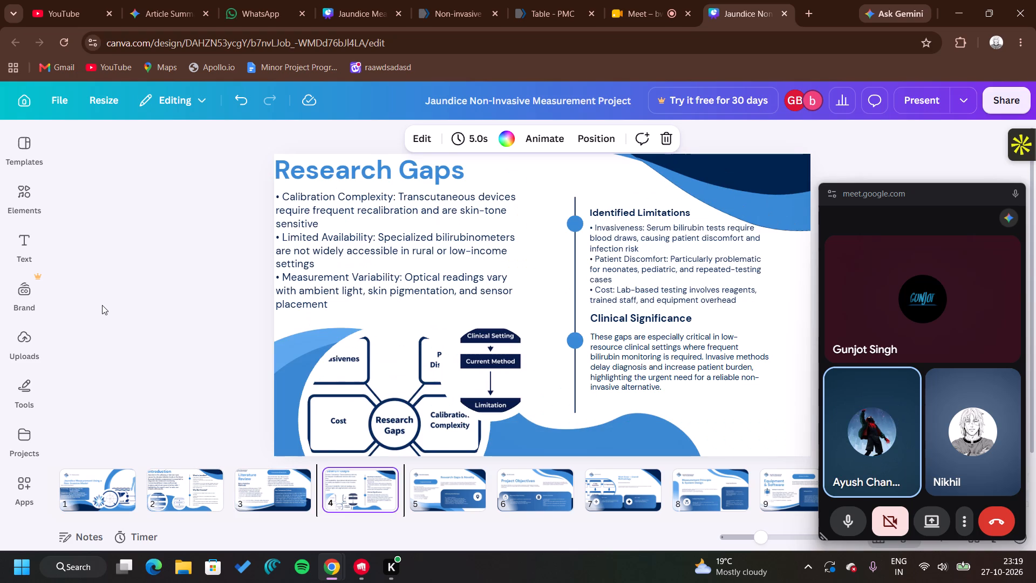
{"action": "key", "text": "Left"}
{"action": "key", "text": "Left"}
{"action": "key", "text": "Left"}
{"action": "key", "text": "Right"}
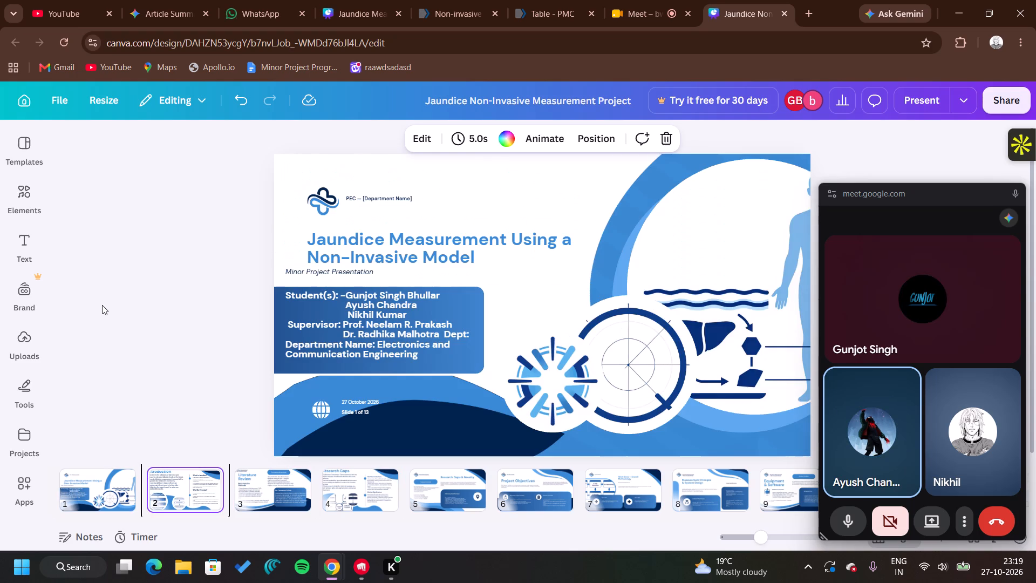
{"action": "key", "text": "Right"}
{"action": "key", "text": "Right"}
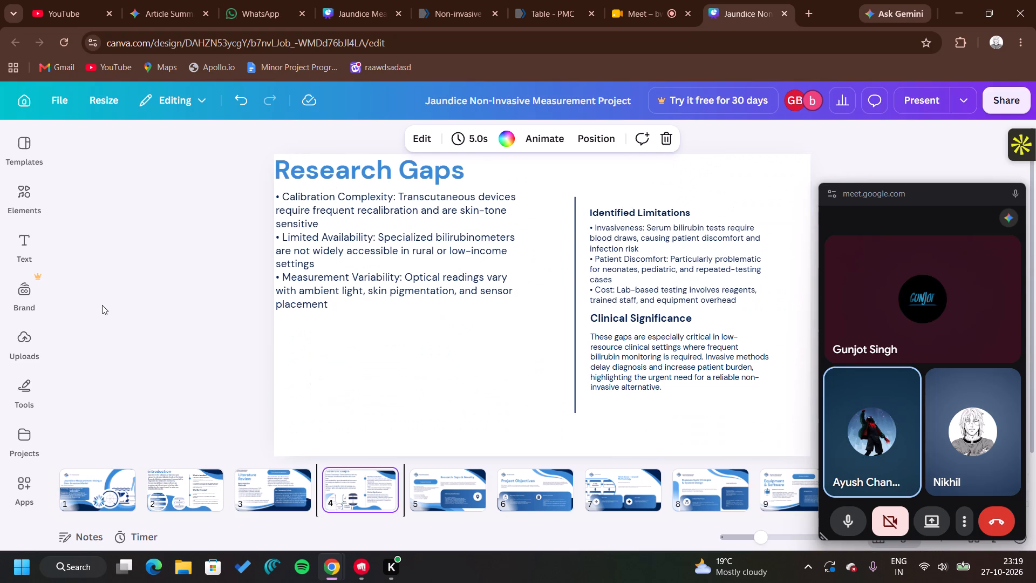
{"action": "key", "text": "Left"}
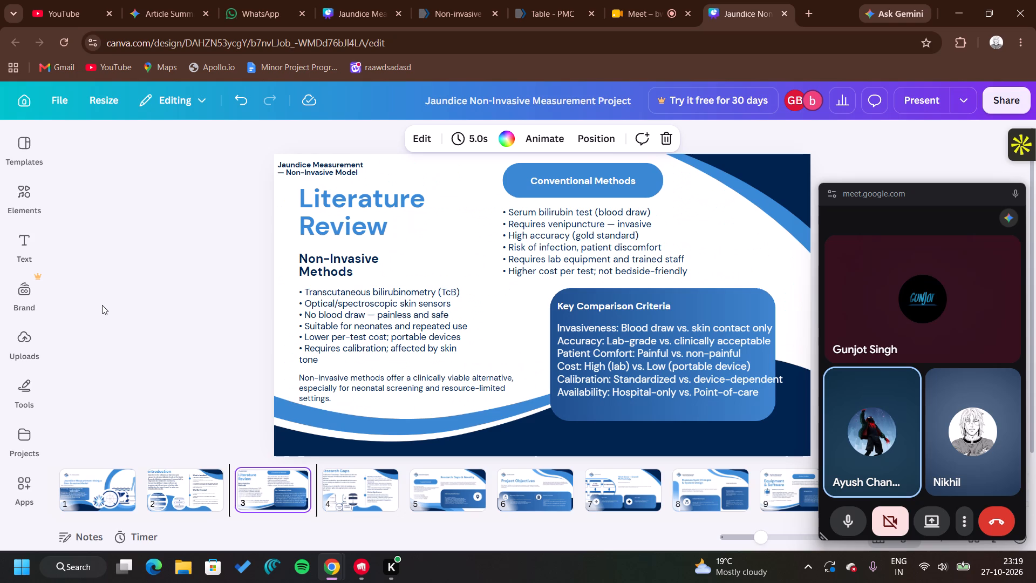
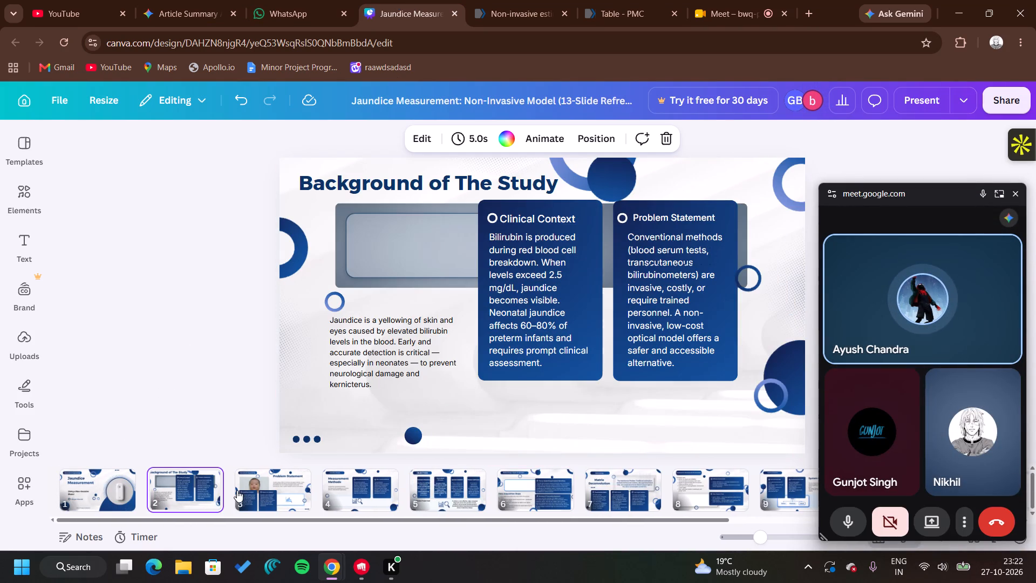
Go to the Problem Statement slide and add a blank slide directly after it, before the Measurement Methods slide.
{"action": "left_click", "coordinate": [237, 490]}
{"action": "left_click", "coordinate": [111, 331]}
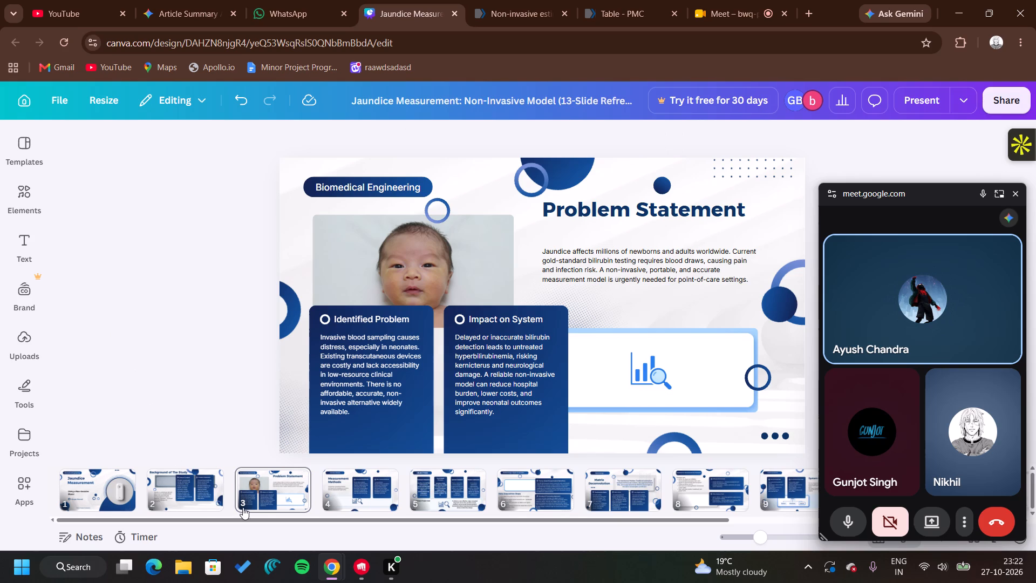
{"action": "left_click", "coordinate": [312, 472]}
{"action": "left_click", "coordinate": [322, 476]}
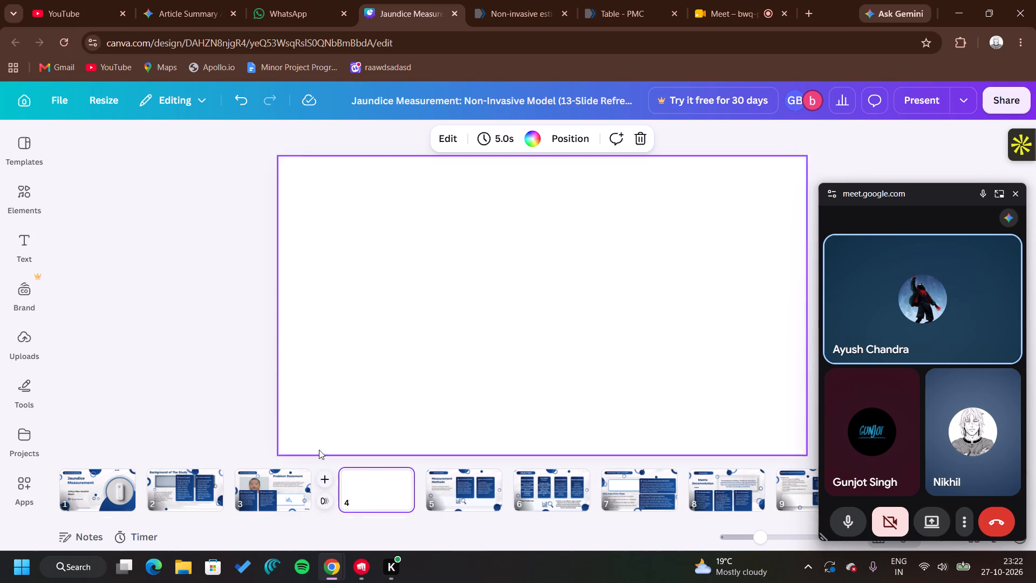
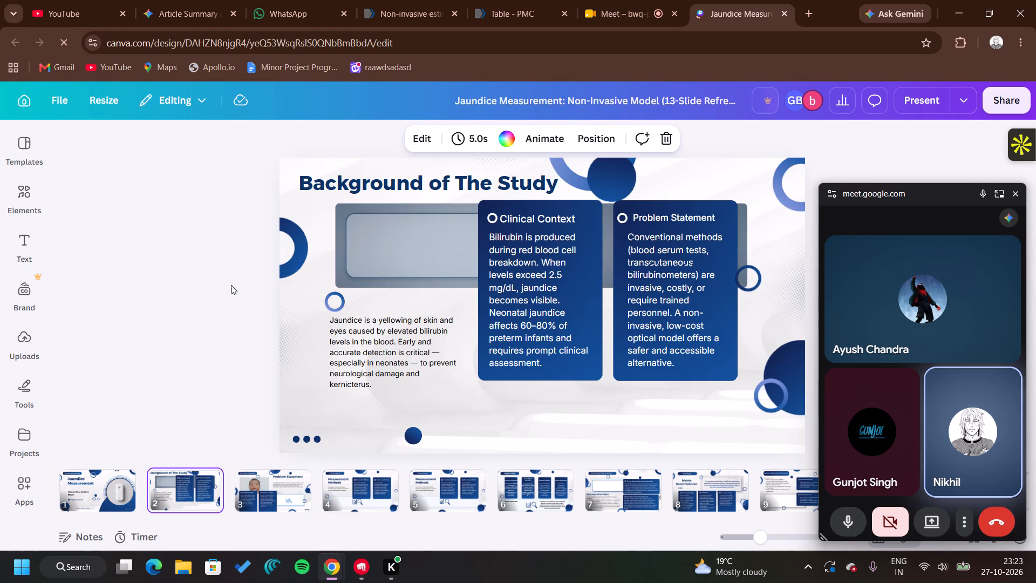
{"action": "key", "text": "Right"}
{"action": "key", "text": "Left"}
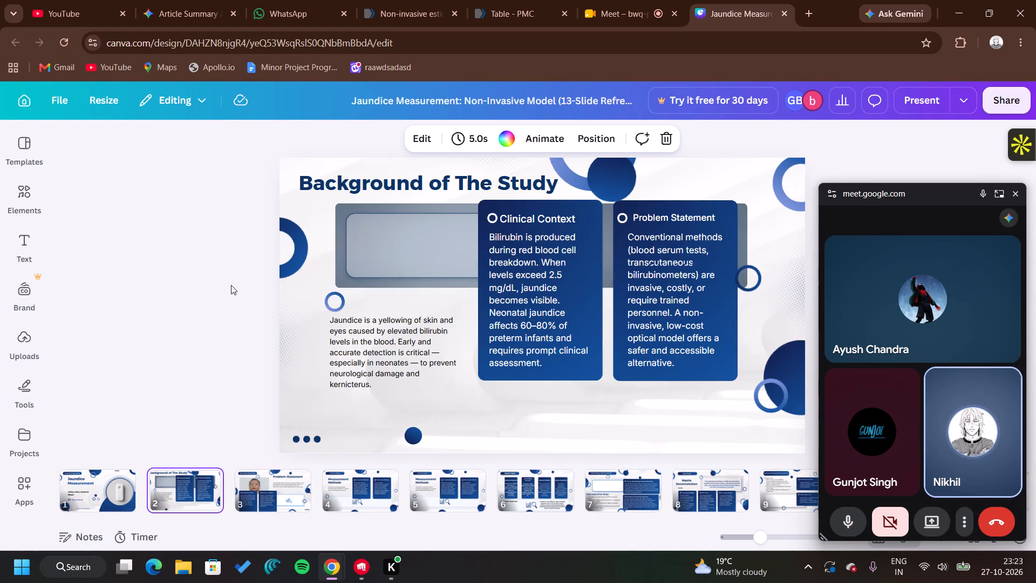
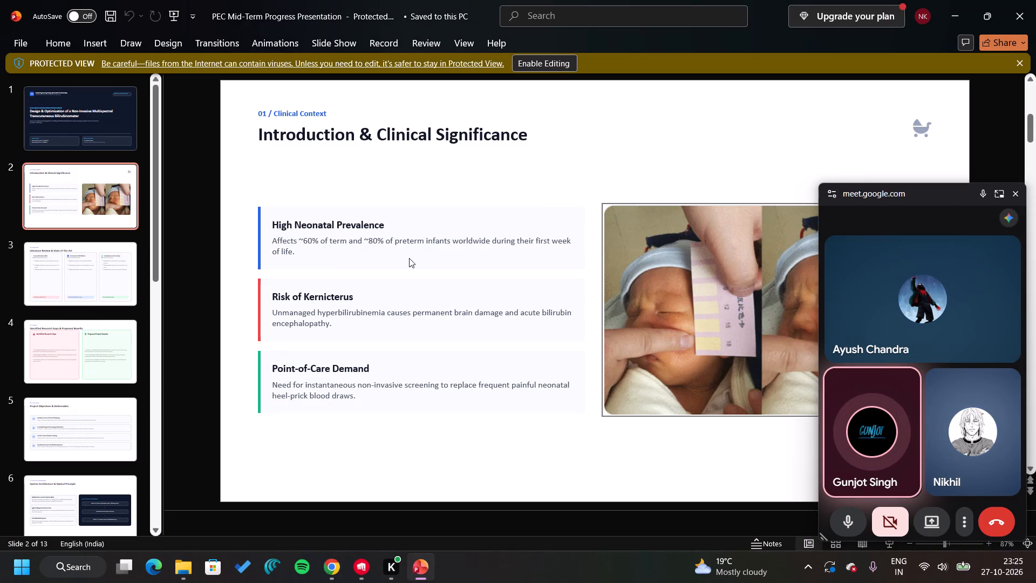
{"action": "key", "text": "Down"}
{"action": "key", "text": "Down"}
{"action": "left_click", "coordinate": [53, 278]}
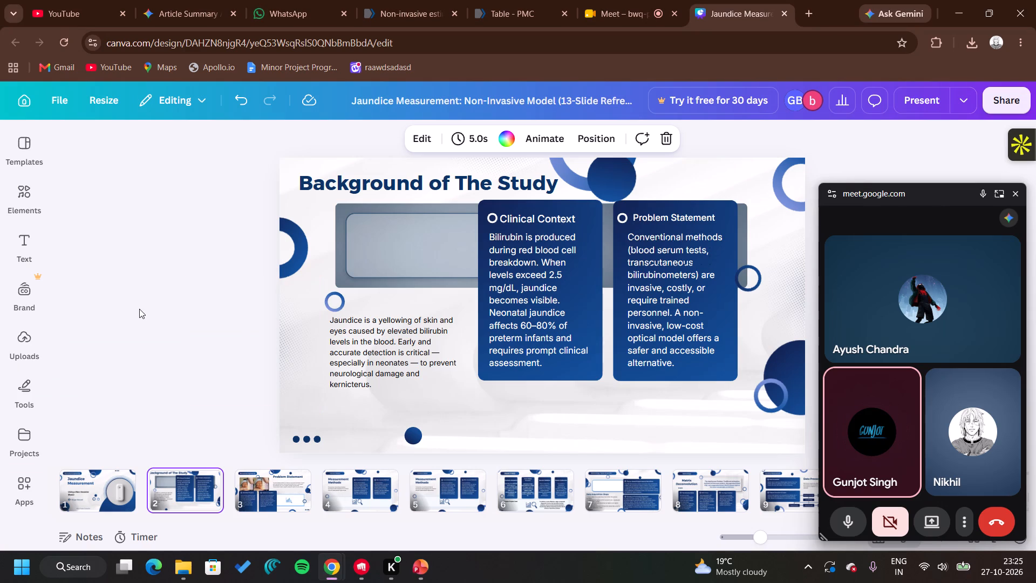
Set the introductory paragraph on the Problem Statement slide to font size 26.5 and move it up directly beneath the heading.
{"action": "key", "text": "Right"}
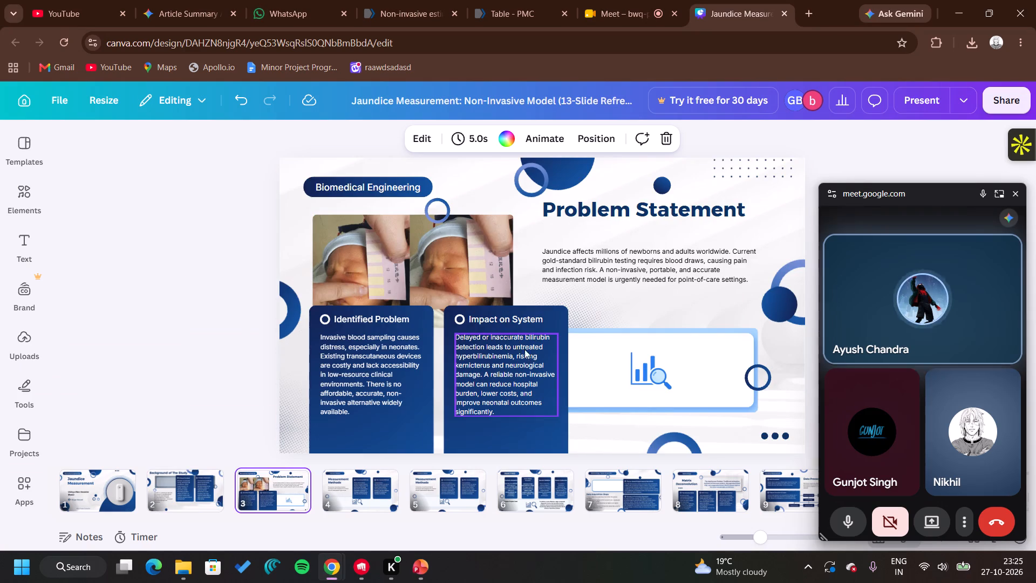
{"action": "double_click", "coordinate": [573, 263]}
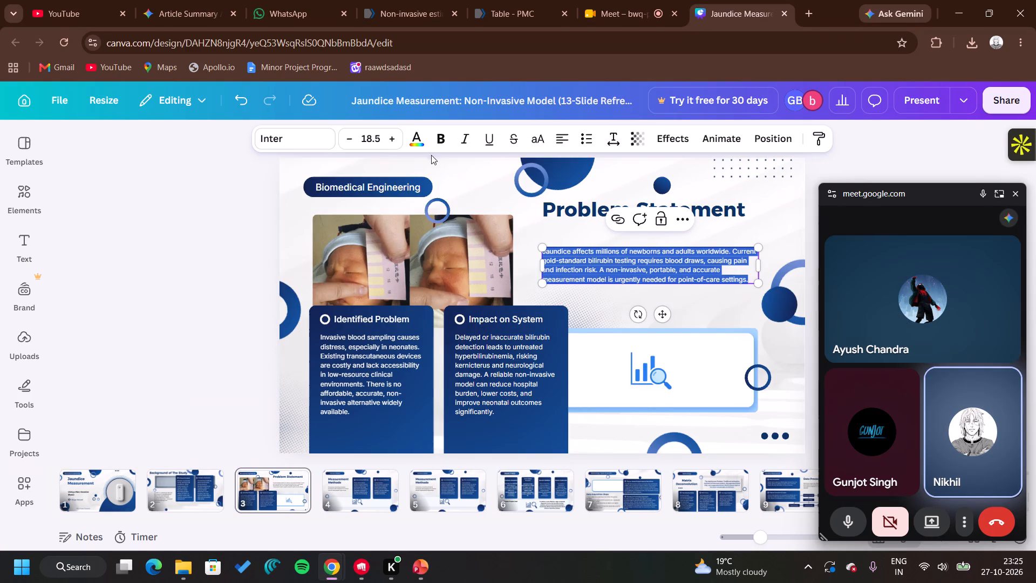
{"action": "triple_click", "coordinate": [397, 138]}
{"action": "triple_click", "coordinate": [397, 138]}
{"action": "double_click", "coordinate": [397, 138]}
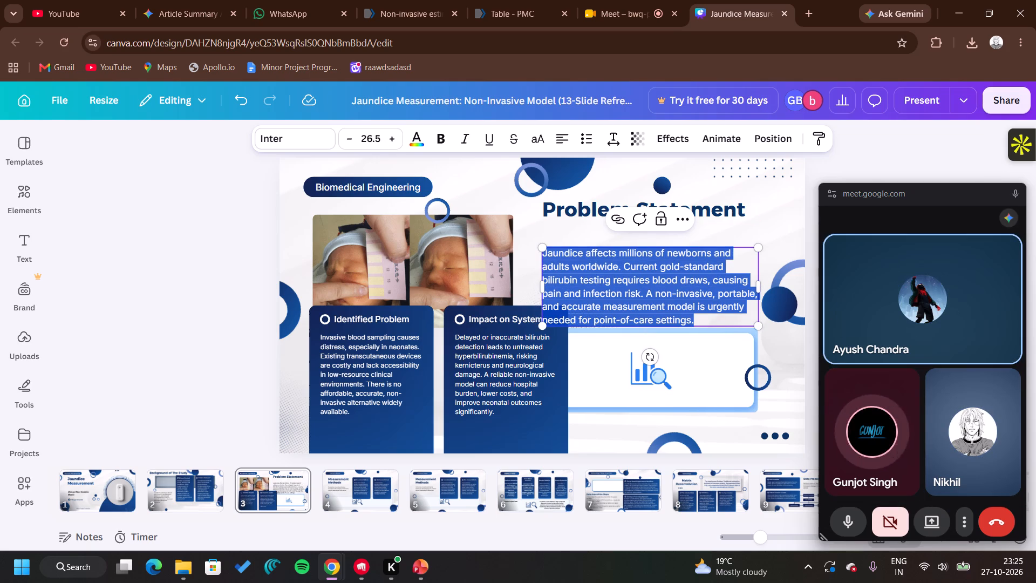
{"action": "left_click_drag", "start_coordinate": [744, 246], "coordinate": [745, 235]}
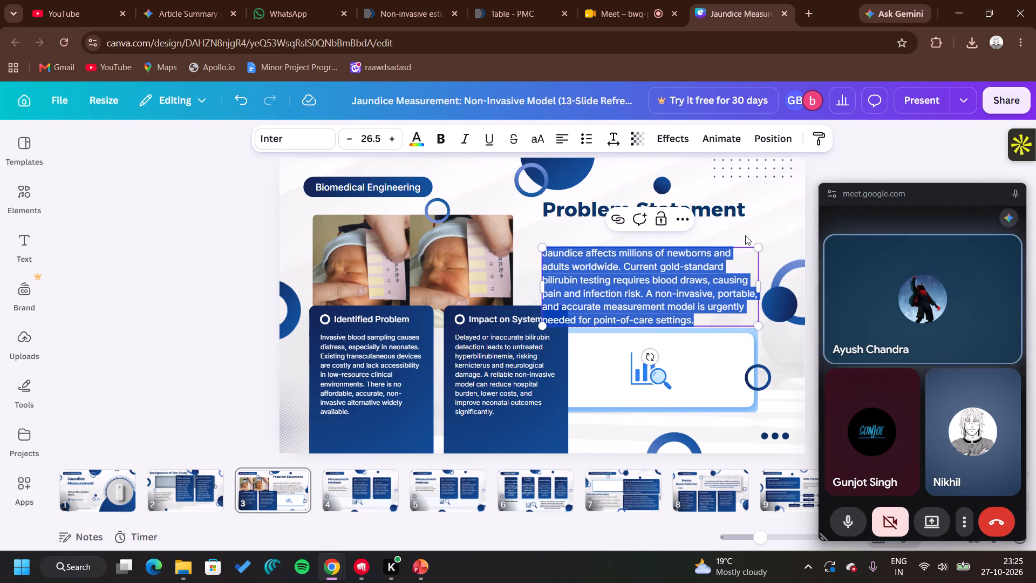
{"action": "left_click_drag", "start_coordinate": [745, 235], "coordinate": [745, 224]}
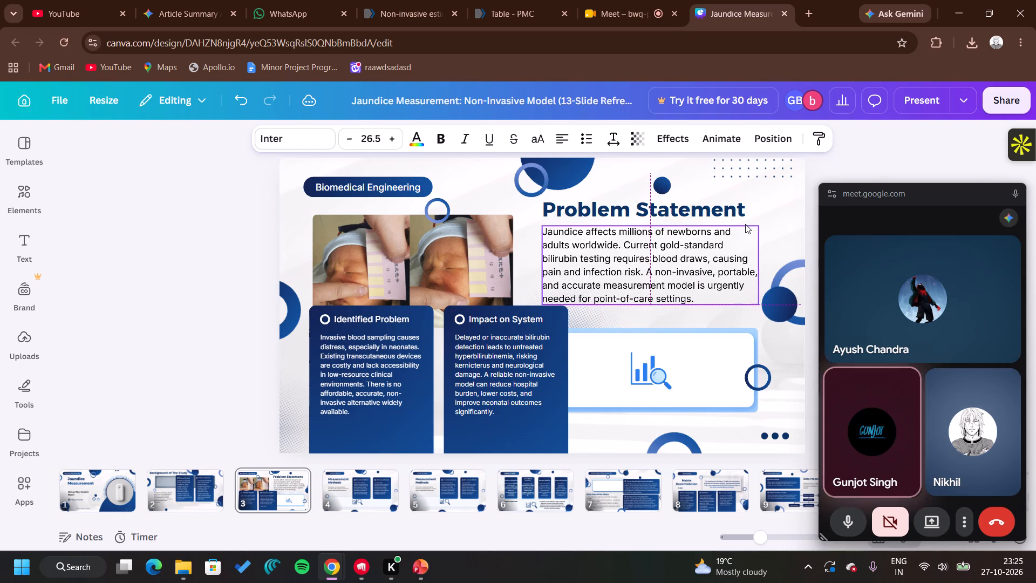
{"action": "left_click_drag", "start_coordinate": [745, 224], "coordinate": [745, 223]}
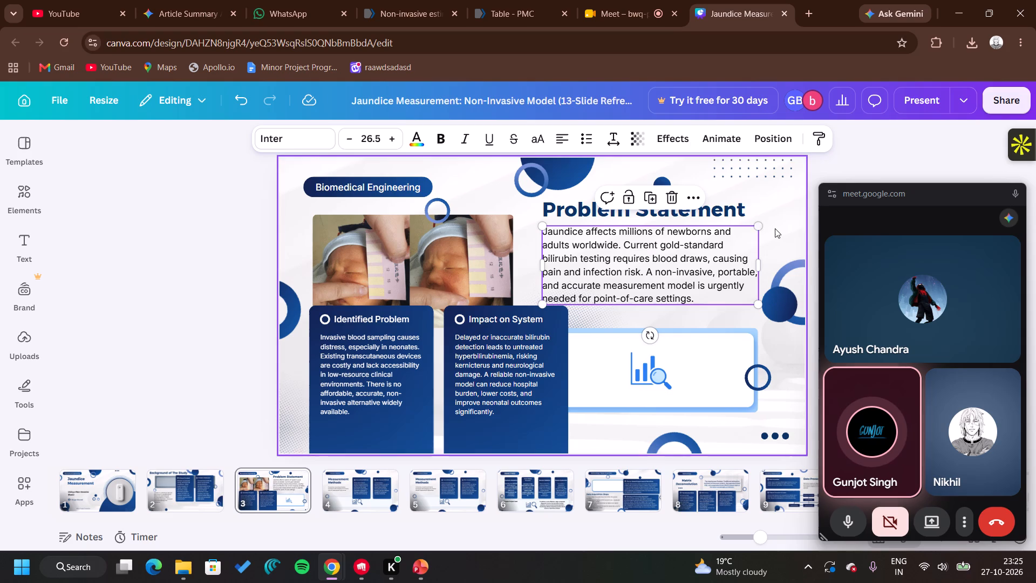
{"action": "left_click", "coordinate": [779, 229]}
Set the body text of the Impact on System card to font size 21.5.
{"action": "double_click", "coordinate": [514, 375]}
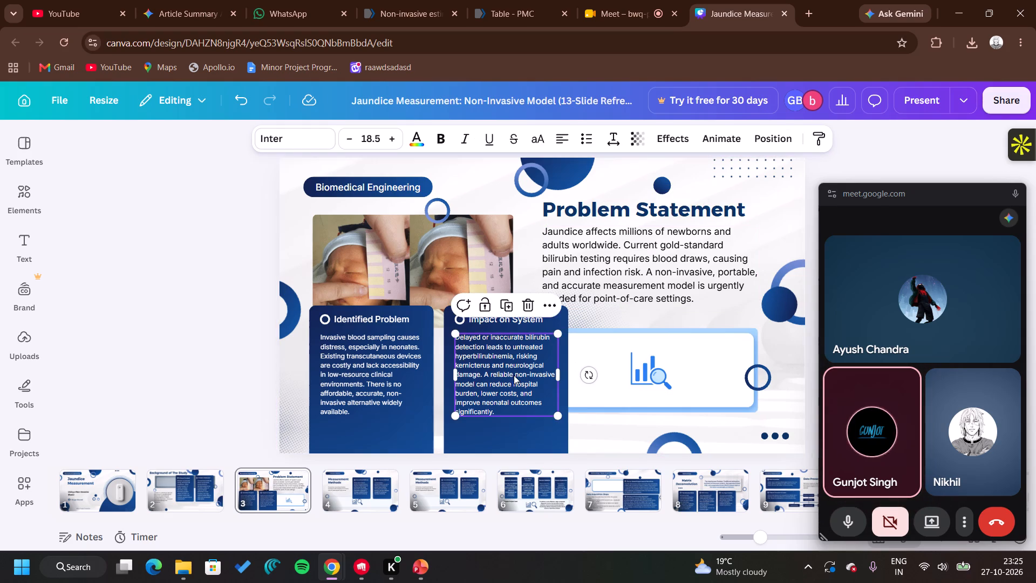
{"action": "triple_click", "coordinate": [387, 139]}
{"action": "double_click", "coordinate": [387, 139]}
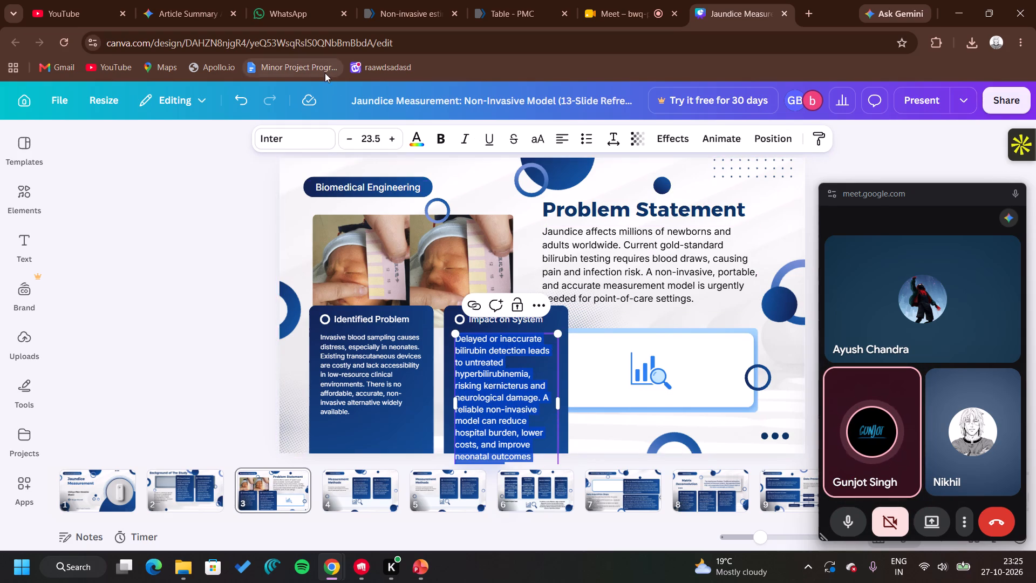
{"action": "left_click", "coordinate": [356, 138]}
{"action": "left_click", "coordinate": [356, 138]}
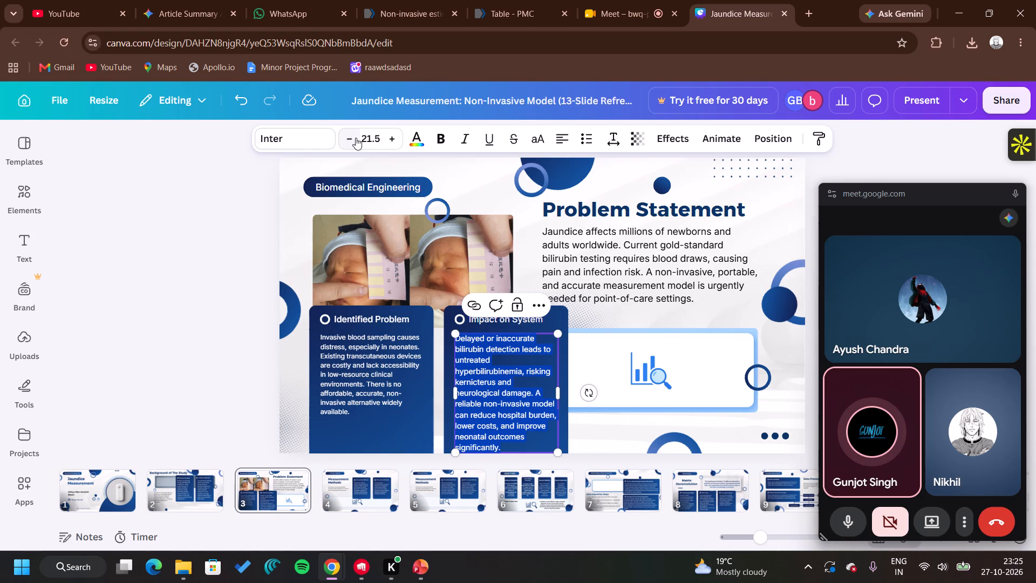
{"action": "left_click", "coordinate": [614, 433]}
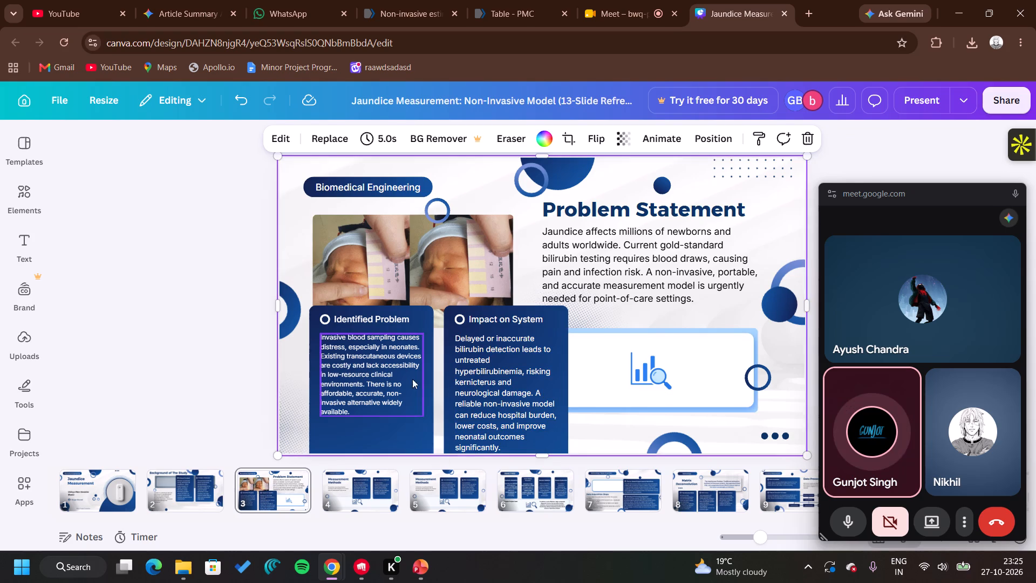
Set the body text of the Identified Problem card to font size 22.5.
{"action": "left_click", "coordinate": [386, 364]}
{"action": "triple_click", "coordinate": [398, 138]}
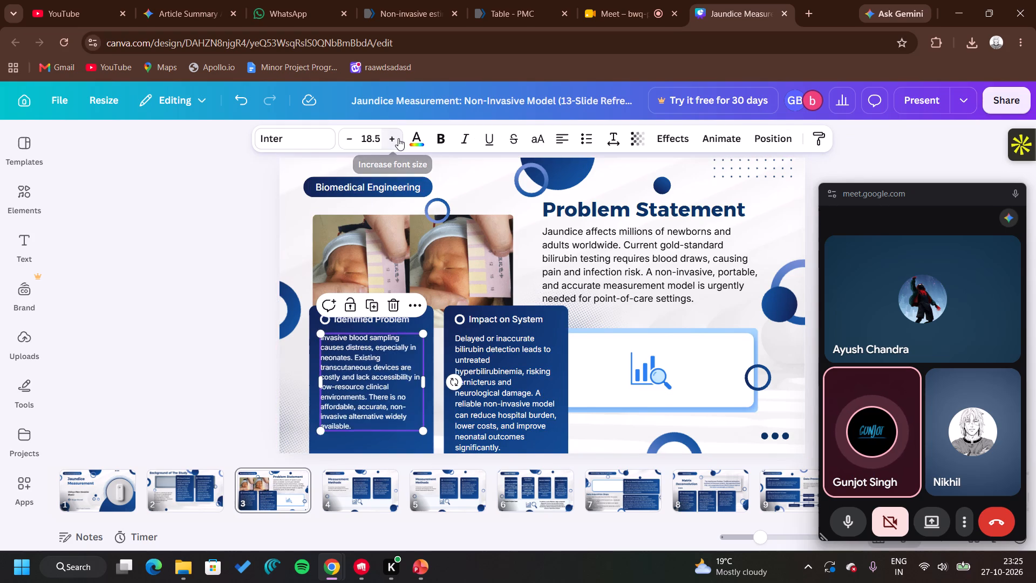
{"action": "left_click", "coordinate": [398, 138]}
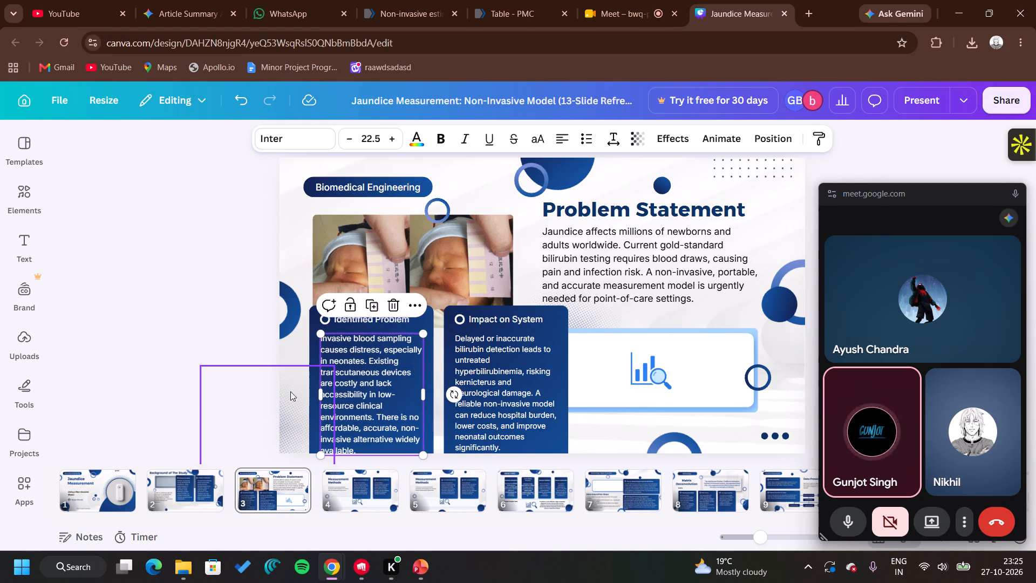
Set the Identified Problem and Impact on System card headings on the Problem Statement slide to font size 25.
{"action": "left_click", "coordinate": [290, 349]}
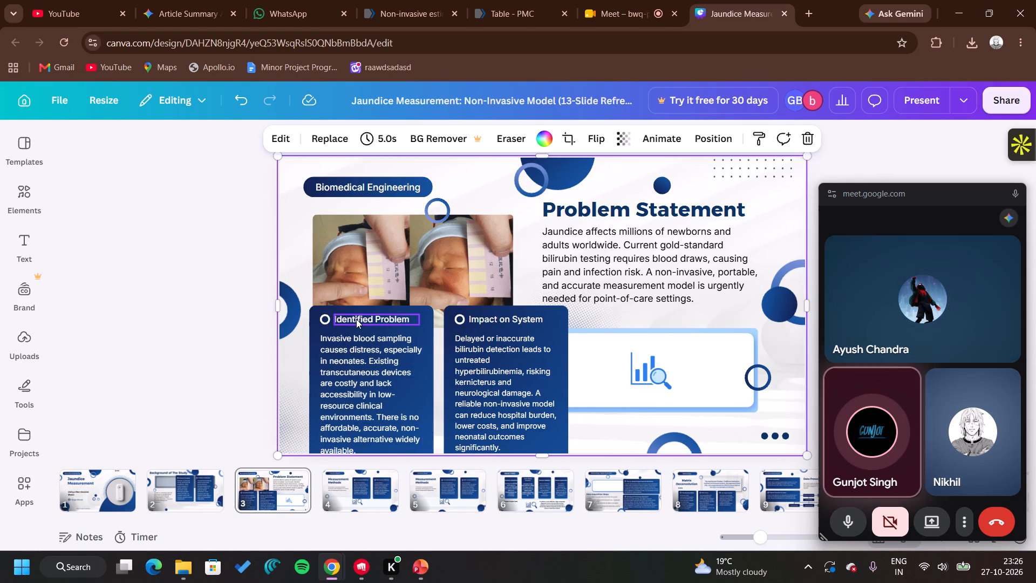
{"action": "double_click", "coordinate": [356, 319]}
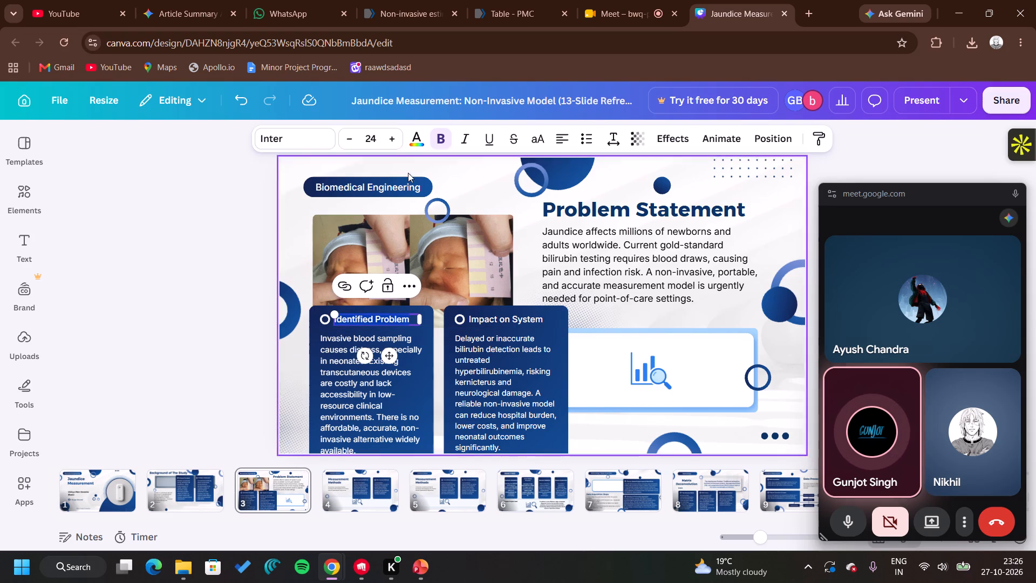
{"action": "left_click", "coordinate": [391, 140]}
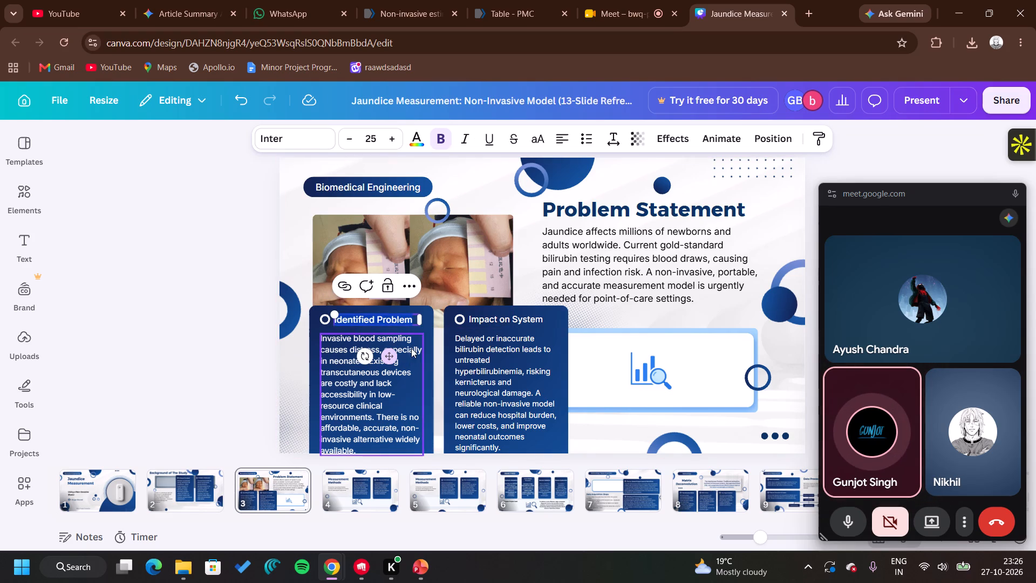
{"action": "left_click", "coordinate": [439, 340]}
{"action": "left_click", "coordinate": [489, 320]}
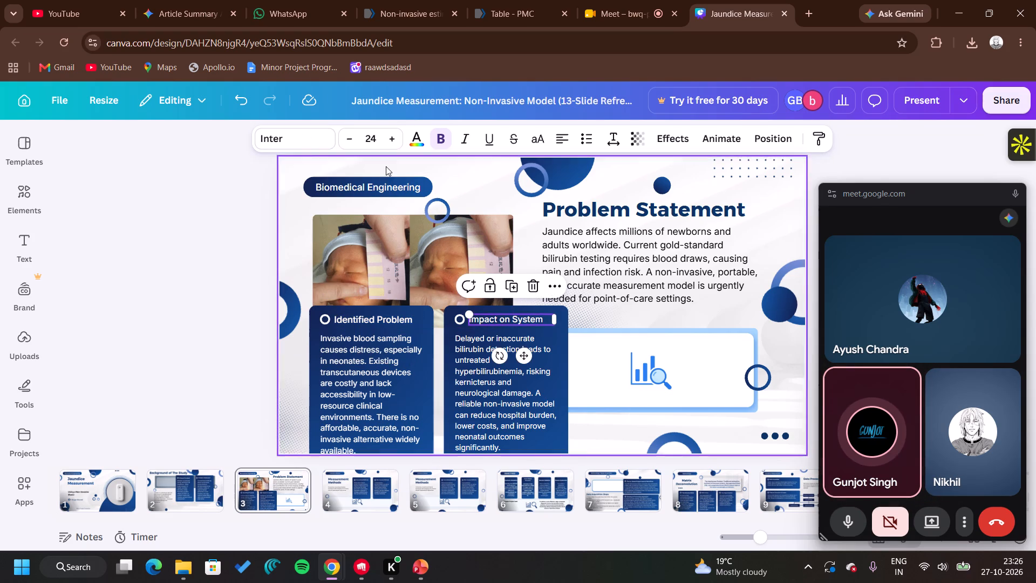
{"action": "left_click", "coordinate": [392, 141]}
{"action": "left_click", "coordinate": [309, 354]}
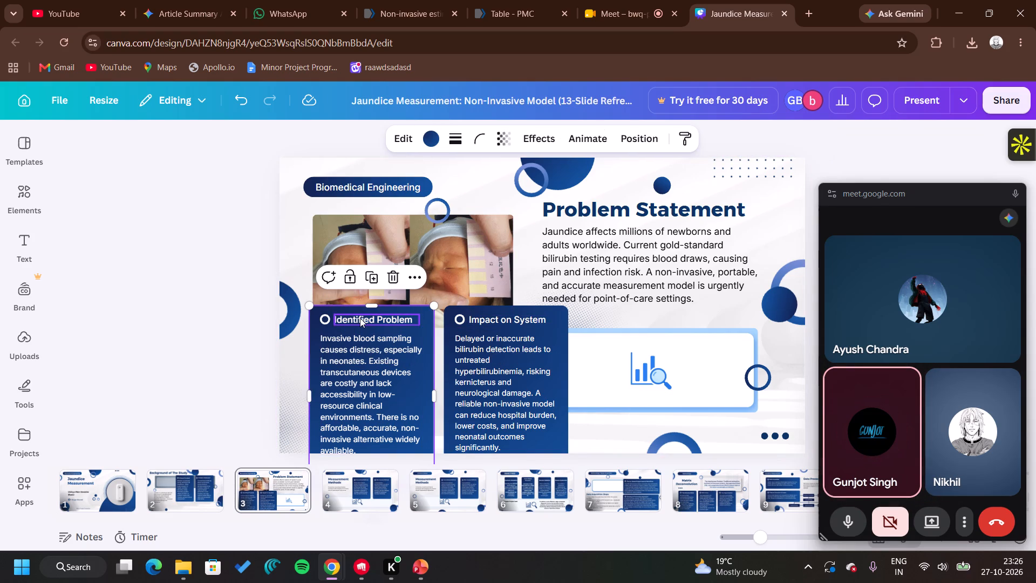
{"action": "left_click", "coordinate": [360, 318]}
{"action": "left_click", "coordinate": [301, 363]}
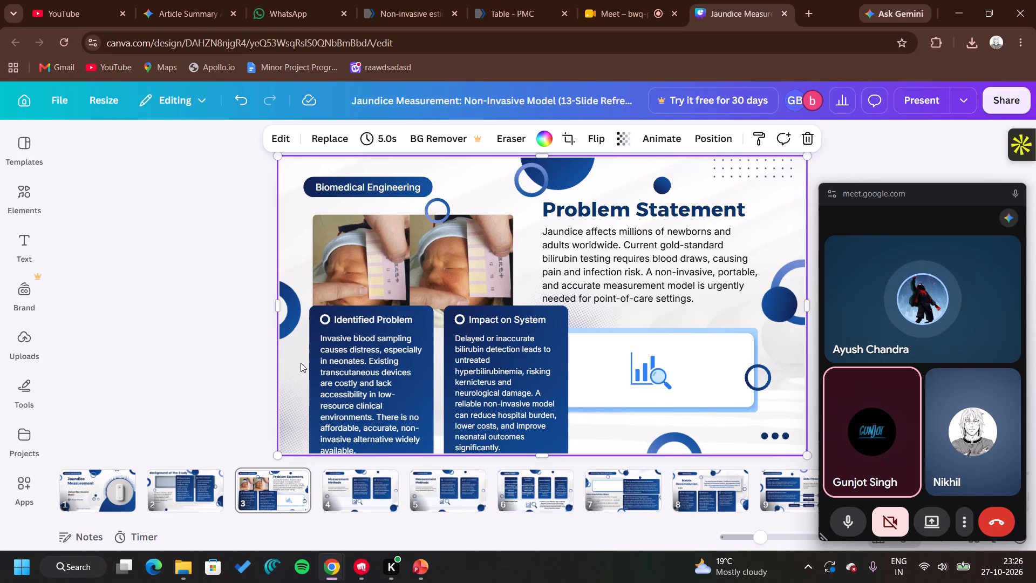
{"action": "left_click", "coordinate": [256, 362]}
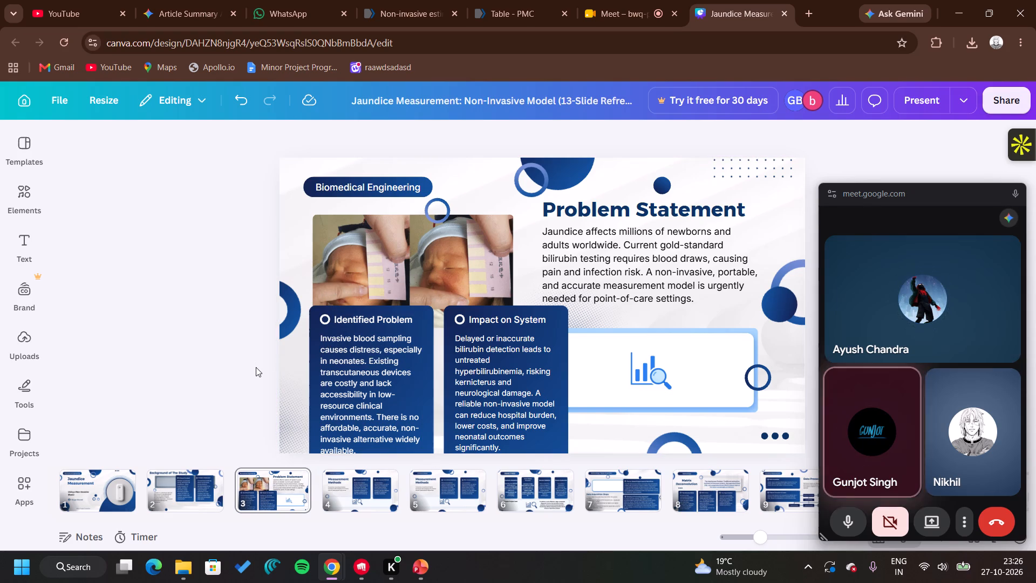
Move the Problem Statement slide's main heading slightly up to add space above the introductory paragraph.
{"action": "left_click", "coordinate": [586, 208]}
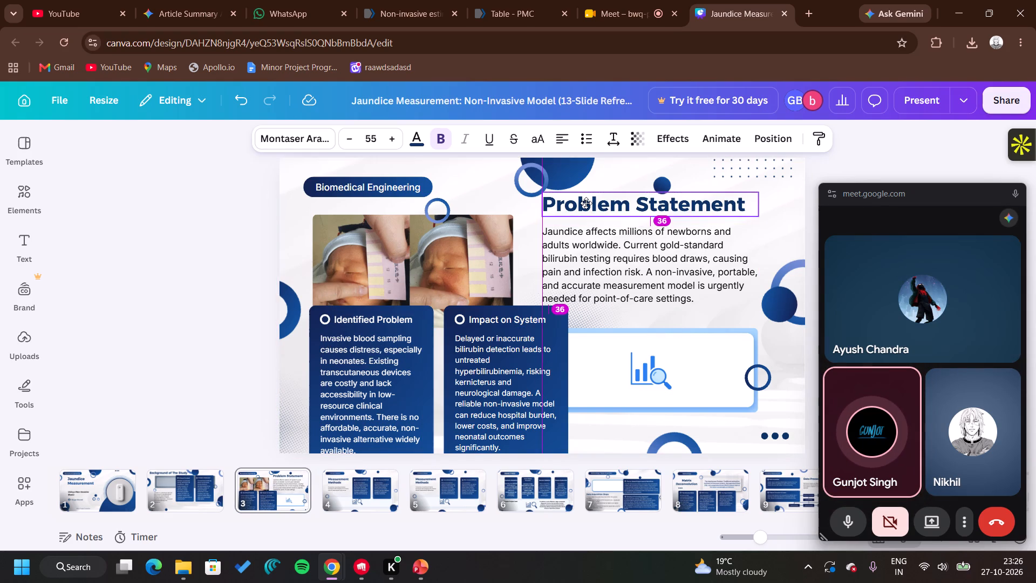
{"action": "left_click", "coordinate": [528, 220]}
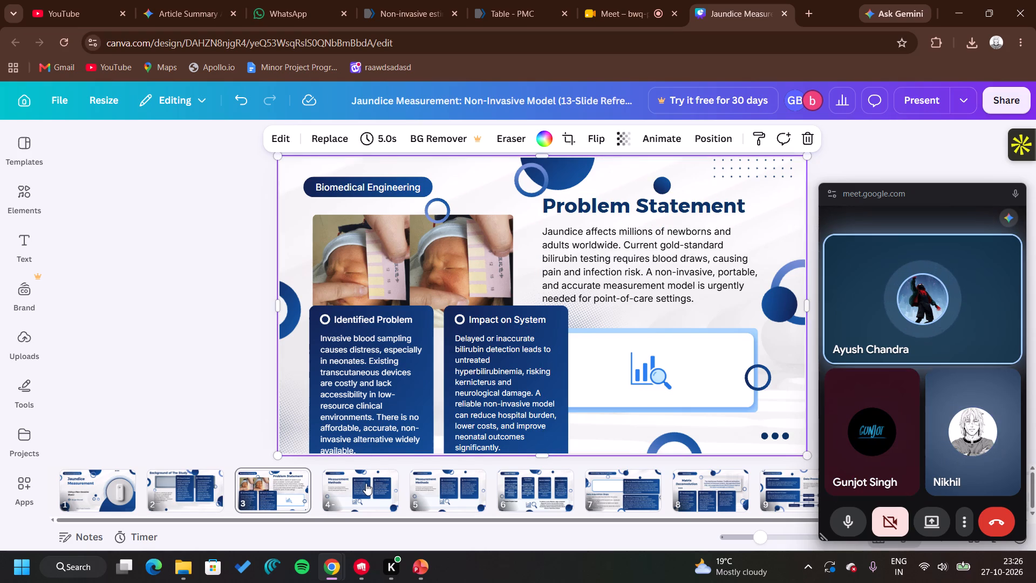
Set the introductory jaundice paragraph on the Background of The Study slide to font size 26.
{"action": "left_click", "coordinate": [366, 483]}
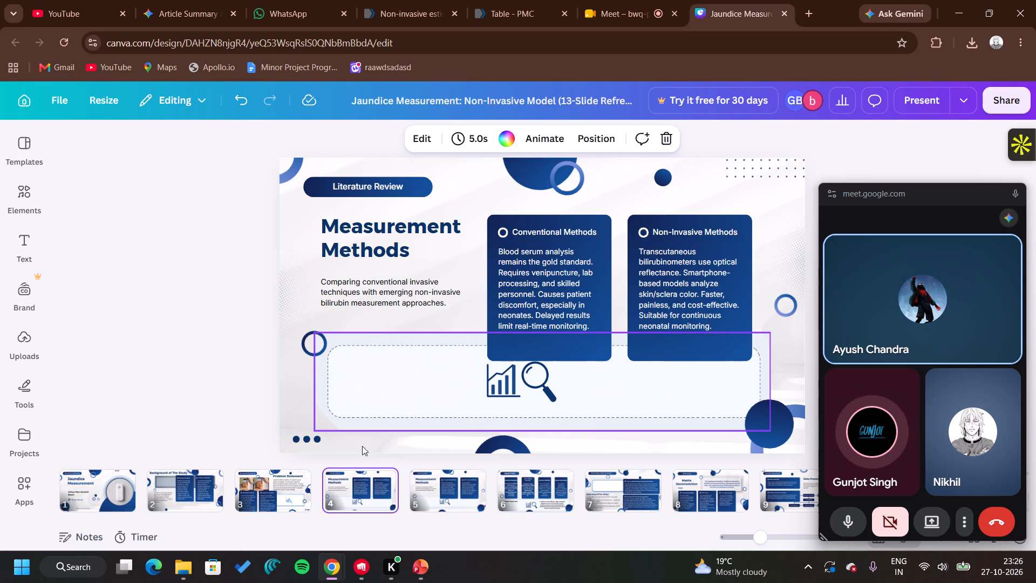
{"action": "left_click", "coordinate": [197, 497]}
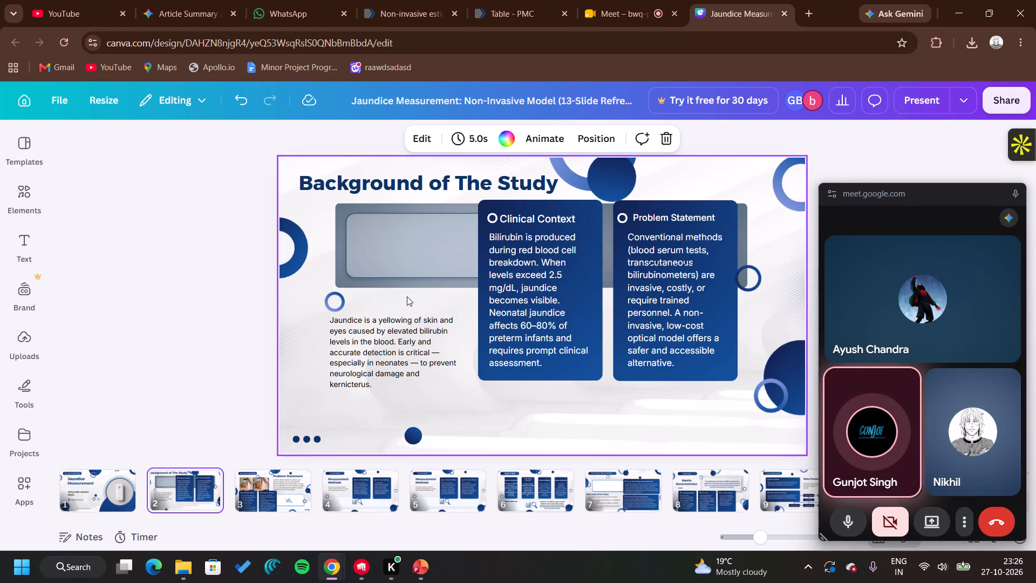
{"action": "double_click", "coordinate": [381, 358]}
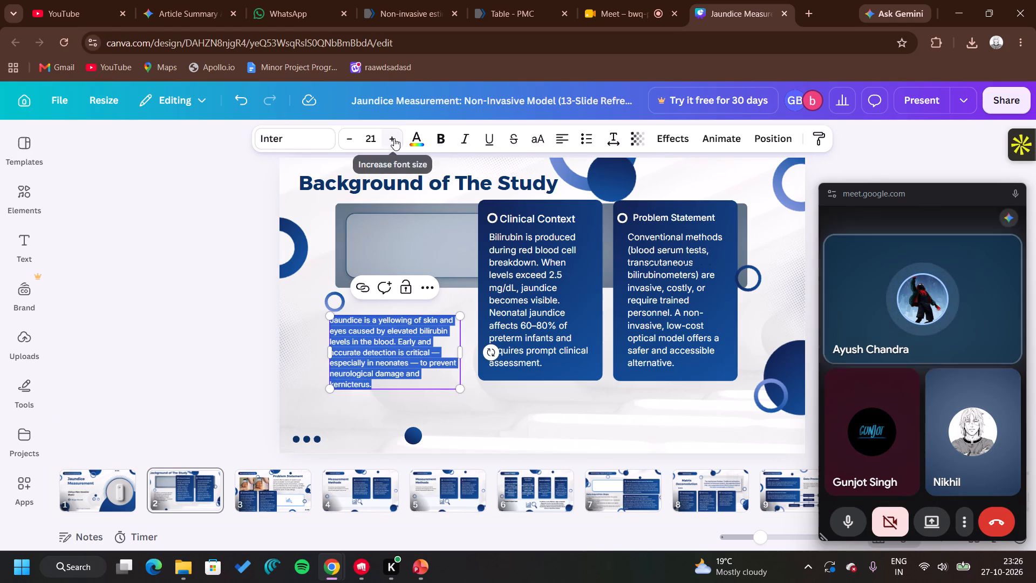
{"action": "triple_click", "coordinate": [394, 138]}
{"action": "double_click", "coordinate": [394, 138]}
{"action": "left_click", "coordinate": [394, 138]}
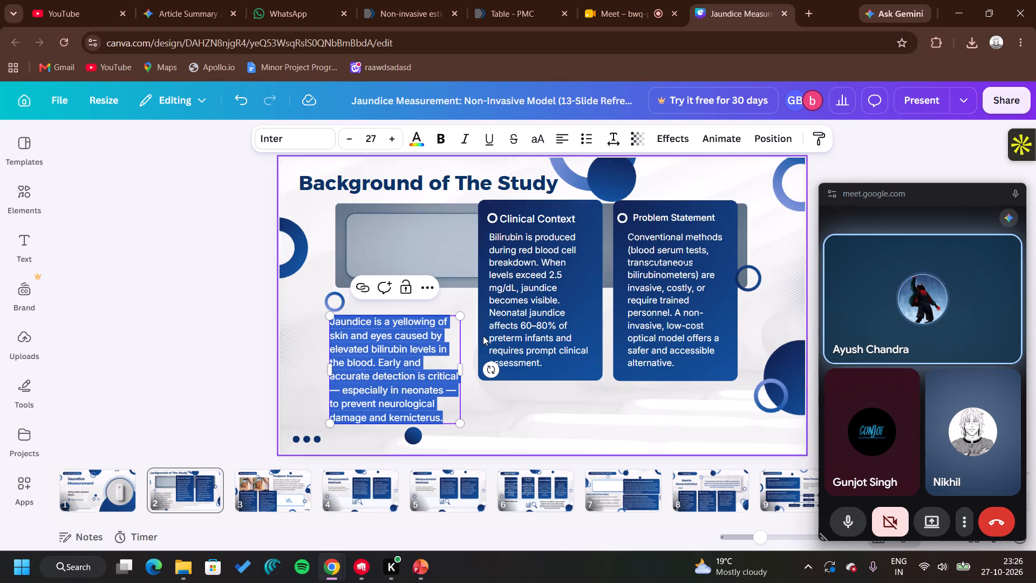
{"action": "left_click", "coordinate": [349, 137]}
{"action": "left_click", "coordinate": [349, 137]}
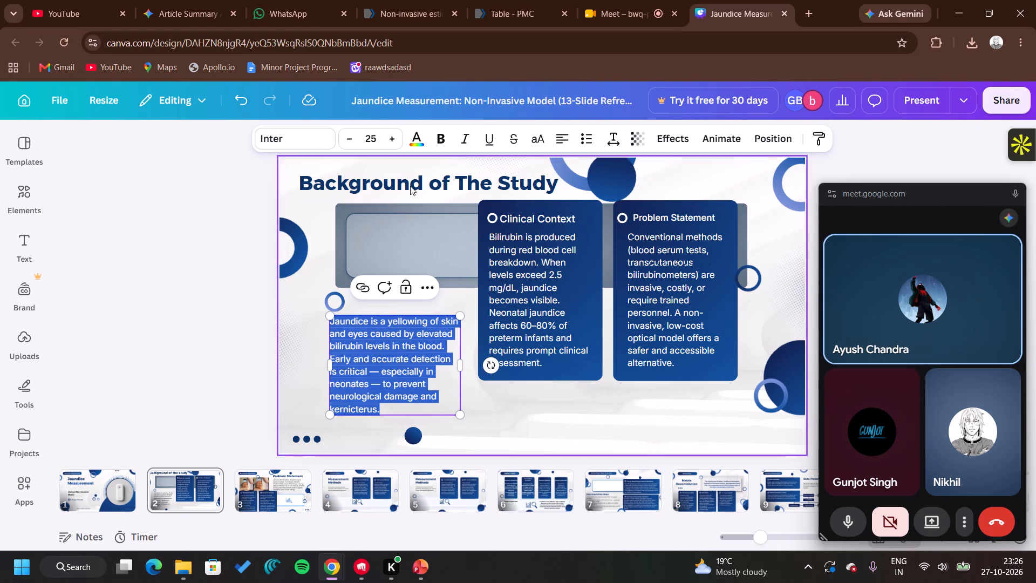
{"action": "left_click", "coordinate": [388, 135]}
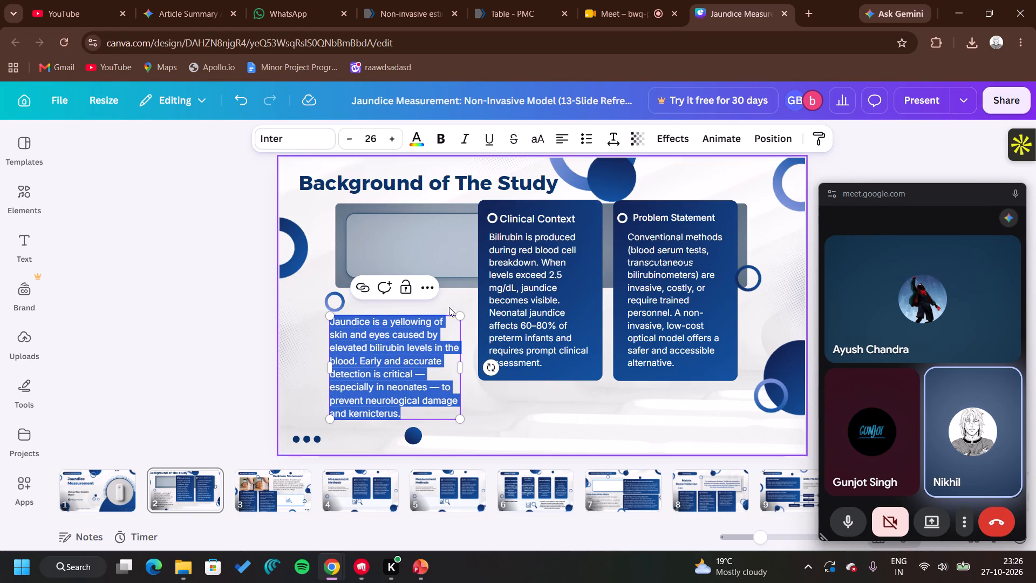
{"action": "left_click_drag", "start_coordinate": [446, 316], "coordinate": [413, 316]}
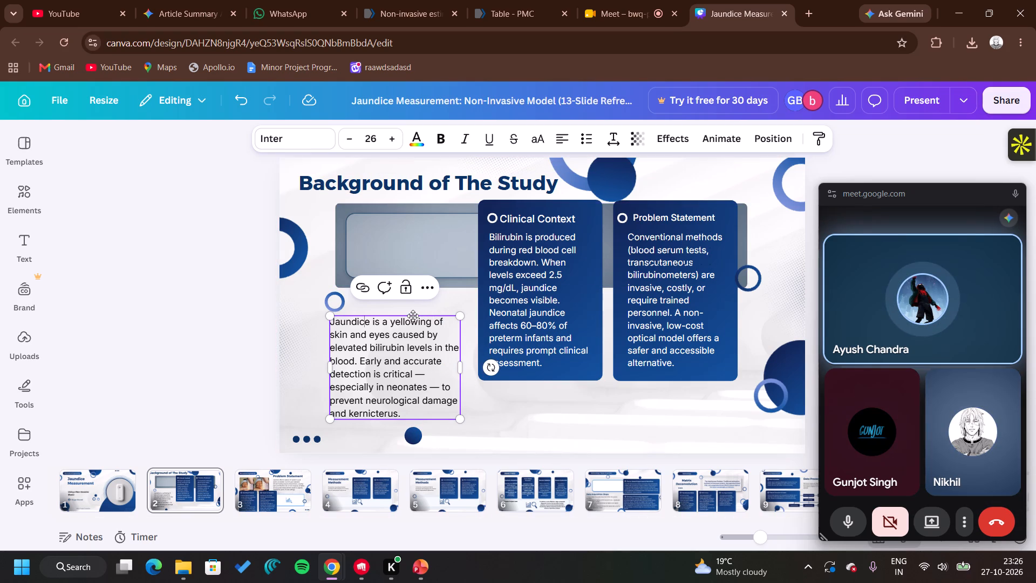
{"action": "left_click_drag", "start_coordinate": [413, 316], "coordinate": [410, 316]}
Check the card texts on the Background of The Study slide and compare its layout with the Problem Statement slide.
{"action": "left_click", "coordinate": [520, 282]}
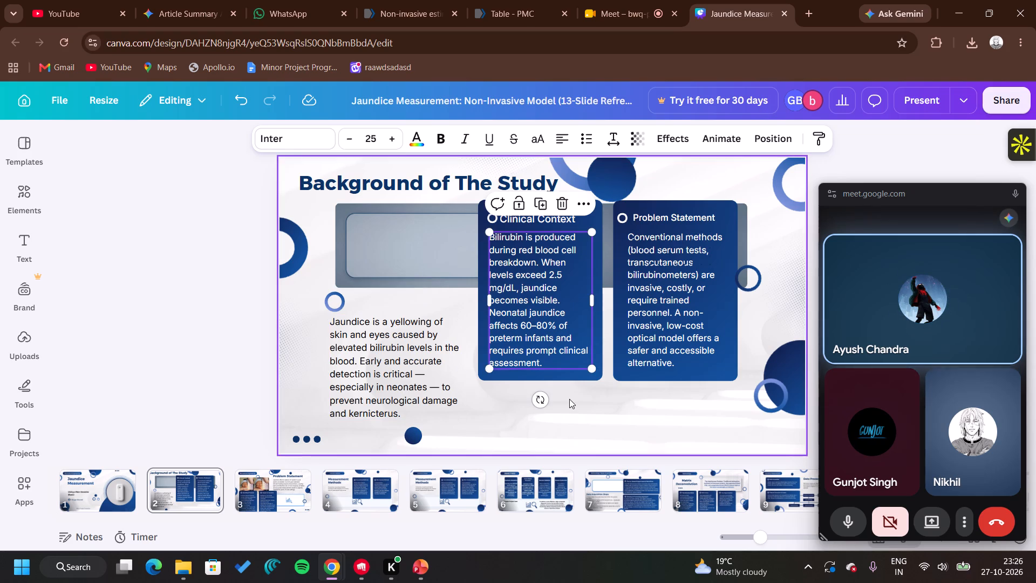
{"action": "left_click", "coordinate": [569, 399]}
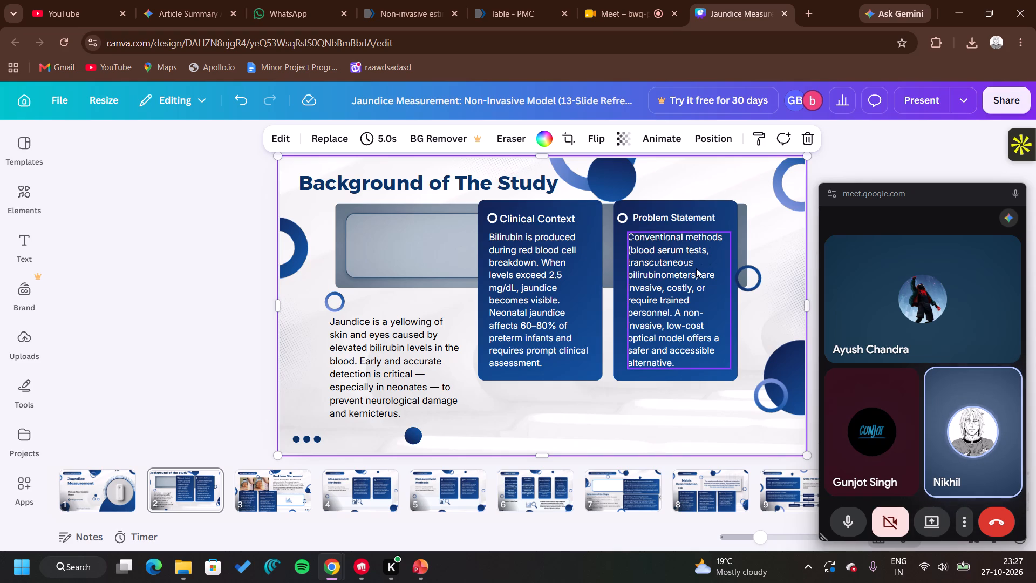
{"action": "double_click", "coordinate": [660, 243]}
{"action": "left_click", "coordinate": [674, 389]}
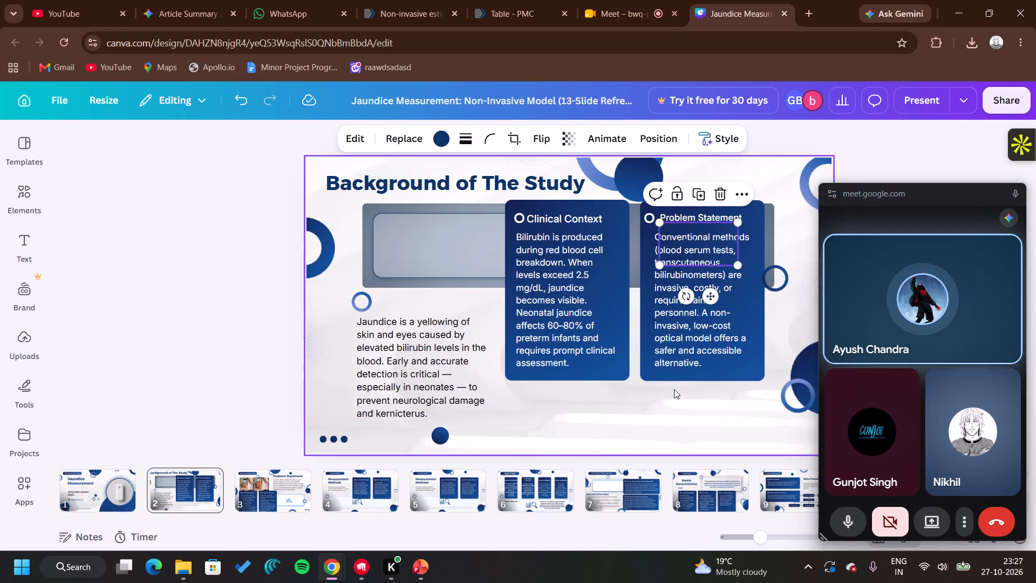
{"action": "left_click", "coordinate": [640, 400]}
{"action": "left_click", "coordinate": [672, 329]}
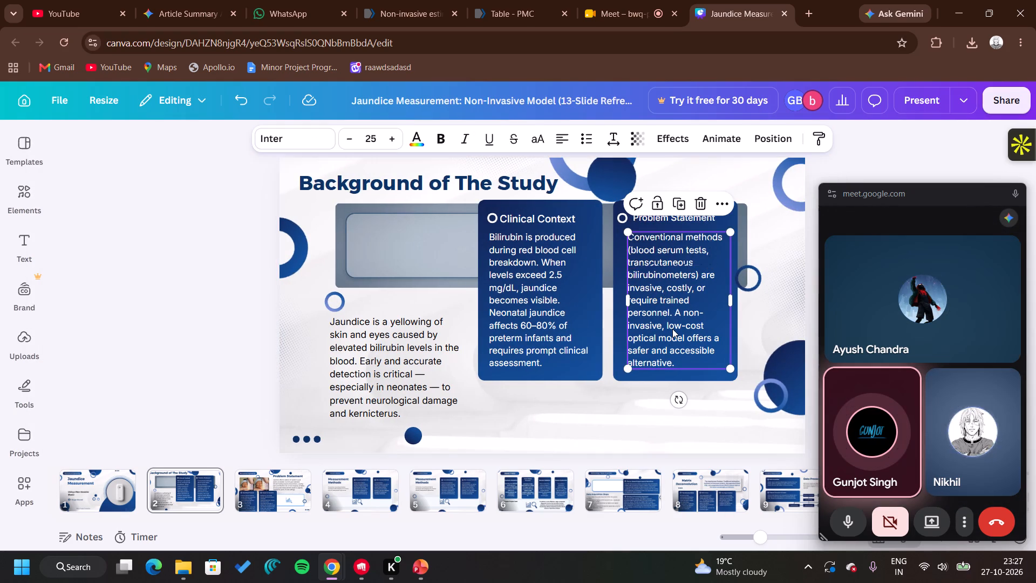
{"action": "left_click", "coordinate": [625, 396]}
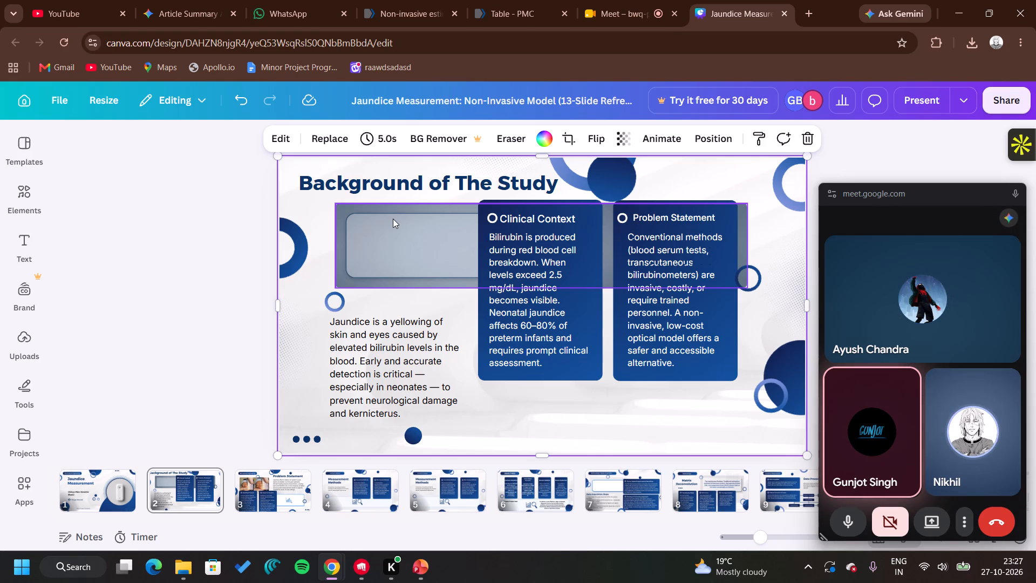
{"action": "left_click", "coordinate": [324, 256]}
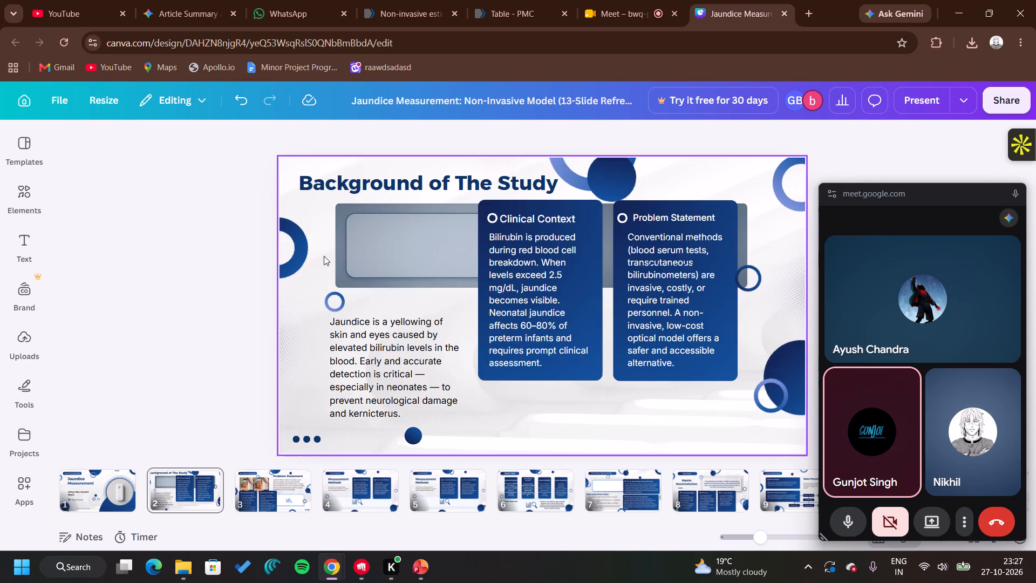
{"action": "key", "text": "Right"}
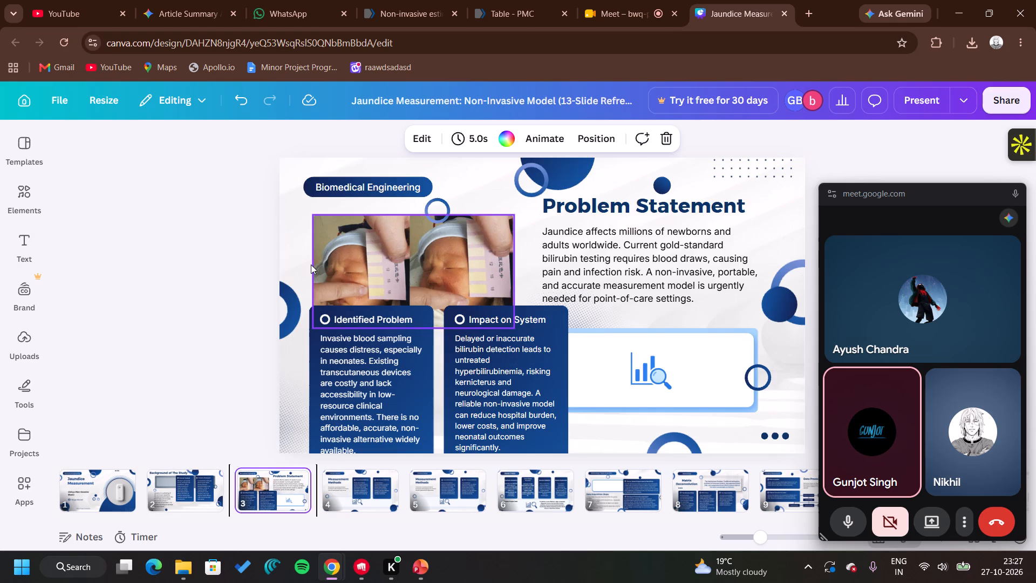
{"action": "left_click", "coordinate": [295, 263]}
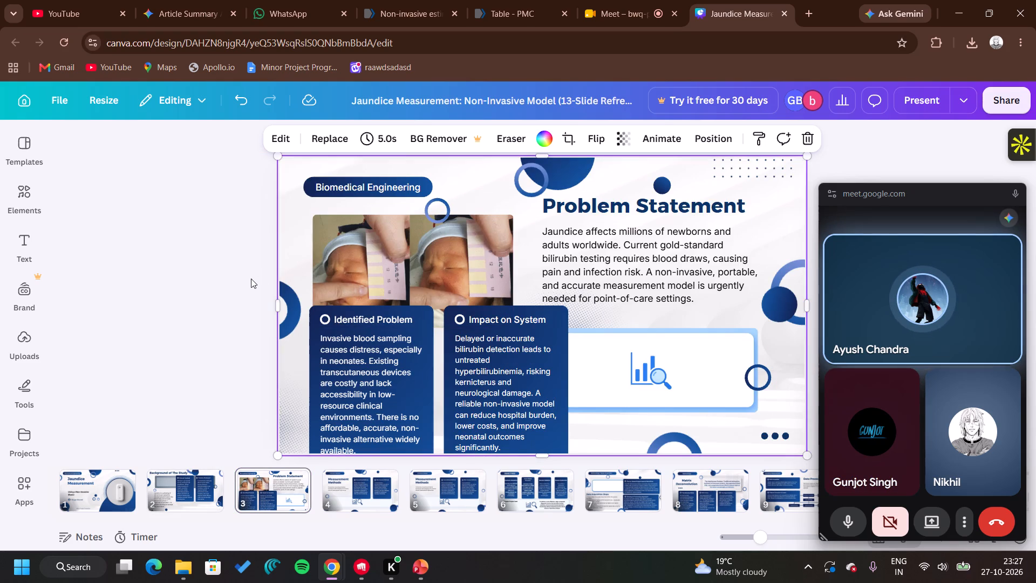
{"action": "key", "text": "Left"}
{"action": "key", "text": "Right"}
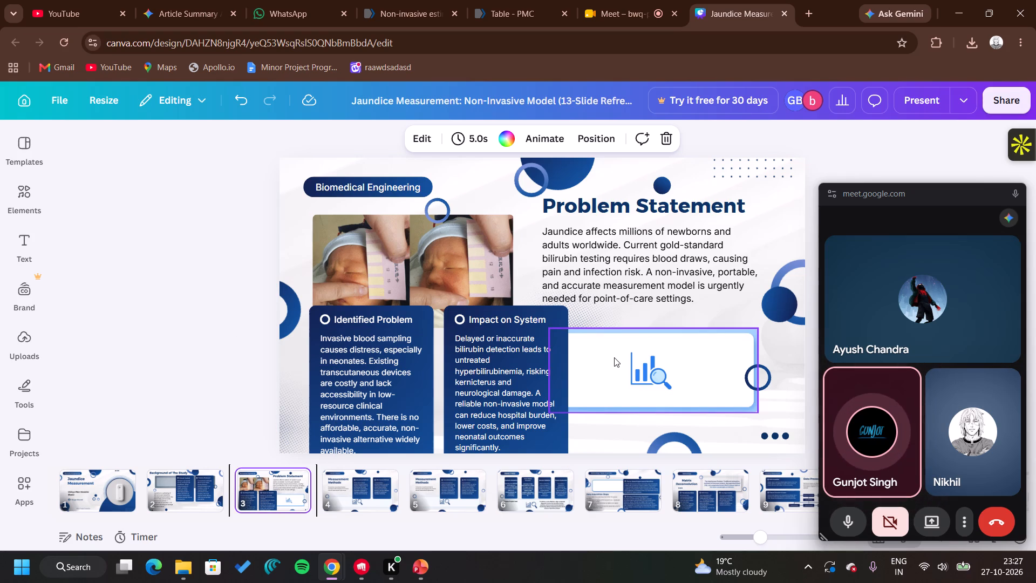
Resize the Identified Problem card's body text to font size 22.3 and move it up closer to its heading.
{"action": "left_click", "coordinate": [353, 425]}
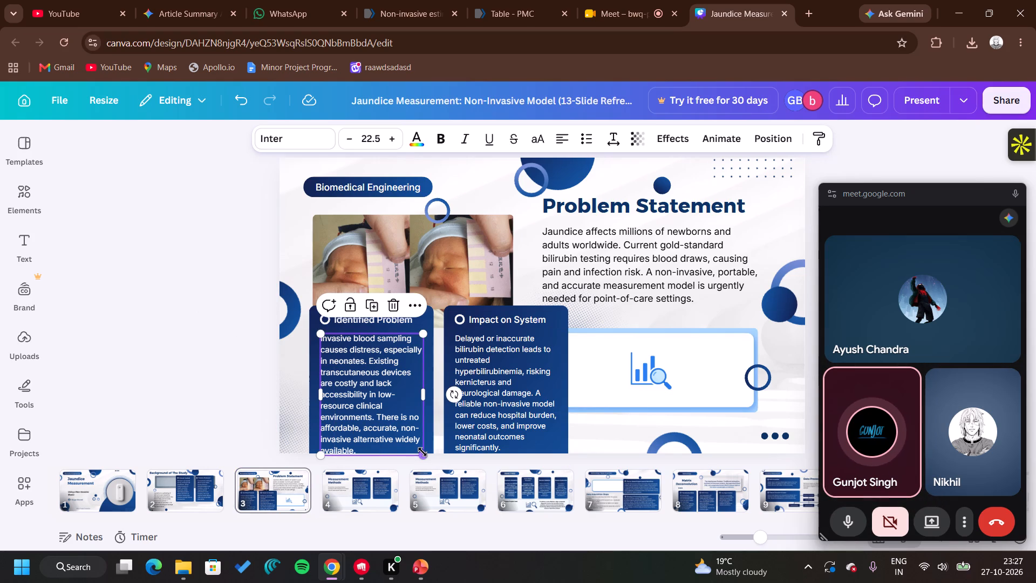
{"action": "left_click_drag", "start_coordinate": [424, 452], "coordinate": [420, 446]}
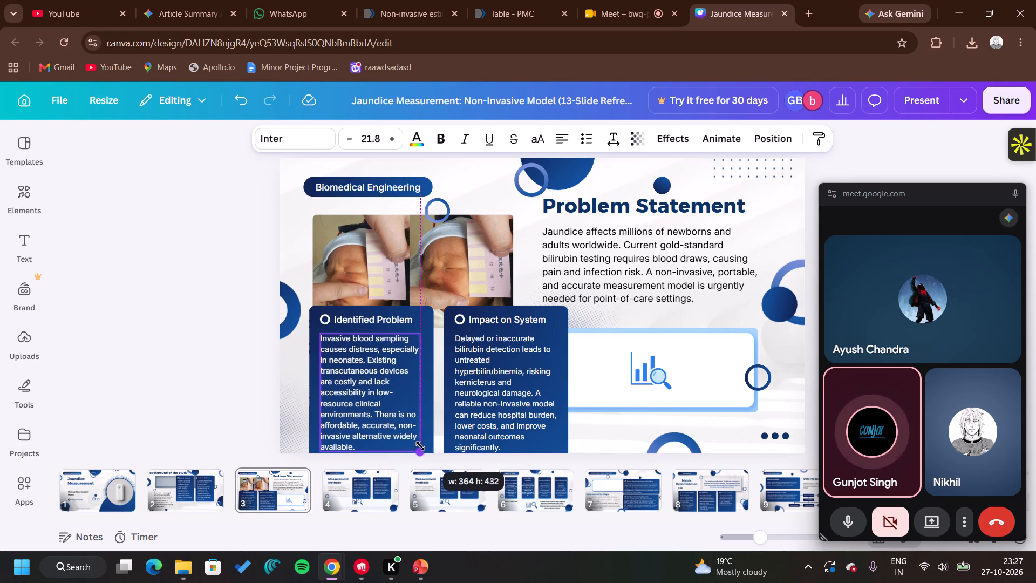
{"action": "left_click_drag", "start_coordinate": [420, 446], "coordinate": [420, 444]}
{"action": "left_click", "coordinate": [391, 416]}
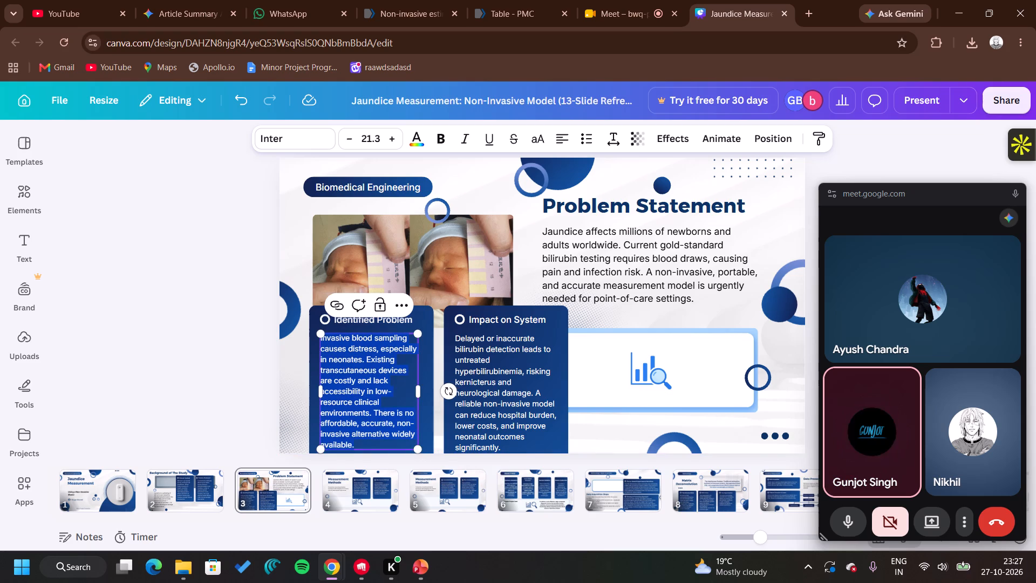
{"action": "left_click", "coordinate": [393, 140]}
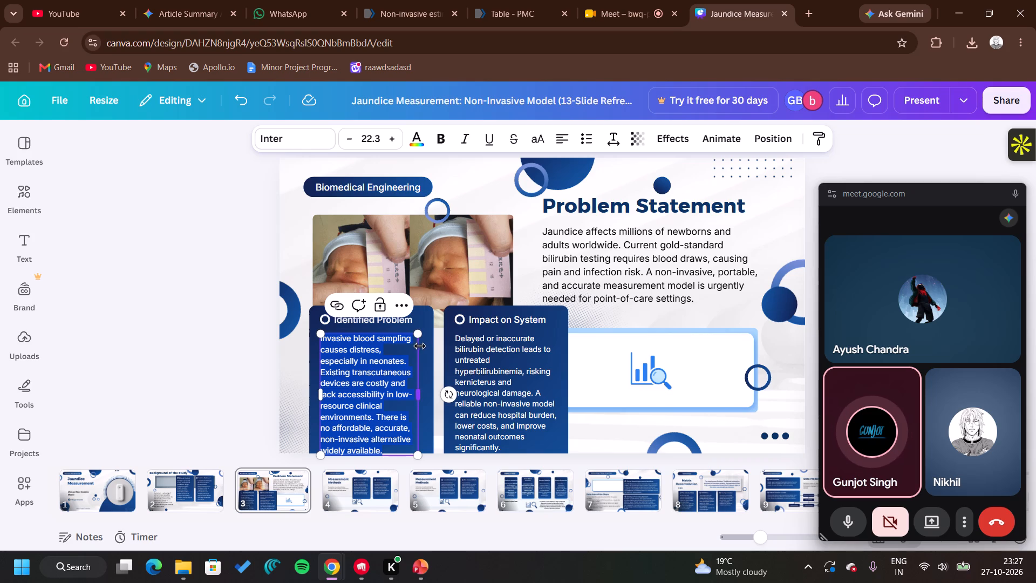
{"action": "left_click_drag", "start_coordinate": [418, 347], "coordinate": [417, 342]}
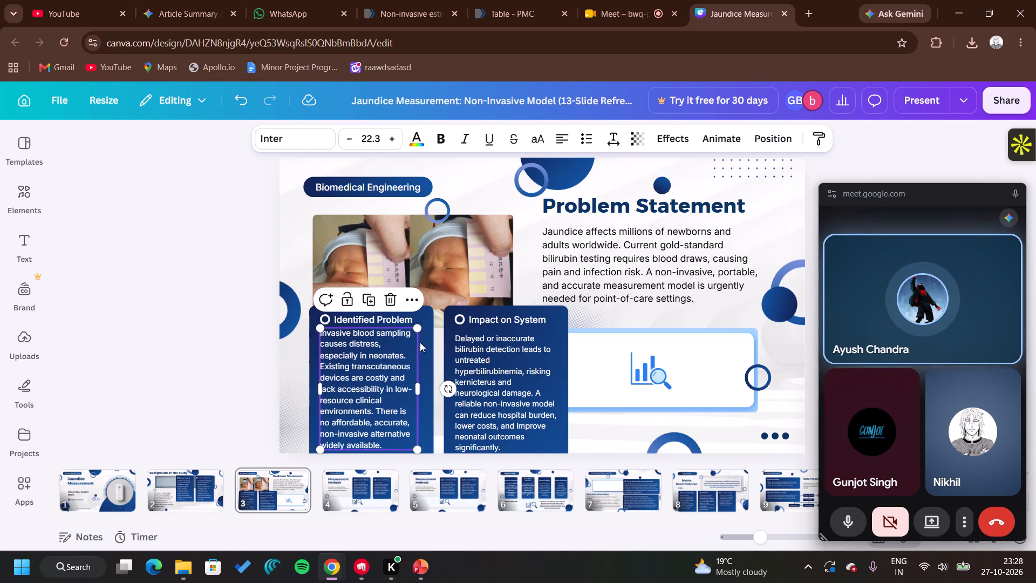
Move the Impact on System card's body text up closer to its heading, in line with the neighbouring card's text.
{"action": "left_click", "coordinate": [510, 358]}
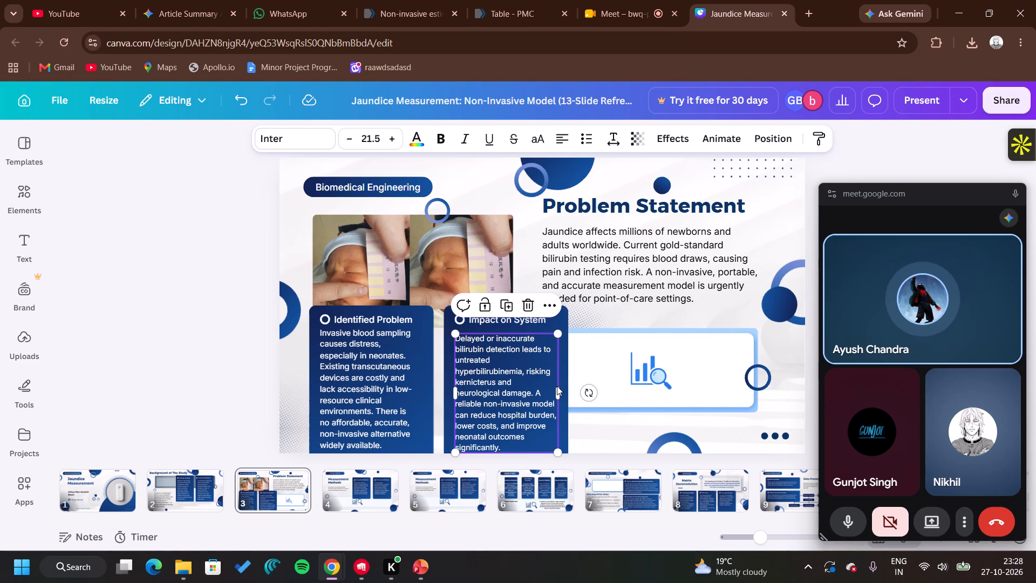
{"action": "left_click_drag", "start_coordinate": [557, 390], "coordinate": [556, 385]}
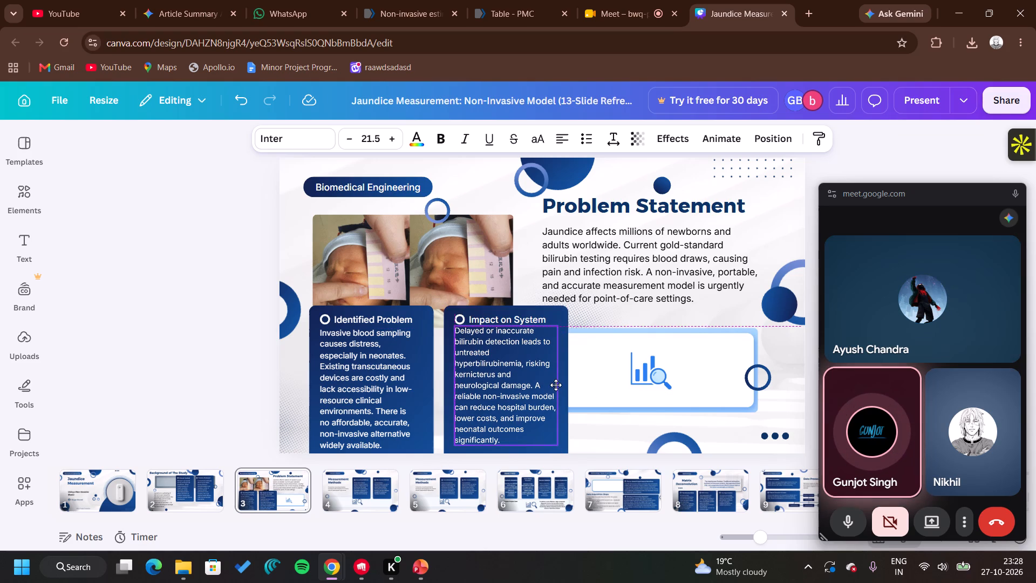
{"action": "left_click_drag", "start_coordinate": [556, 385], "coordinate": [556, 384]}
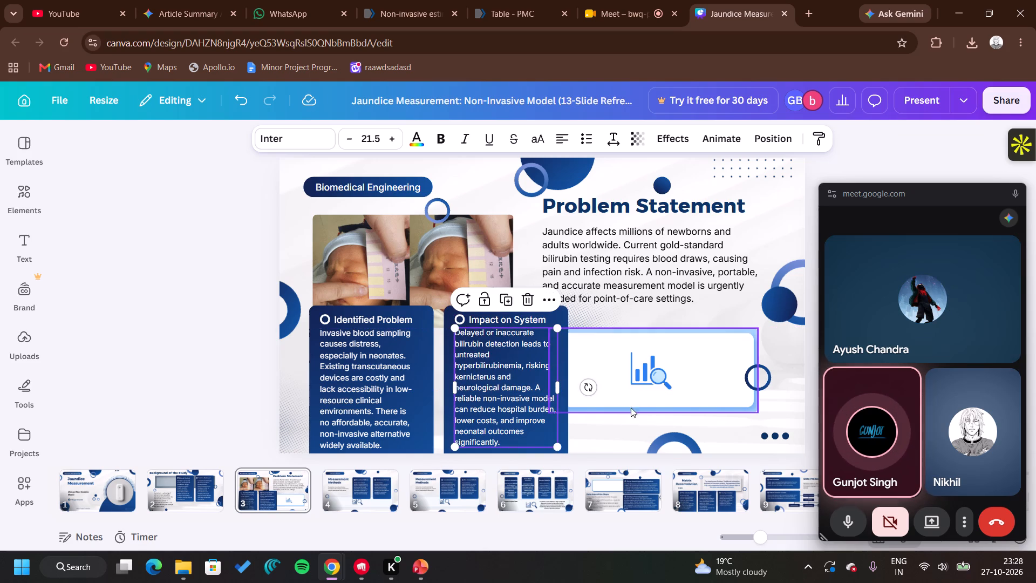
{"action": "left_click", "coordinate": [611, 434]}
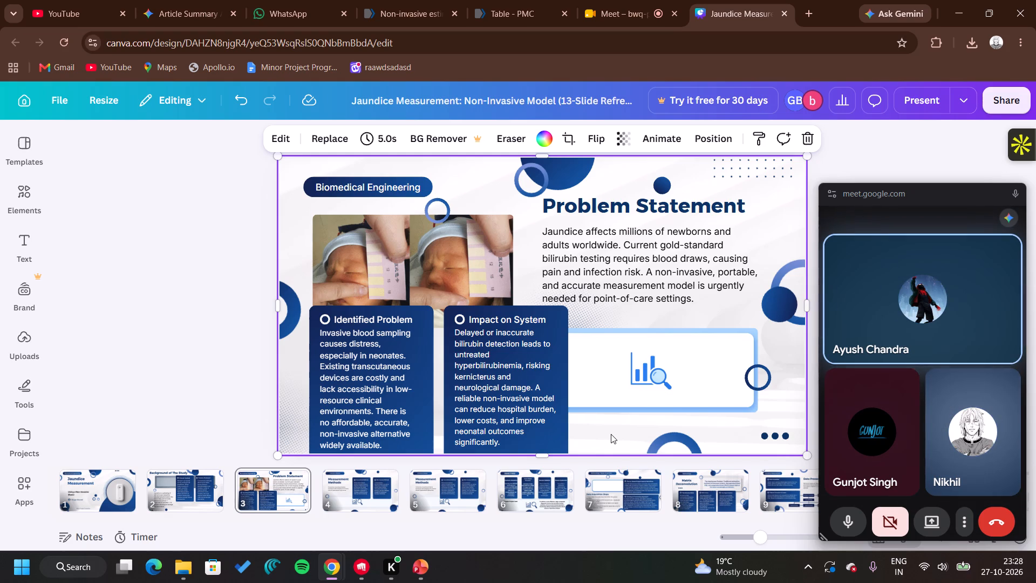
{"action": "key", "text": "Right"}
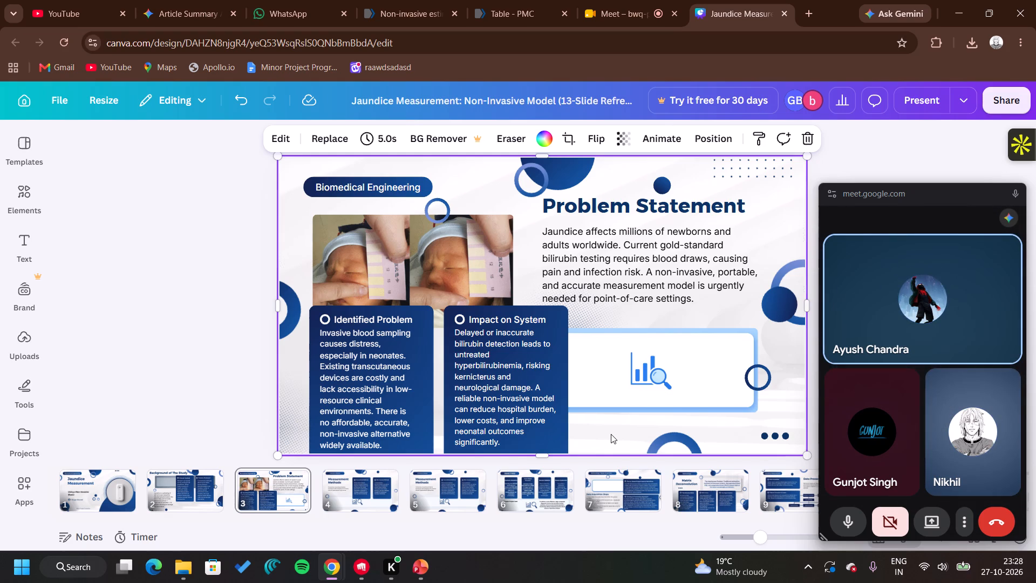
Review the first four slides, comparing the text size and card layout of Background of The Study, Problem Statement and Measurement Methods.
{"action": "key", "text": "Left"}
{"action": "key", "text": "Left"}
{"action": "key", "text": "Left"}
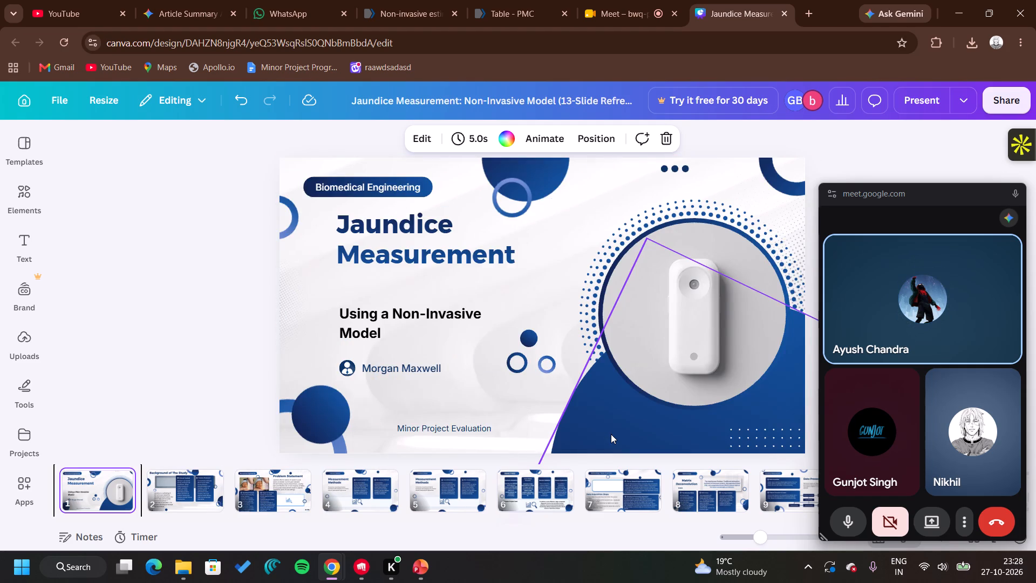
{"action": "key", "text": "Right"}
{"action": "key", "text": "Right"}
{"action": "key", "text": "Left"}
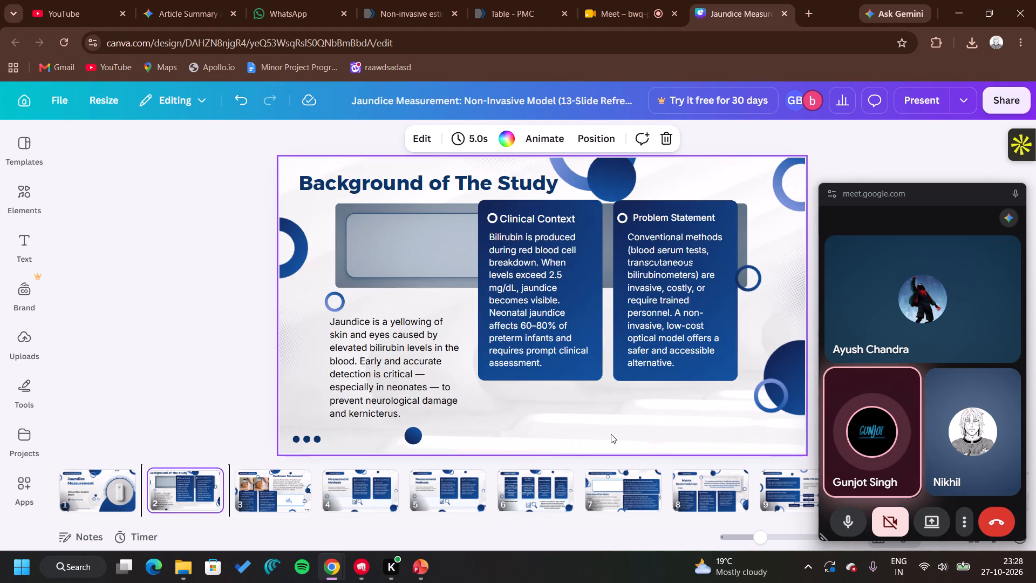
{"action": "key", "text": "Right"}
{"action": "key", "text": "Right"}
{"action": "key", "text": "Right"}
{"action": "key", "text": "Left"}
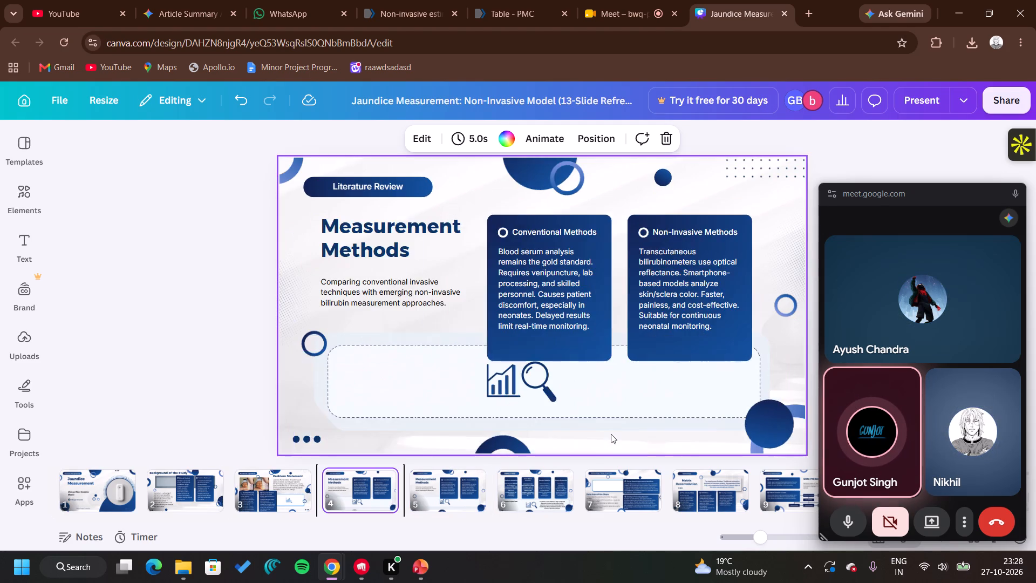
{"action": "key", "text": "Left"}
{"action": "key", "text": "Right"}
{"action": "key", "text": "Left"}
{"action": "key", "text": "Left"}
{"action": "key", "text": "Right"}
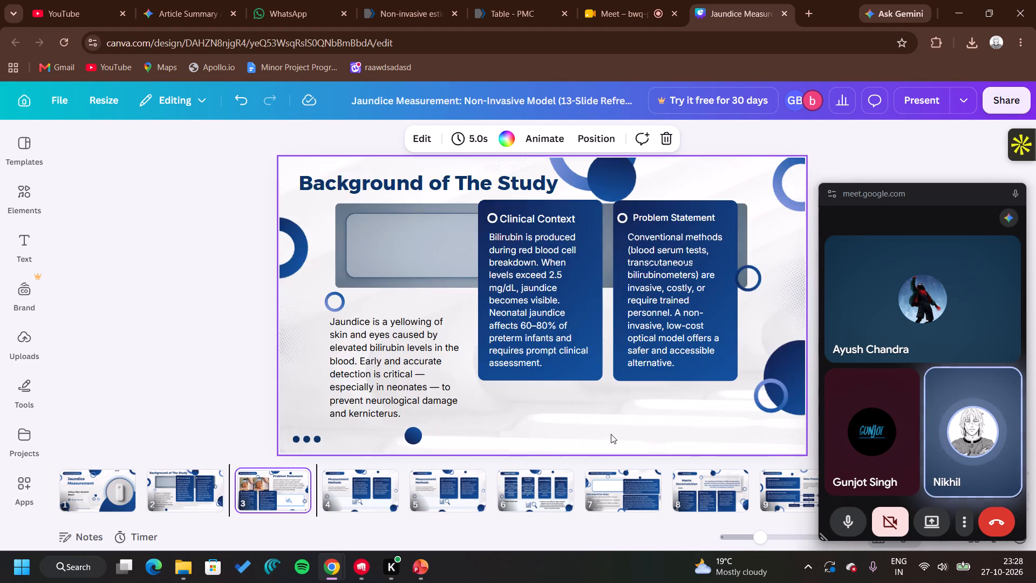
{"action": "key", "text": "Left"}
{"action": "key", "text": "Right"}
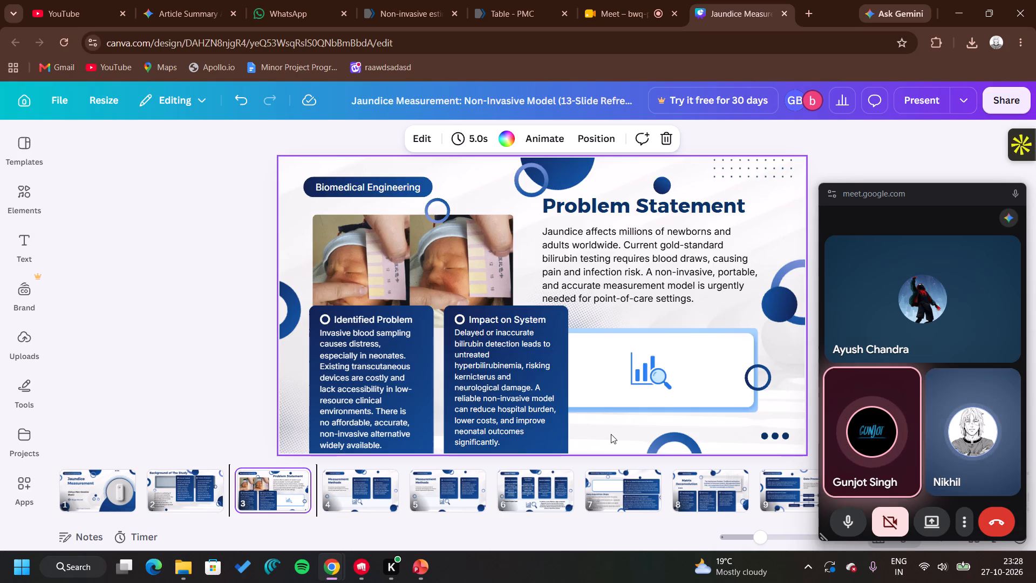
{"action": "key", "text": "Left"}
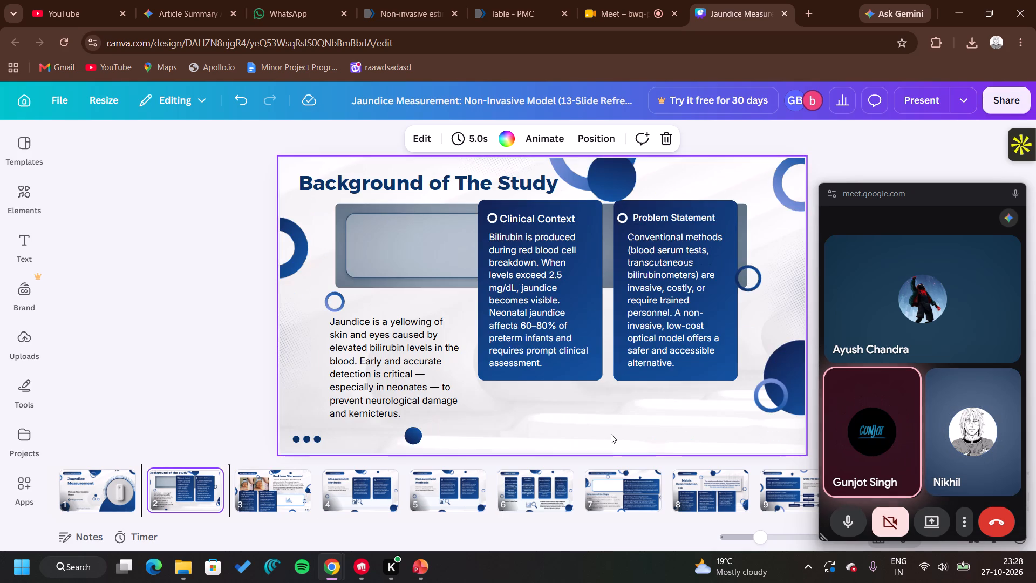
{"action": "key", "text": "Right"}
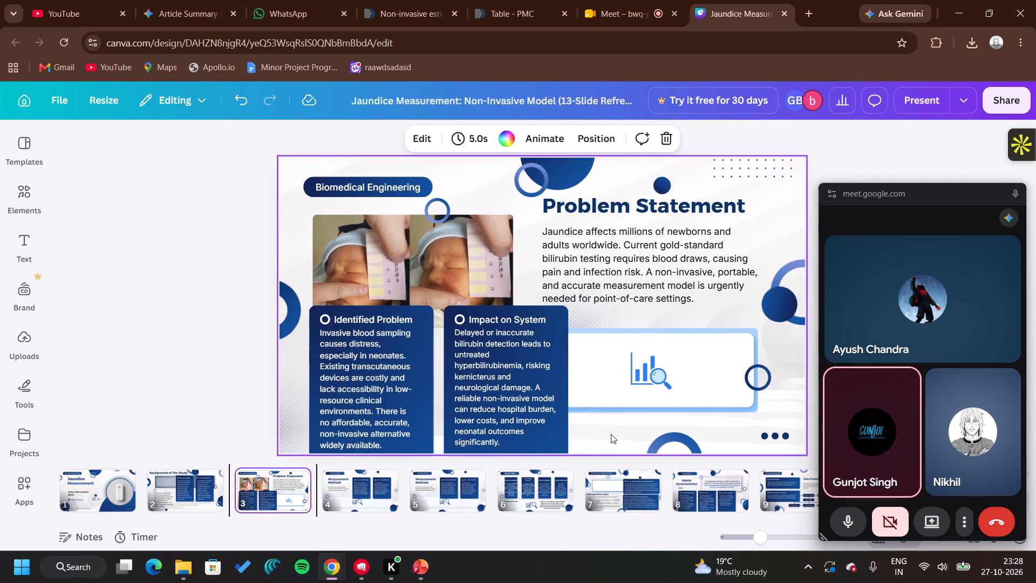
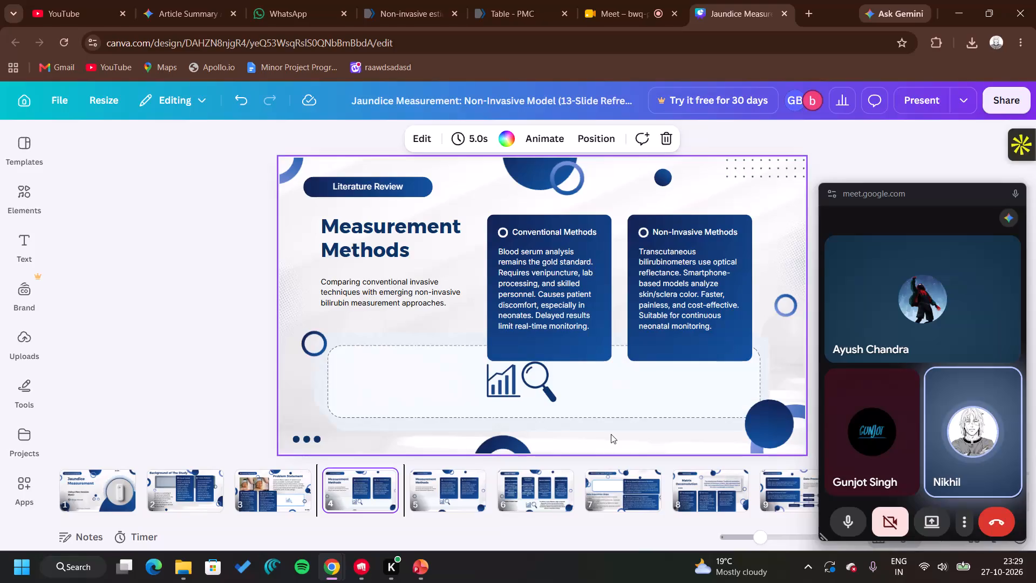
Check the neighbouring Objectives slide, and examine the Literature Review & State-of-the-Art slide of the PEC Mid-Term Progress Presentation in PowerPoint.
{"action": "key", "text": "Right"}
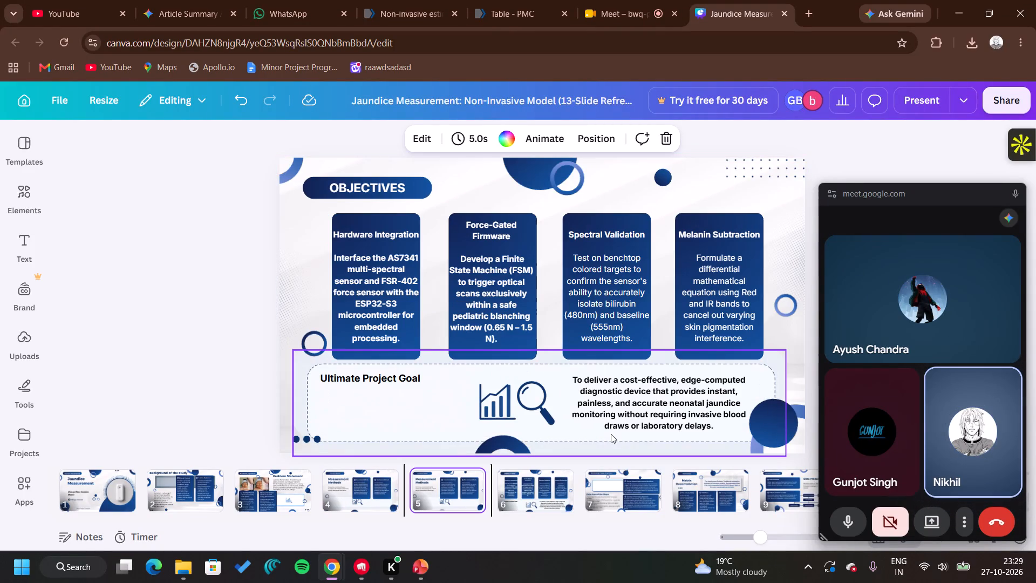
{"action": "key", "text": "Left"}
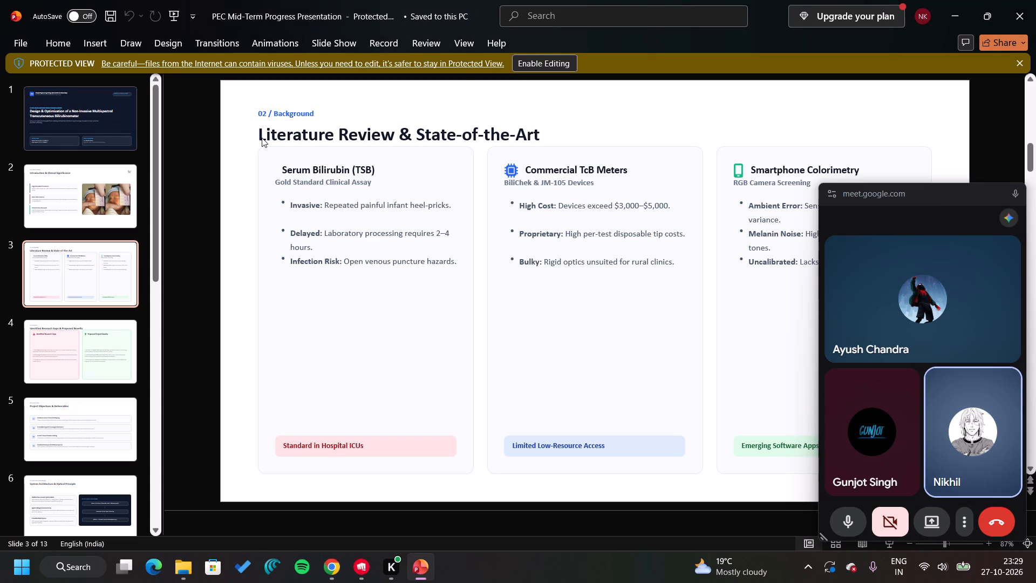
{"action": "double_click", "coordinate": [262, 138]}
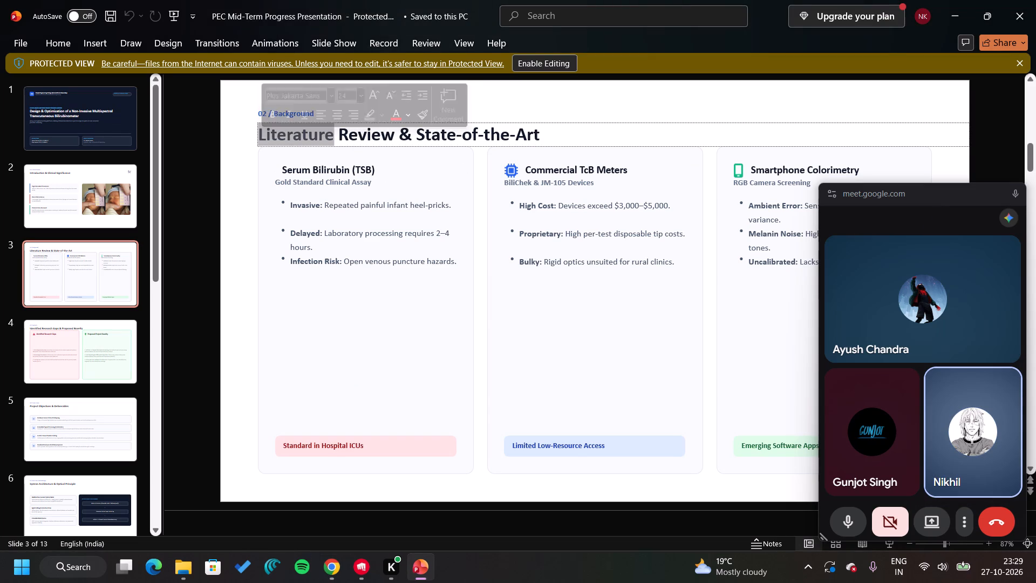
{"action": "left_click", "coordinate": [546, 139]}
{"action": "double_click", "coordinate": [546, 139]}
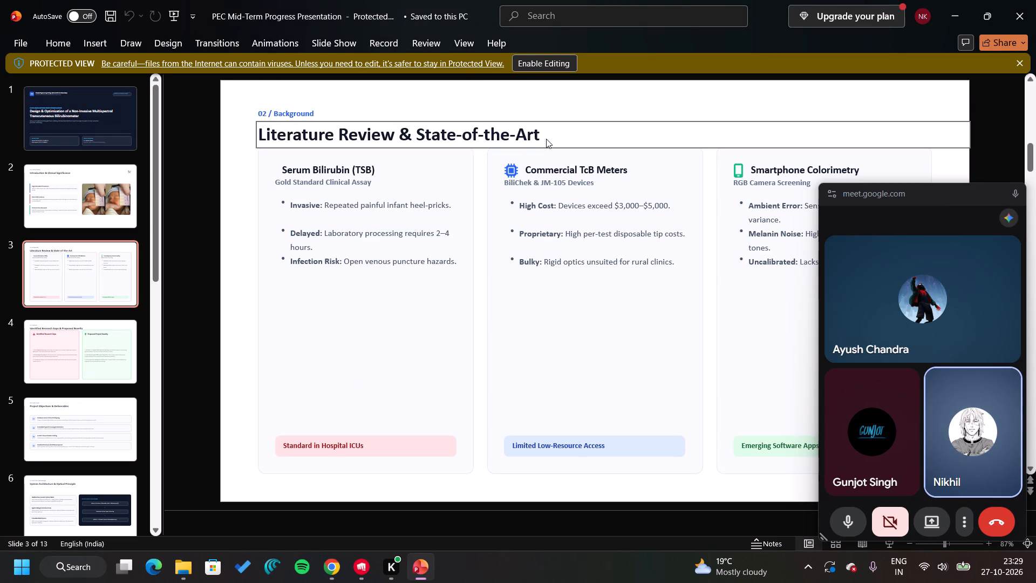
{"action": "left_click_drag", "start_coordinate": [546, 139], "coordinate": [416, 141]}
{"action": "left_click", "coordinate": [416, 141]}
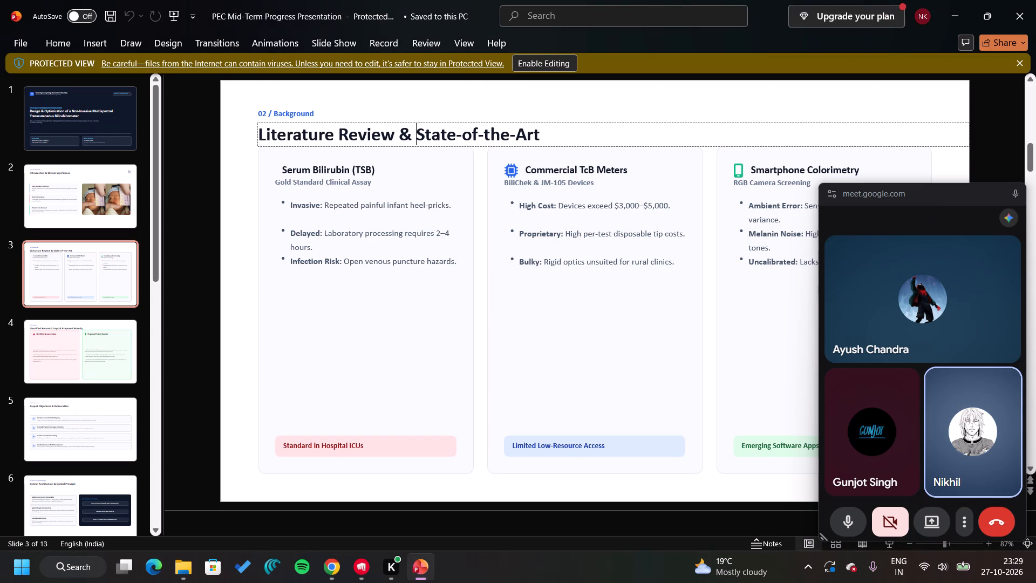
{"action": "left_click", "coordinate": [415, 284]}
{"action": "right_click", "coordinate": [414, 284]}
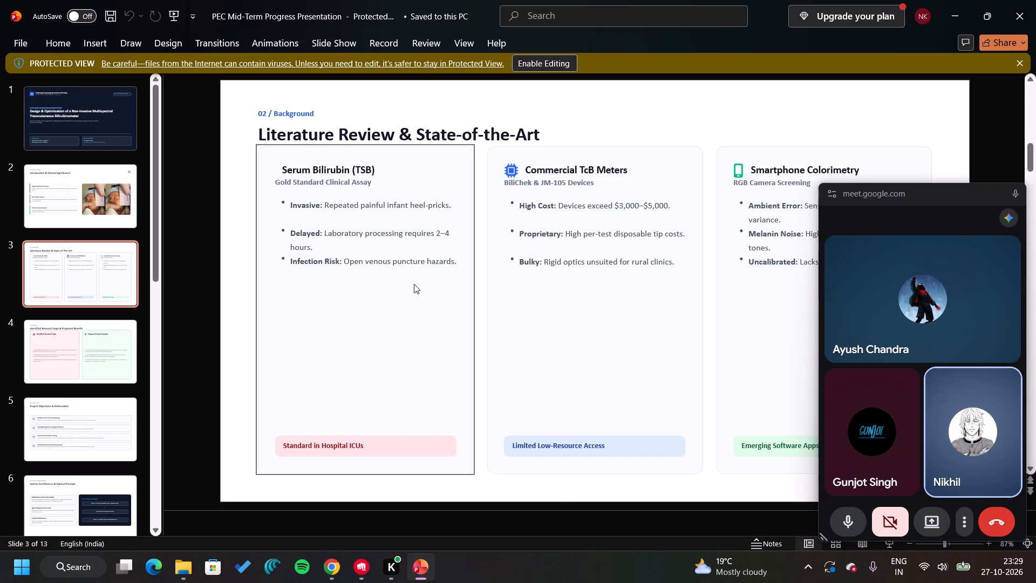
{"action": "left_click", "coordinate": [459, 231]}
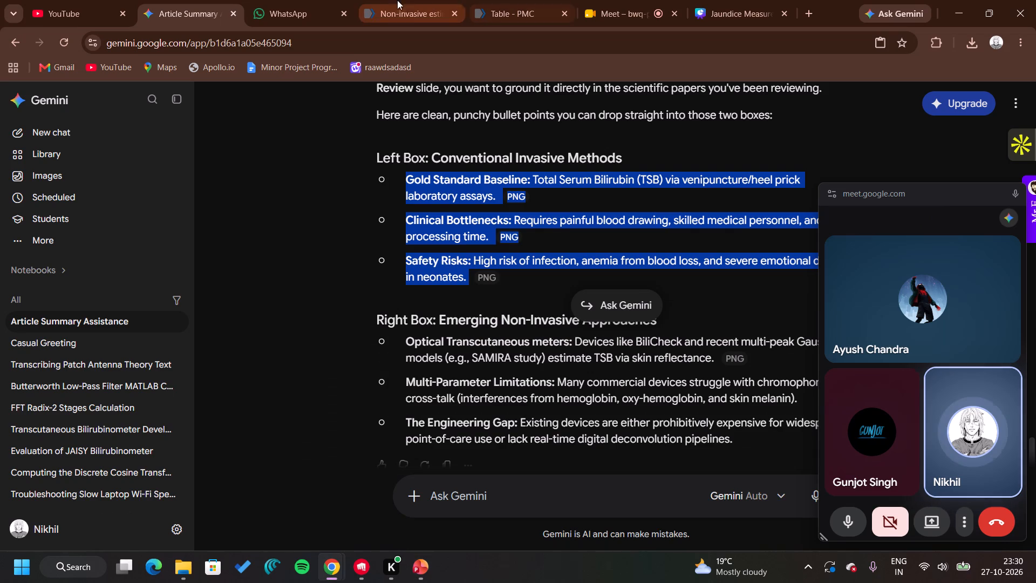
{"action": "left_click", "coordinate": [755, 1]}
{"action": "double_click", "coordinate": [532, 321]}
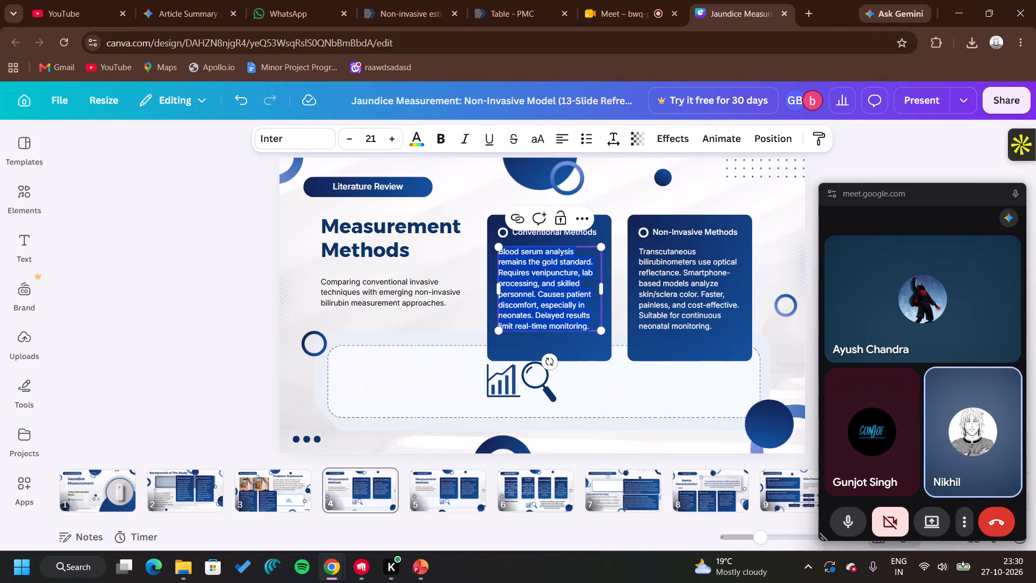
{"action": "key", "text": "BackSpace"}
{"action": "key", "text": "ctrl+v"}
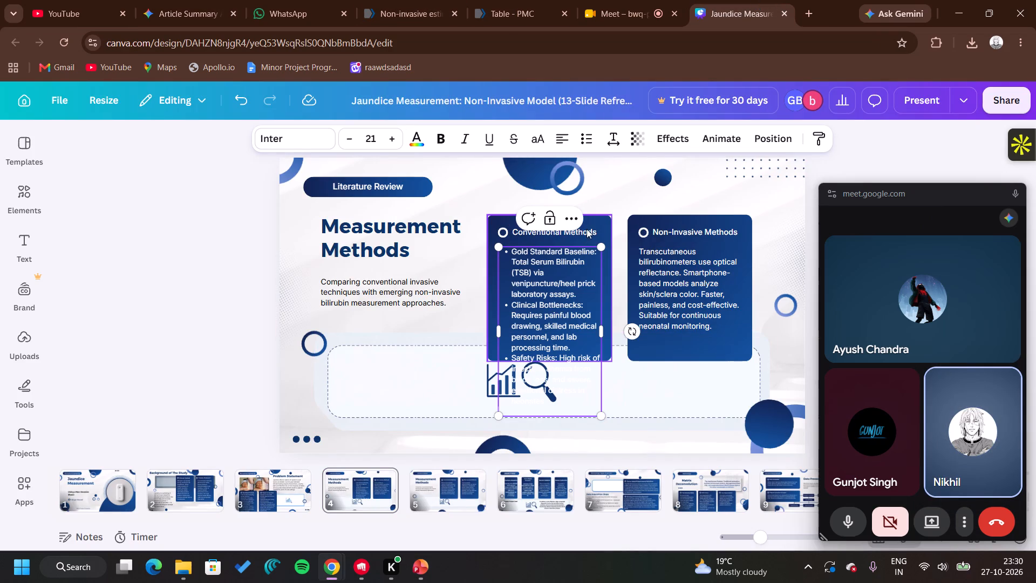
Extend the backgrounds of the Conventional Methods and Non-Invasive Methods cards upward to roughly matching top edges, about 600 high.
{"action": "double_click", "coordinate": [600, 218]}
{"action": "left_click_drag", "start_coordinate": [597, 215], "coordinate": [598, 202]}
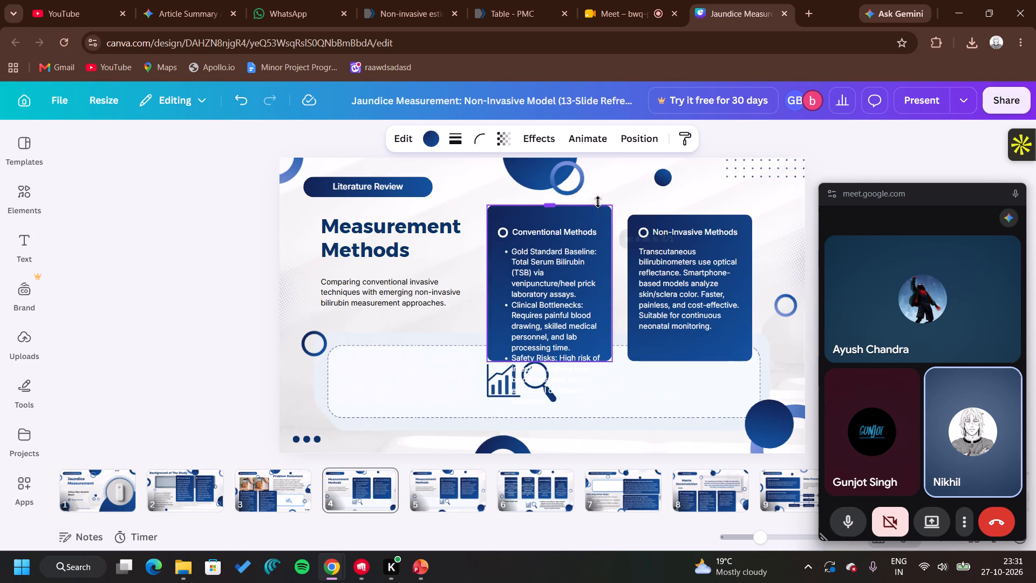
{"action": "left_click_drag", "start_coordinate": [598, 202], "coordinate": [595, 196]}
{"action": "left_click", "coordinate": [683, 218]}
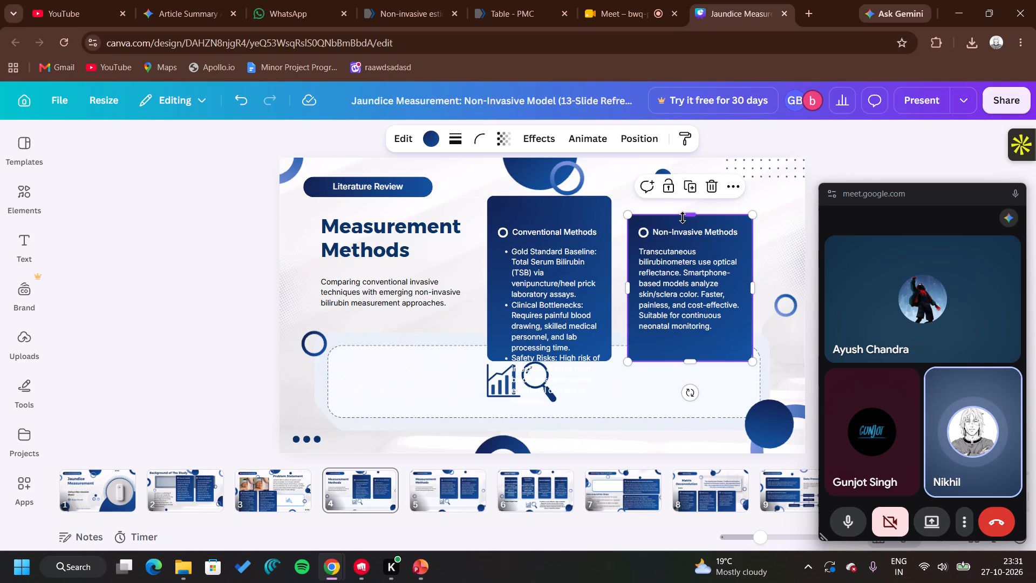
{"action": "left_click_drag", "start_coordinate": [683, 216], "coordinate": [680, 201]}
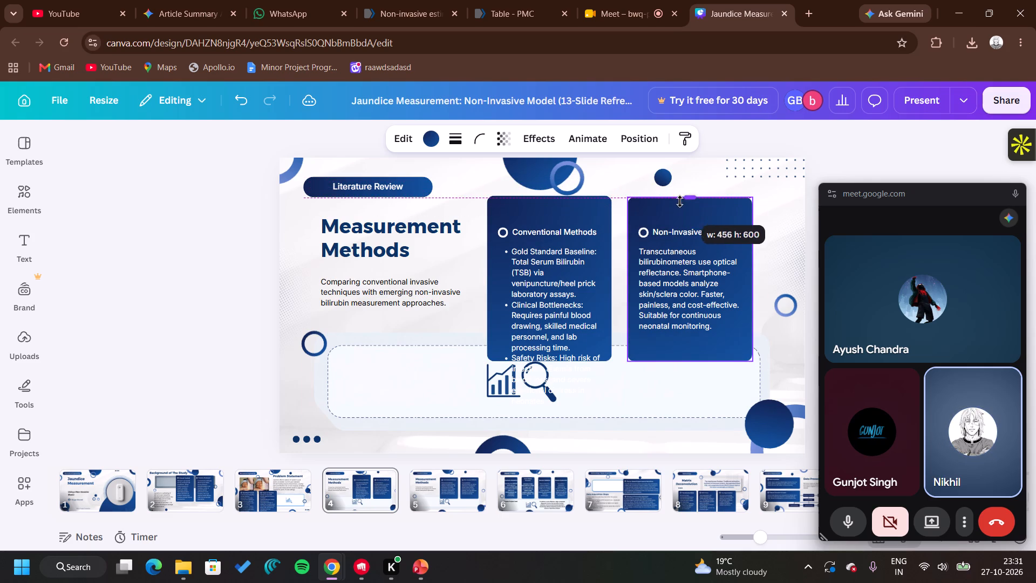
{"action": "left_click_drag", "start_coordinate": [680, 201], "coordinate": [680, 203]}
Move the Conventional Methods heading and its ring marker up to the top of the enlarged card, keeping them side by side.
{"action": "left_click", "coordinate": [569, 232]}
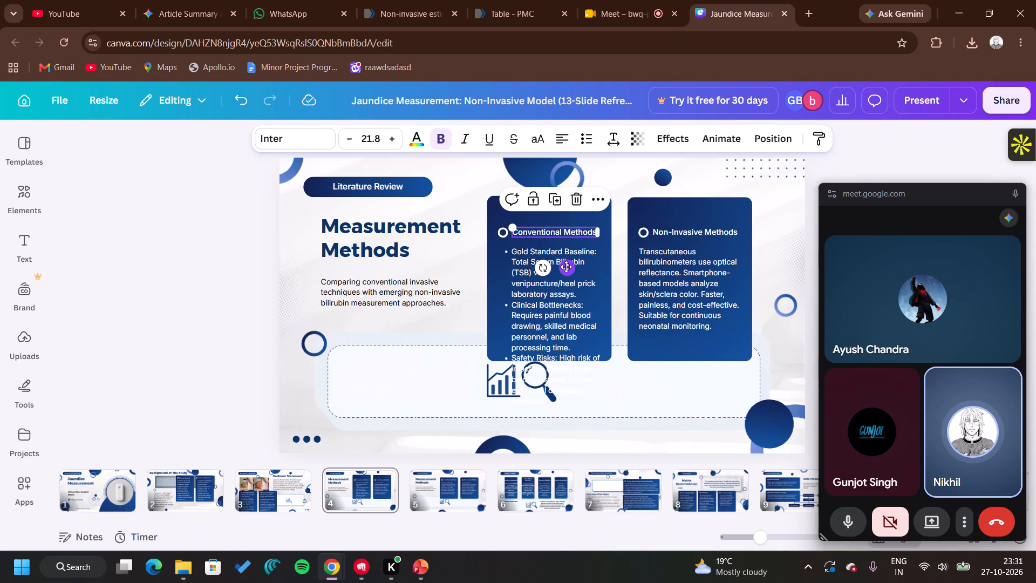
{"action": "left_click_drag", "start_coordinate": [566, 267], "coordinate": [564, 245]}
{"action": "left_click", "coordinate": [506, 234]}
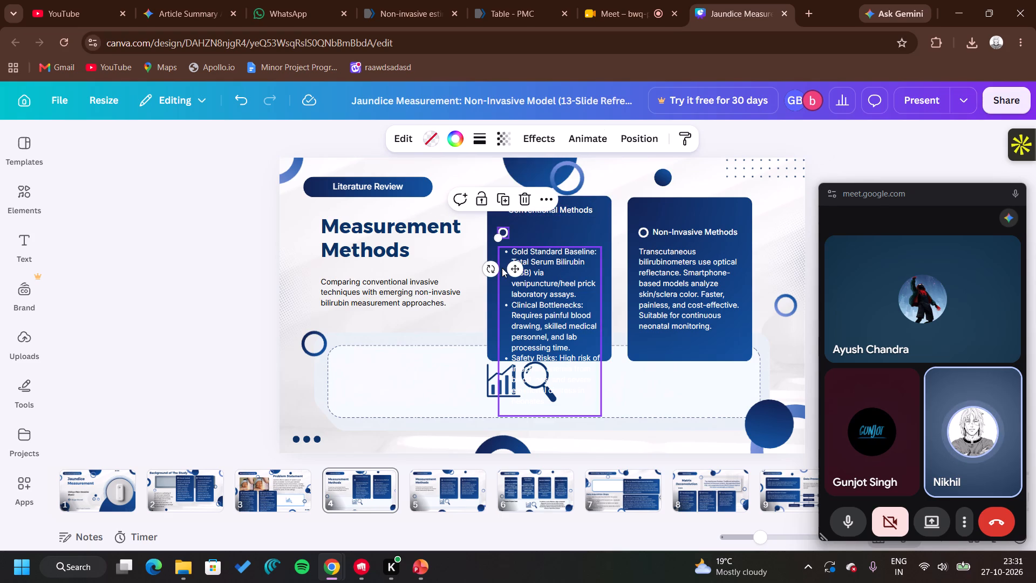
{"action": "left_click_drag", "start_coordinate": [513, 266], "coordinate": [505, 245]}
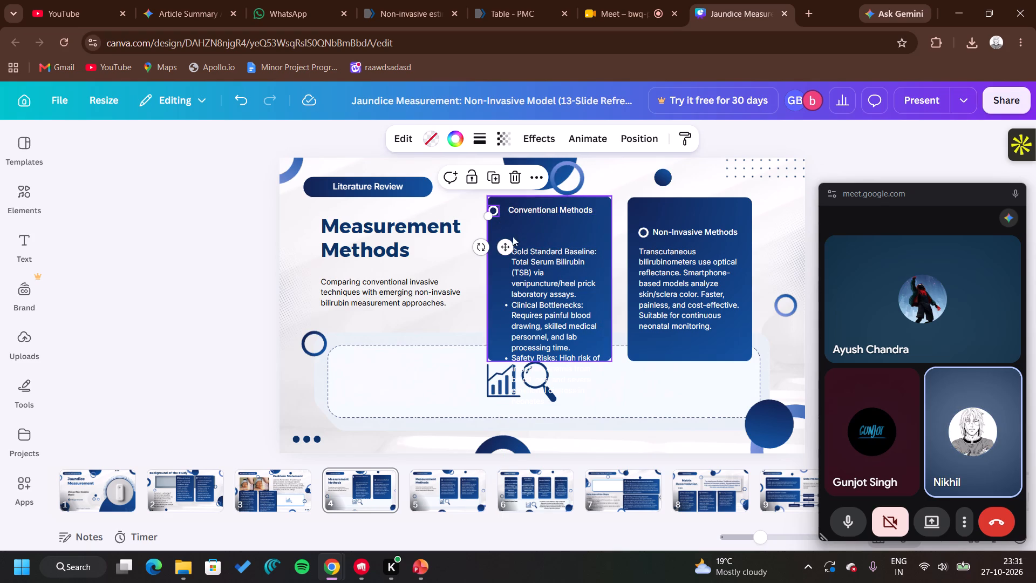
{"action": "left_click", "coordinate": [507, 244]}
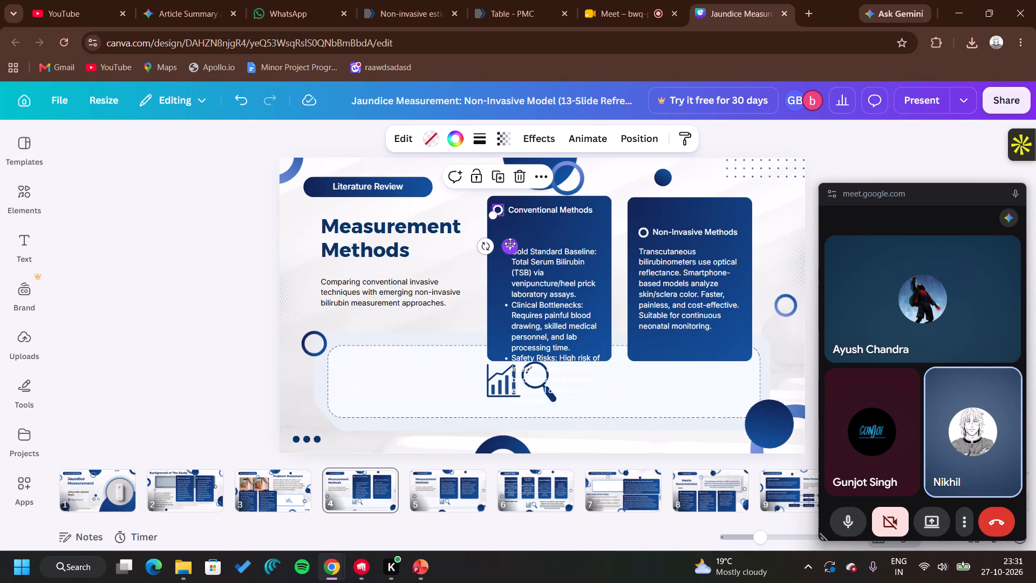
{"action": "left_click", "coordinate": [558, 214]}
Move the Conventional Methods bullet text up directly beneath its heading, shifting it slightly left within the card.
{"action": "left_click", "coordinate": [573, 280]}
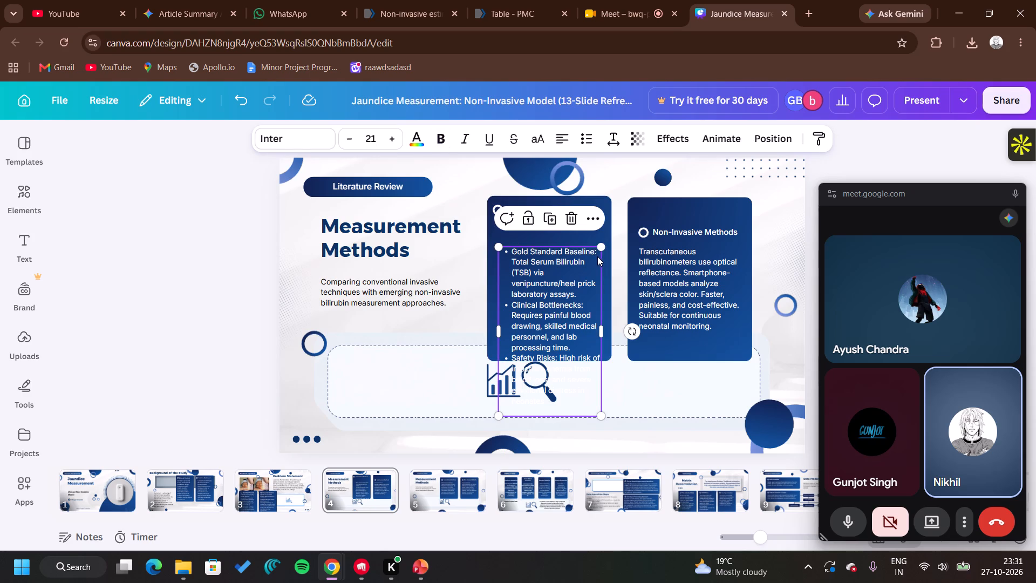
{"action": "left_click_drag", "start_coordinate": [600, 260], "coordinate": [602, 235]}
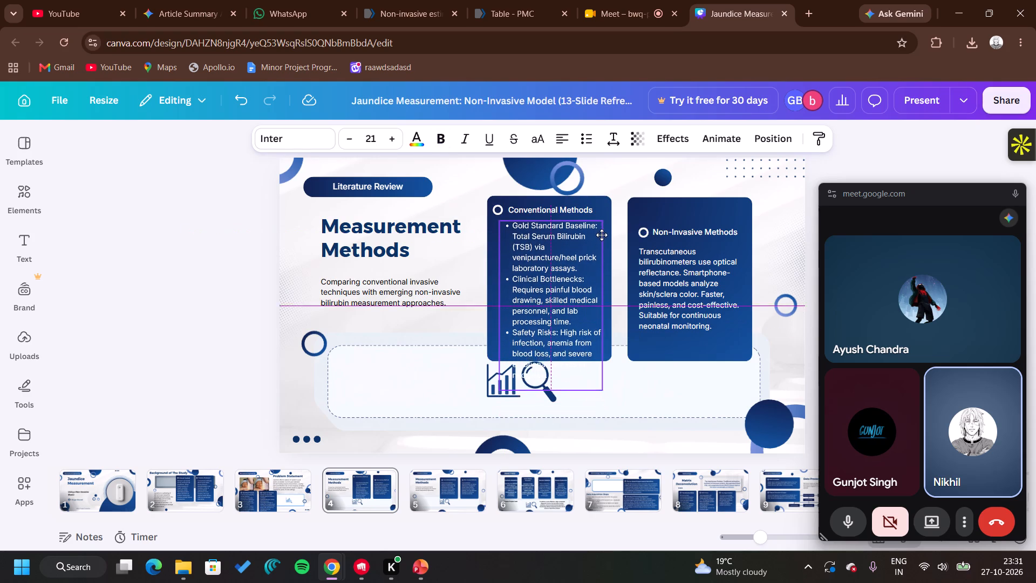
{"action": "left_click_drag", "start_coordinate": [602, 235], "coordinate": [596, 230]}
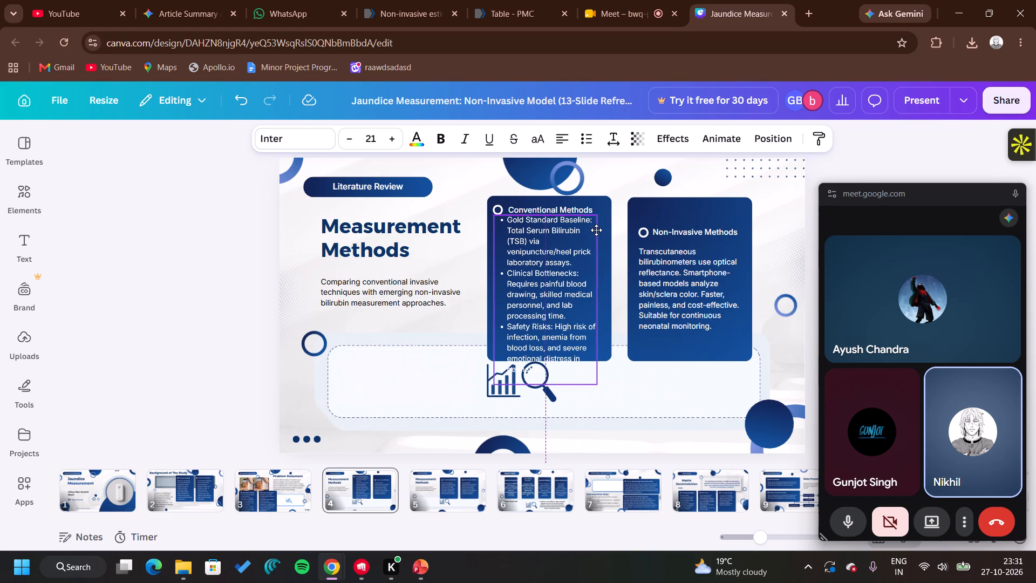
{"action": "left_click_drag", "start_coordinate": [596, 230], "coordinate": [598, 228]}
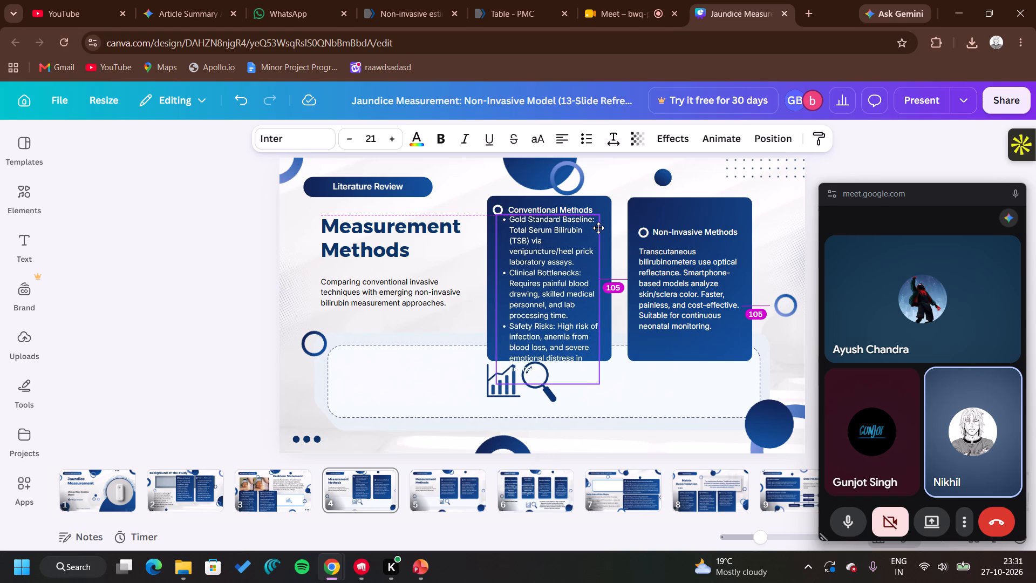
{"action": "left_click_drag", "start_coordinate": [598, 228], "coordinate": [598, 229]}
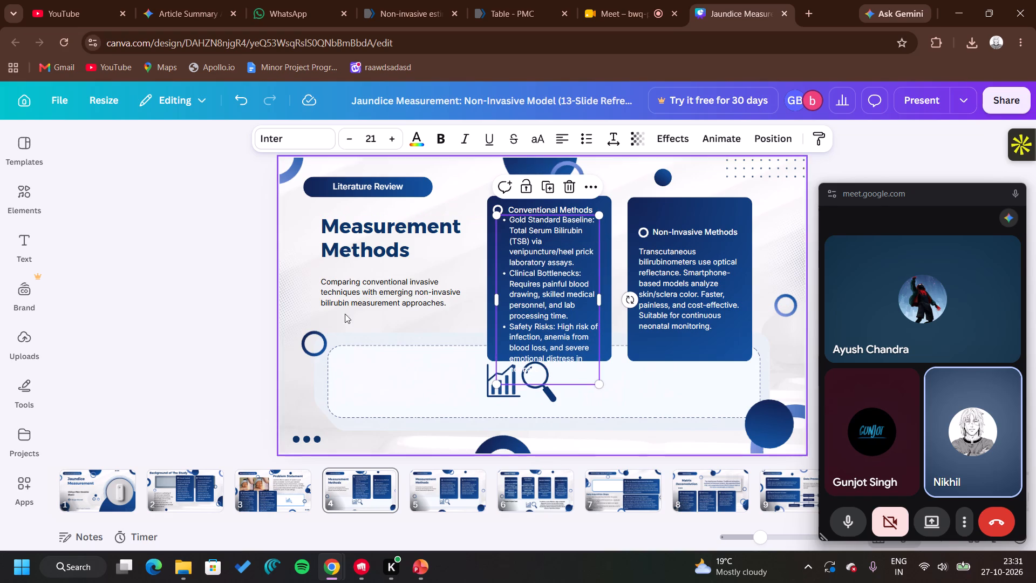
Move the Measurement Methods title up and to the left, closer to the Literature Review label.
{"action": "left_click_drag", "start_coordinate": [351, 231], "coordinate": [336, 220]}
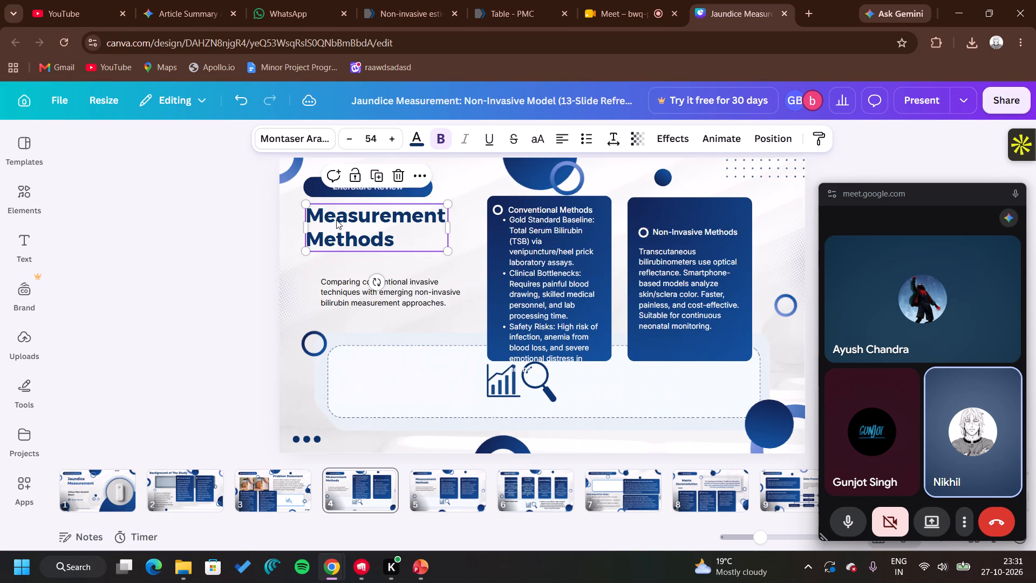
Move the description text up directly beneath the Measurement Methods title, aligned with its left edge, and slightly increase its font size.
{"action": "left_click_drag", "start_coordinate": [362, 291], "coordinate": [345, 275]}
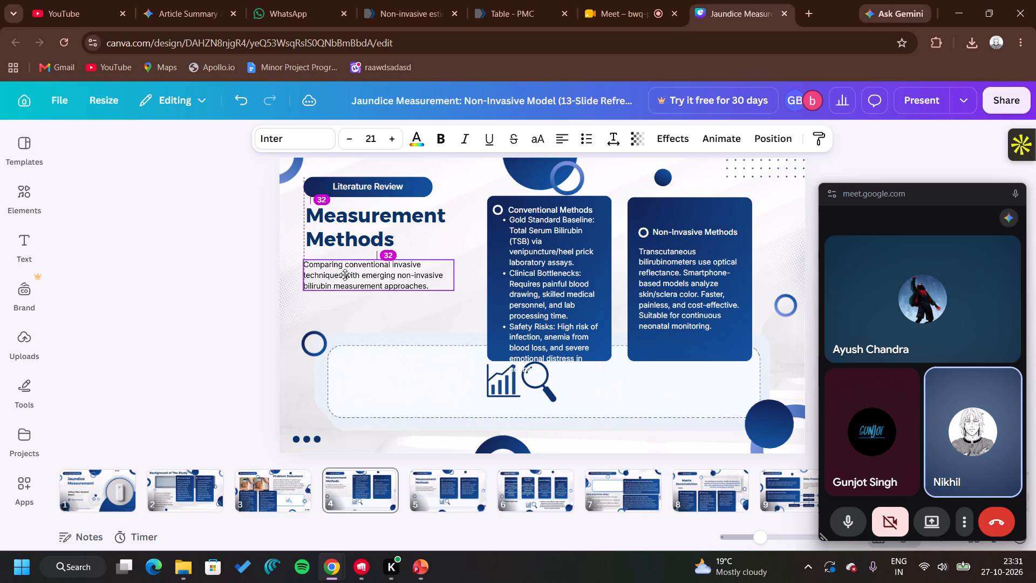
{"action": "left_click_drag", "start_coordinate": [345, 275], "coordinate": [346, 275]}
{"action": "double_click", "coordinate": [358, 277]}
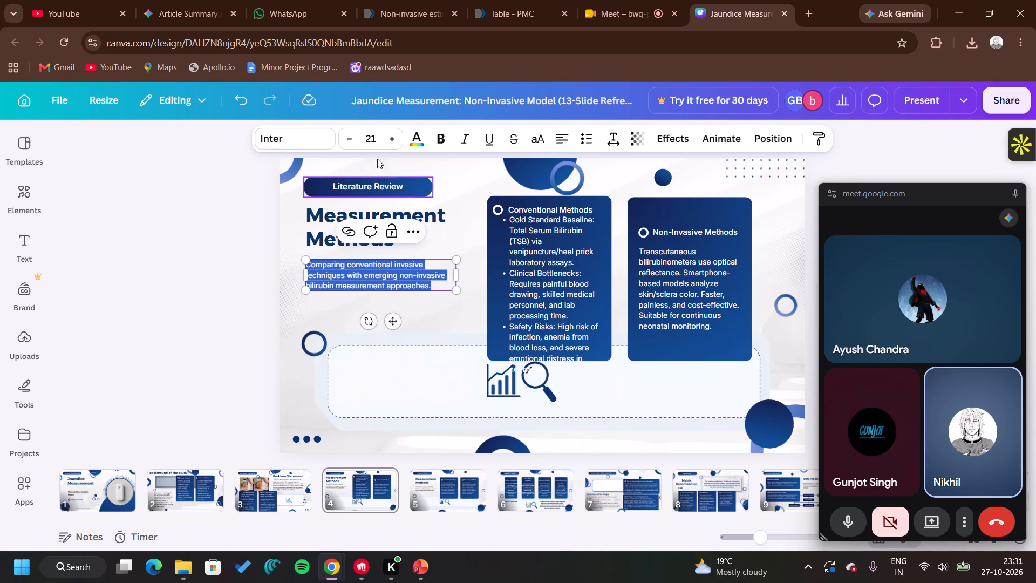
{"action": "double_click", "coordinate": [385, 145]}
{"action": "left_click", "coordinate": [413, 328]}
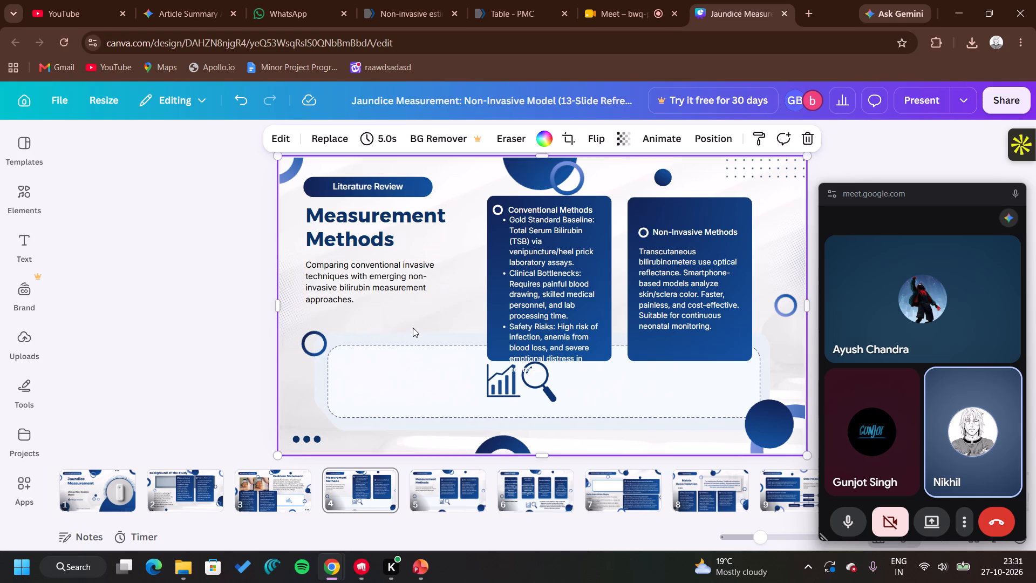
Move the dashed panel with the chart and magnifier graphic down and slightly left, towards the slide's bottom edge.
{"action": "left_click", "coordinate": [412, 363]}
{"action": "left_click_drag", "start_coordinate": [412, 363], "coordinate": [397, 395]}
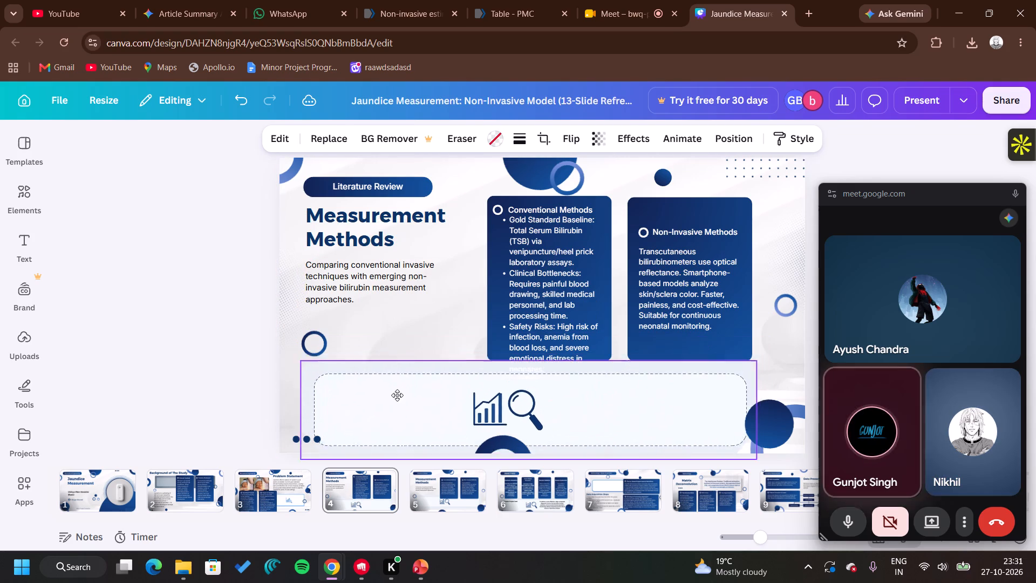
{"action": "left_click_drag", "start_coordinate": [397, 395], "coordinate": [398, 389]}
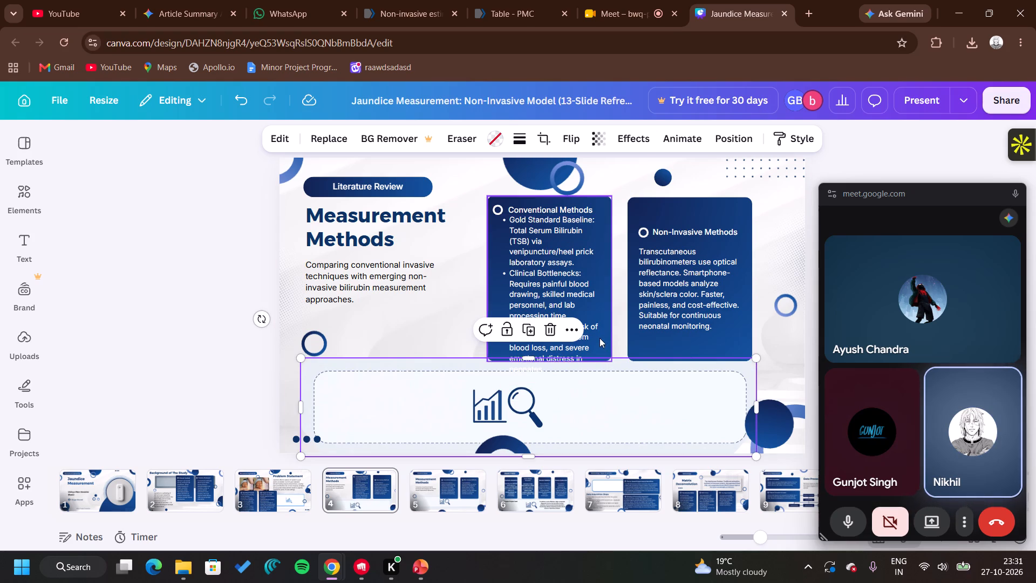
Enlarge the Conventional Methods card background to about 499 by 662 so it contains all of its bullet text.
{"action": "left_click", "coordinate": [599, 338]}
{"action": "left_click_drag", "start_coordinate": [610, 363], "coordinate": [610, 388]}
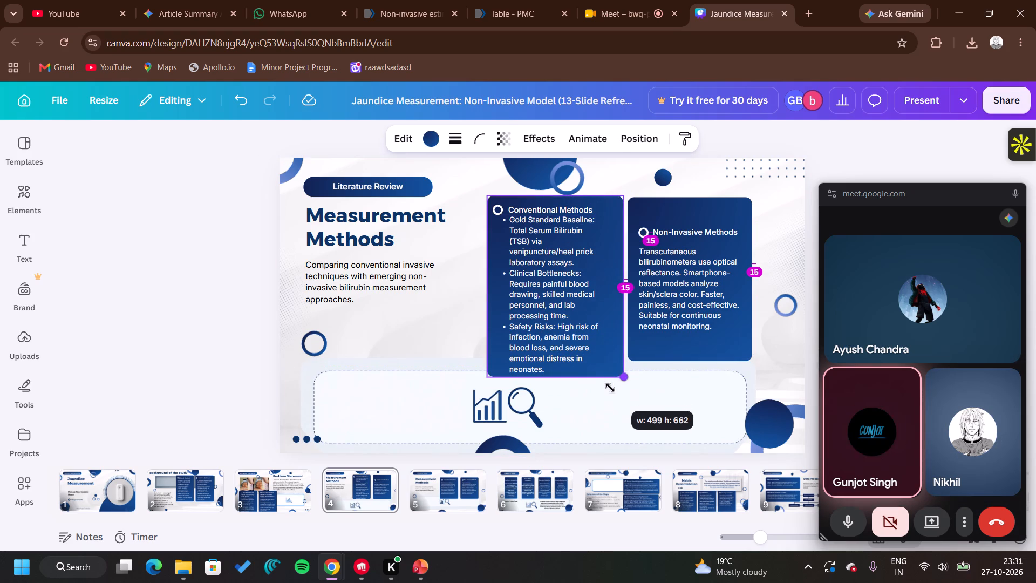
{"action": "left_click_drag", "start_coordinate": [610, 388], "coordinate": [611, 386]}
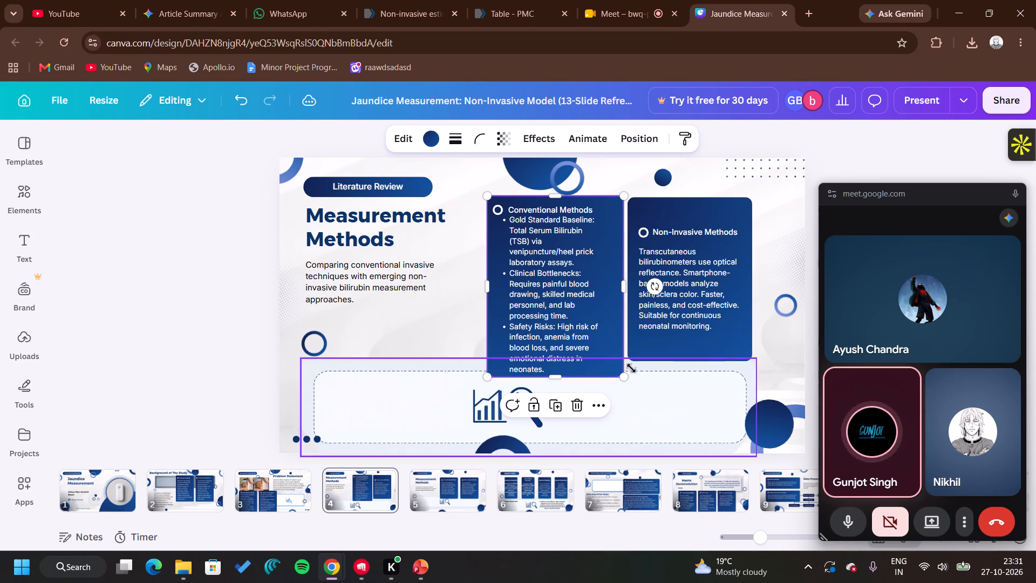
Align the Non-Invasive Methods card's top edge with the Conventional Methods card and enlarge it to the same size.
{"action": "left_click", "coordinate": [687, 215]}
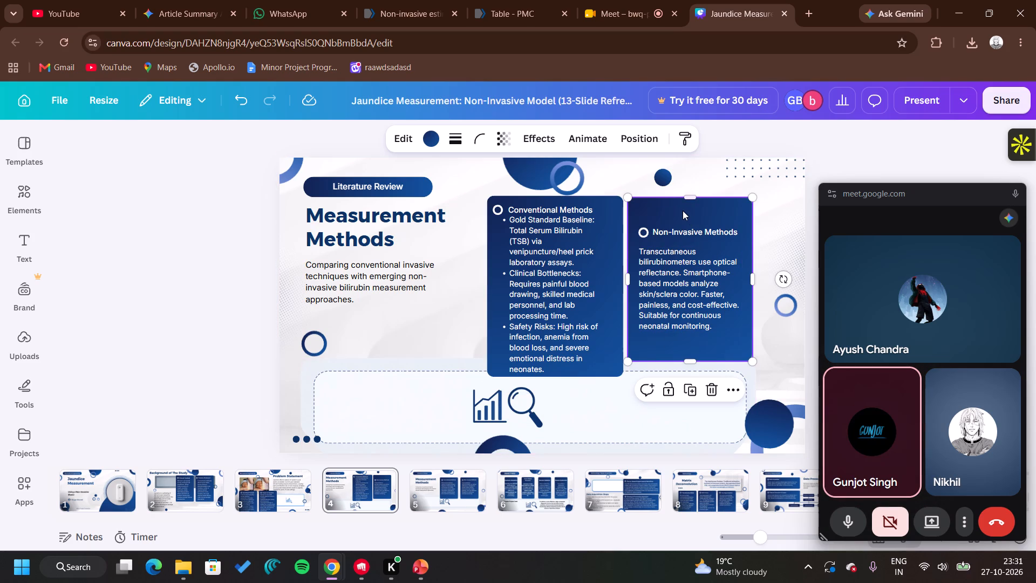
{"action": "left_click", "coordinate": [683, 211]}
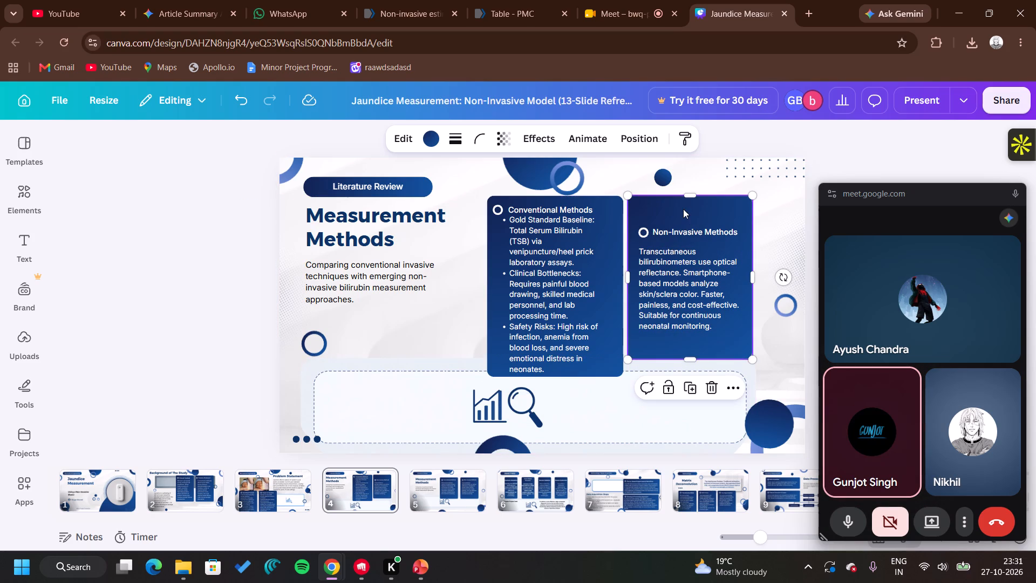
{"action": "left_click_drag", "start_coordinate": [747, 355], "coordinate": [749, 363]}
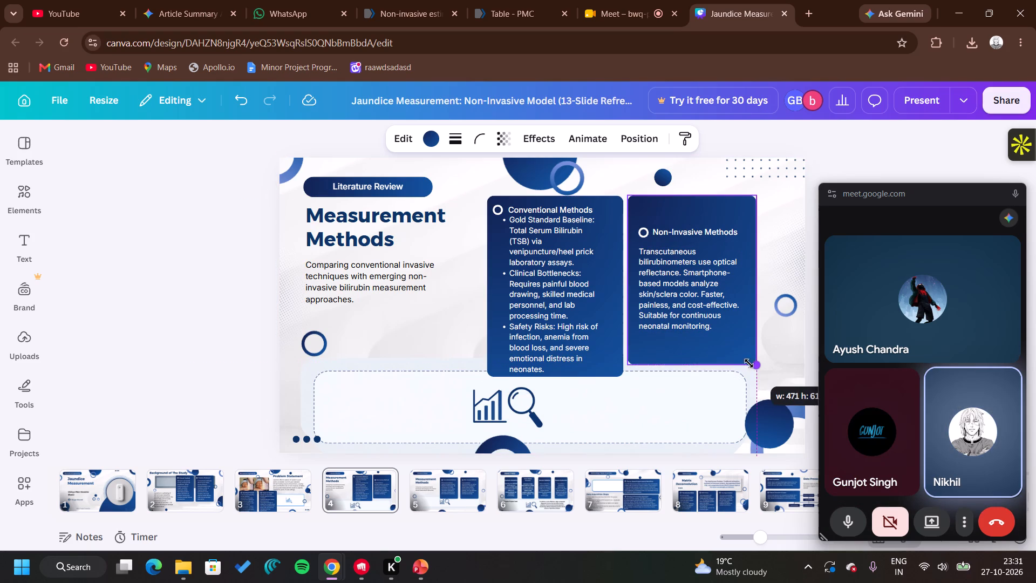
{"action": "left_click_drag", "start_coordinate": [749, 363], "coordinate": [754, 375]}
Move the Non-Invasive Methods heading and its ring marker to the top of the card, level with the Conventional Methods heading.
{"action": "left_click_drag", "start_coordinate": [698, 228], "coordinate": [698, 215]}
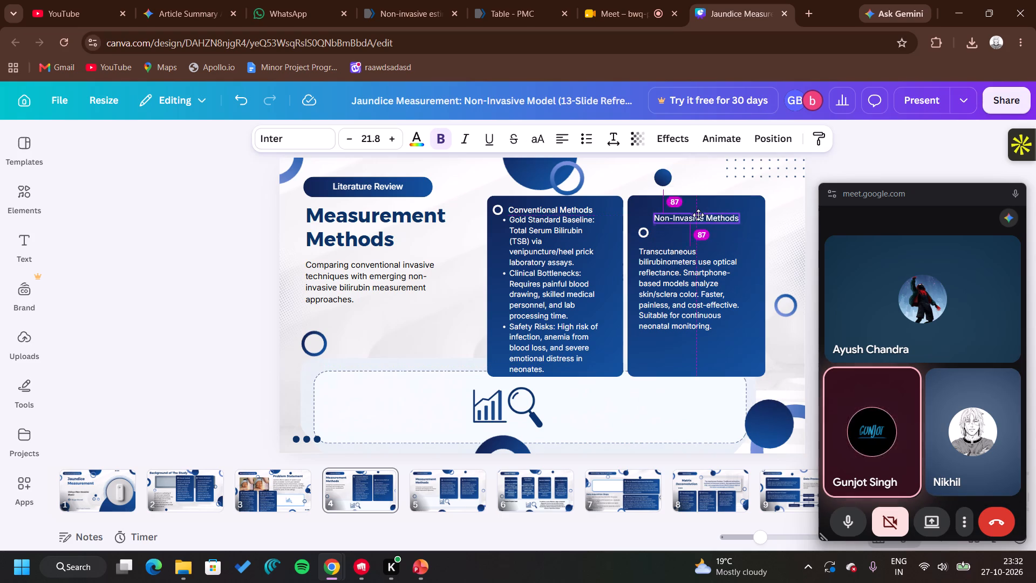
{"action": "left_click_drag", "start_coordinate": [698, 215], "coordinate": [697, 209]}
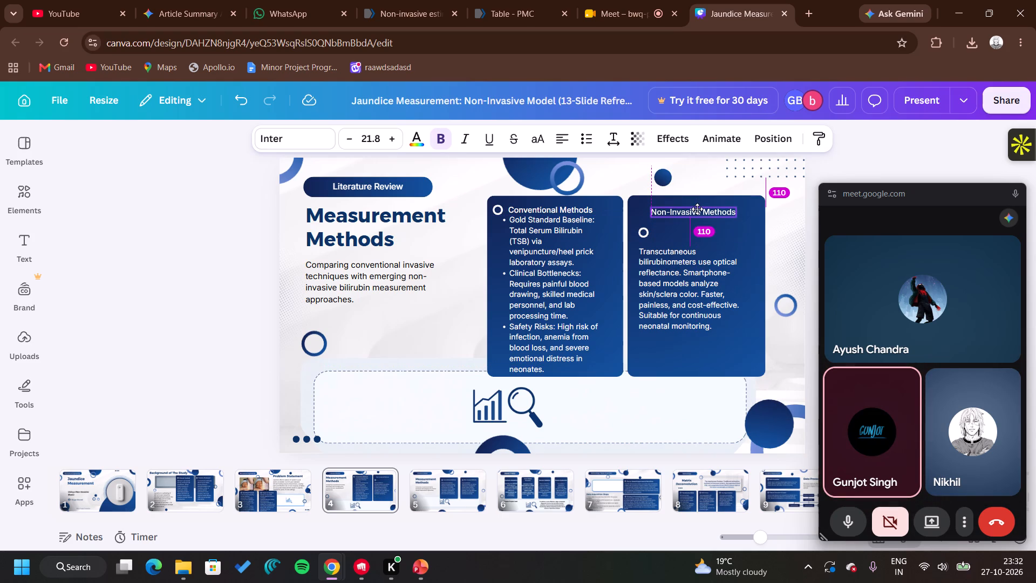
{"action": "left_click_drag", "start_coordinate": [697, 209], "coordinate": [694, 205]}
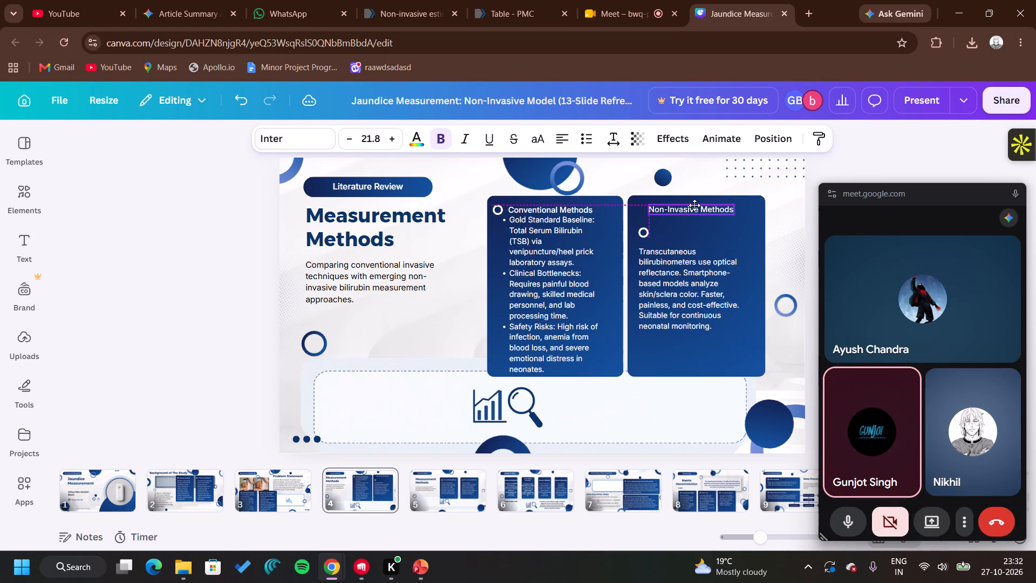
{"action": "left_click_drag", "start_coordinate": [694, 205], "coordinate": [694, 206]}
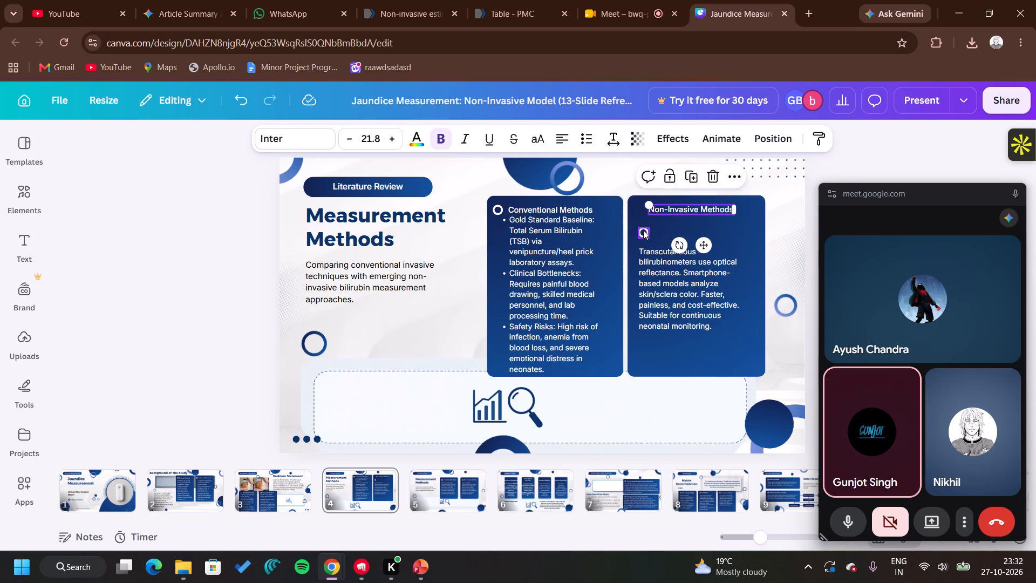
{"action": "left_click", "coordinate": [643, 230]}
{"action": "left_click_drag", "start_coordinate": [660, 270], "coordinate": [656, 253]}
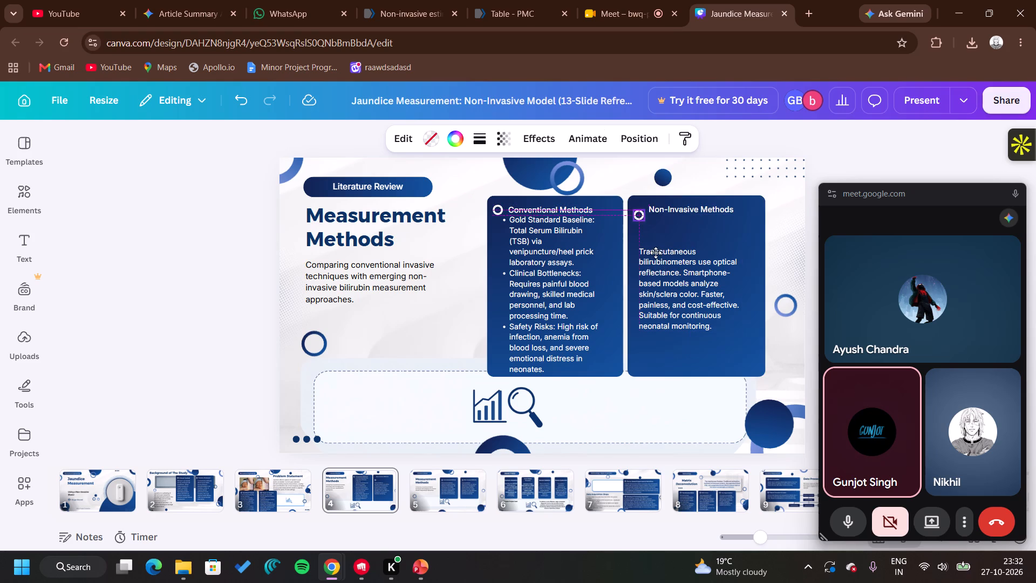
{"action": "left_click_drag", "start_coordinate": [656, 253], "coordinate": [655, 249]}
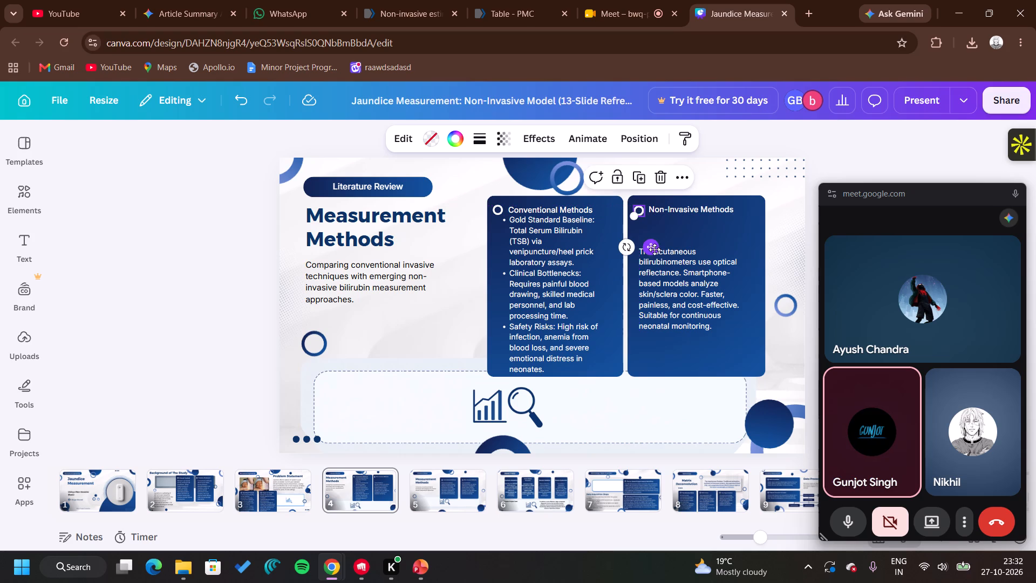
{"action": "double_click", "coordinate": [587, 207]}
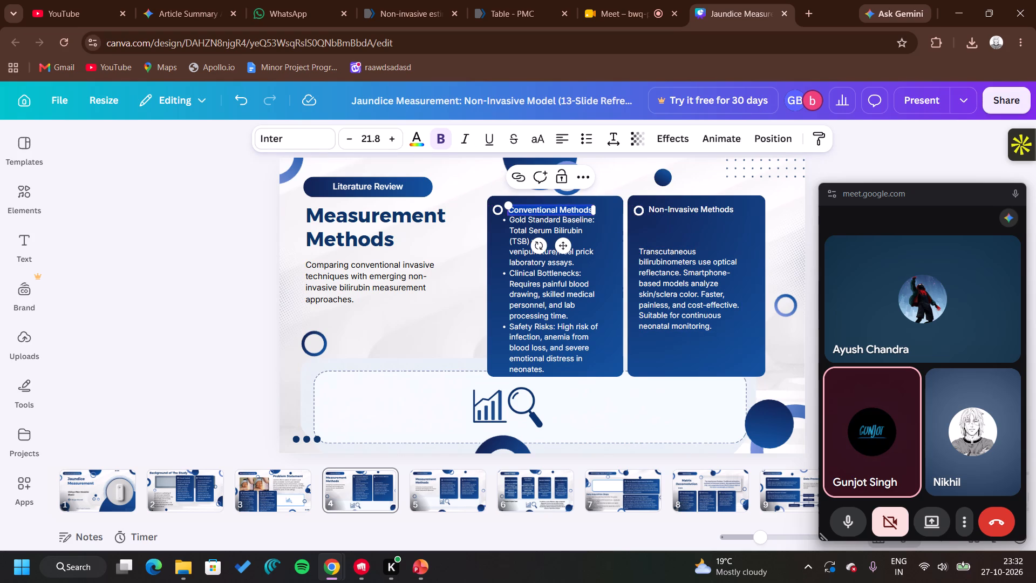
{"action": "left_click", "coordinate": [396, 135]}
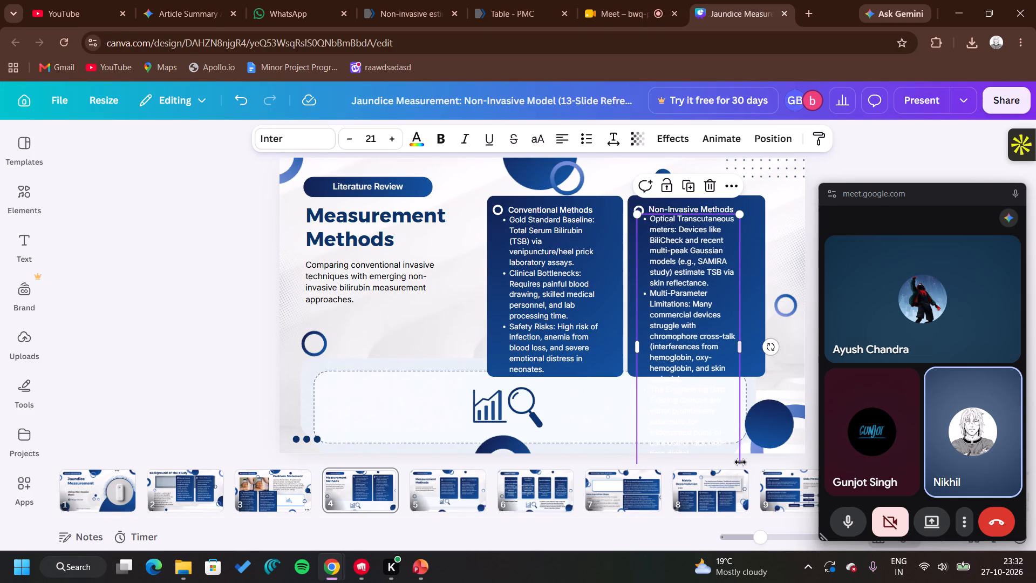
Scale the Non-Invasive Methods bullets down to size 17, widen their text box to nearly the card's width, and nudge it down slightly.
{"action": "left_click", "coordinate": [740, 462]}
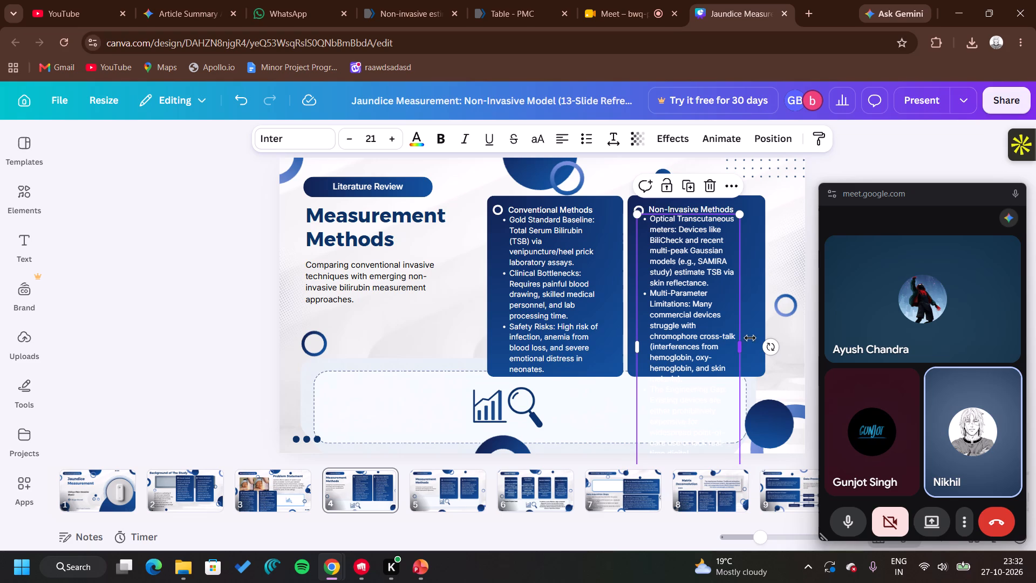
{"action": "left_click", "coordinate": [739, 344]}
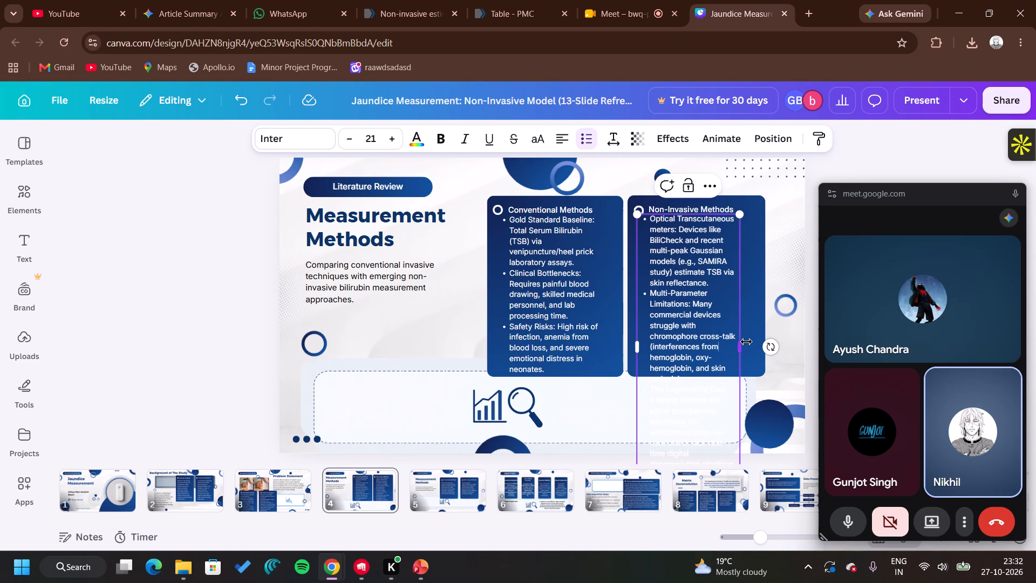
{"action": "left_click_drag", "start_coordinate": [741, 343], "coordinate": [762, 340]}
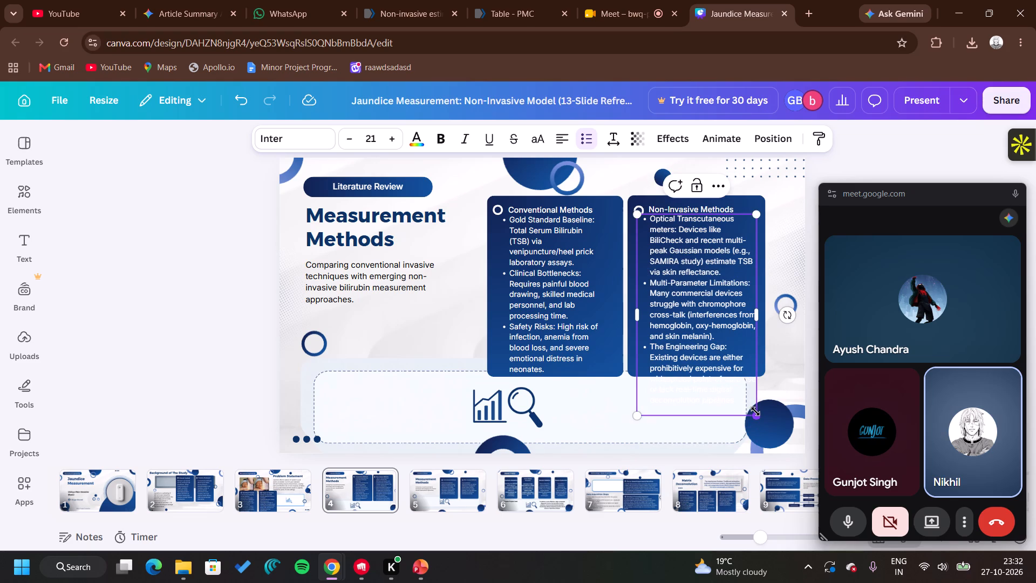
{"action": "left_click_drag", "start_coordinate": [755, 411], "coordinate": [753, 357]}
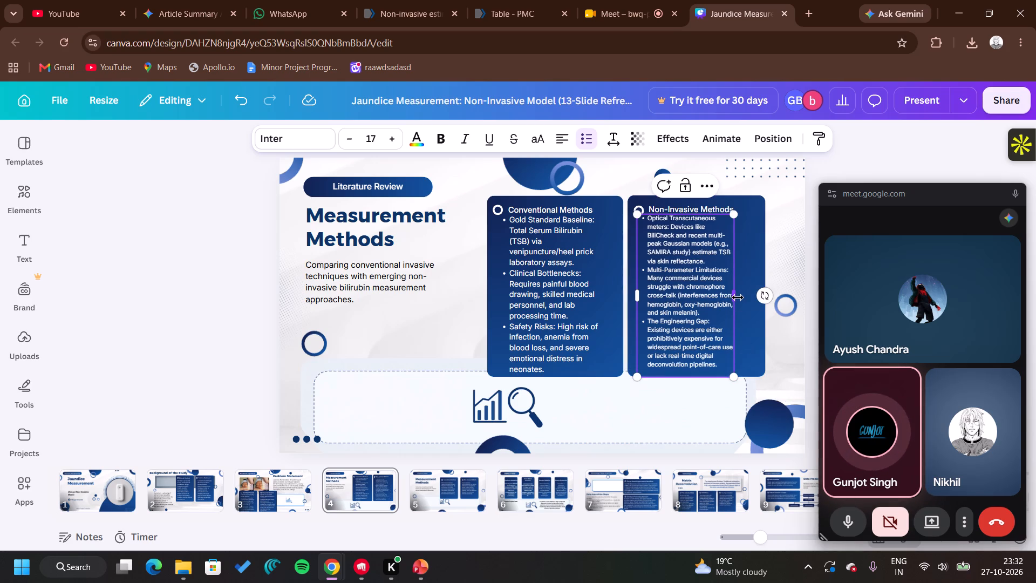
{"action": "left_click_drag", "start_coordinate": [738, 297], "coordinate": [761, 293]}
{"action": "left_click", "coordinate": [758, 351]}
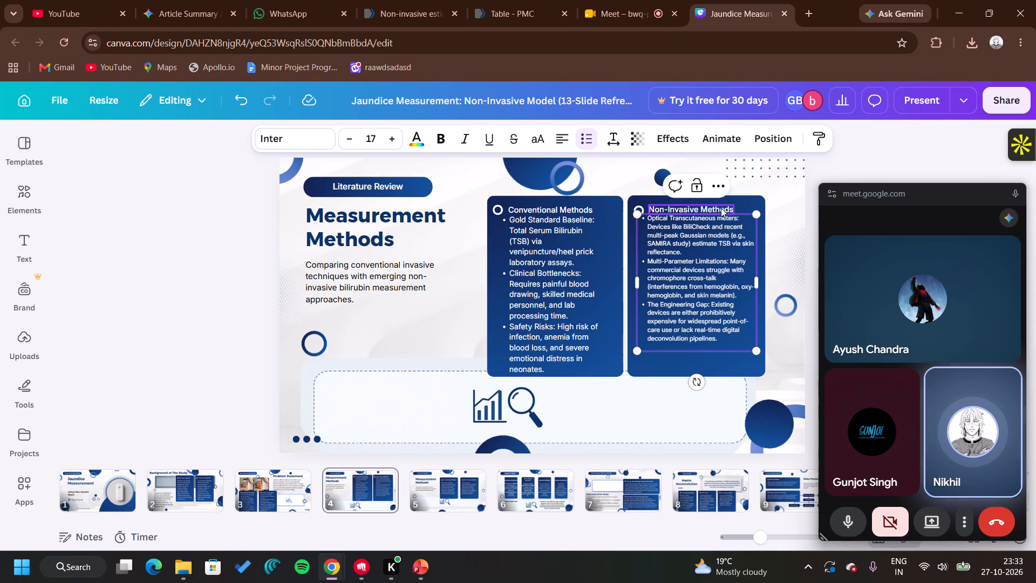
{"action": "left_click", "coordinate": [738, 214]}
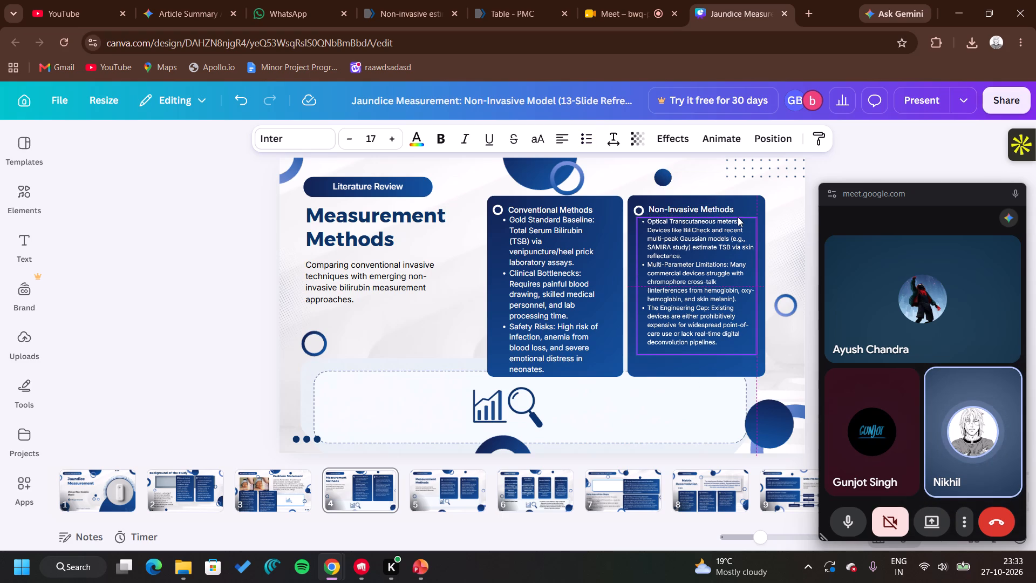
Set all three Non-Invasive Methods bullets to font size 19 so they fill the card.
{"action": "double_click", "coordinate": [715, 337]}
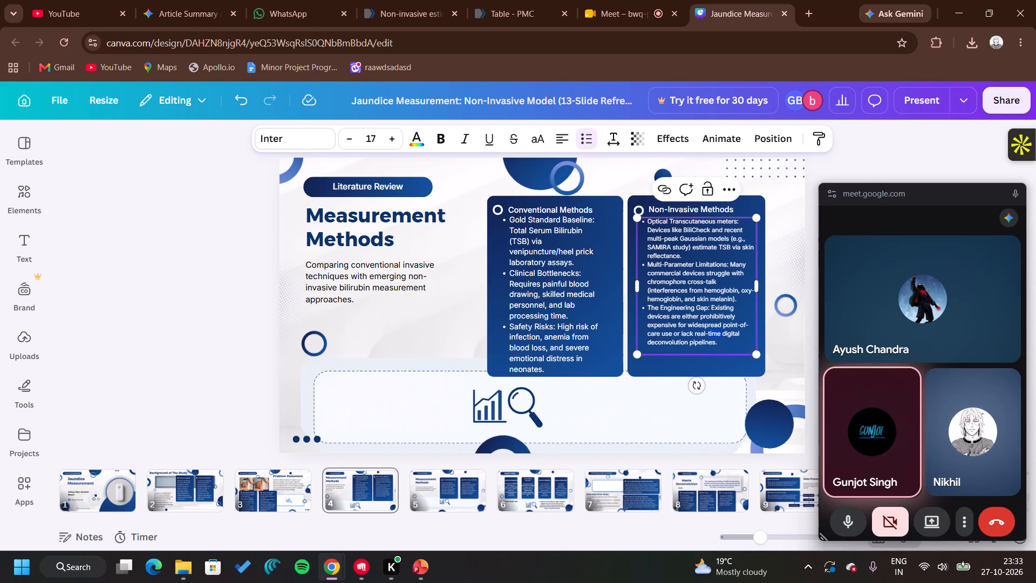
{"action": "left_click", "coordinate": [715, 337]}
{"action": "left_click_drag", "start_coordinate": [717, 342], "coordinate": [645, 222]}
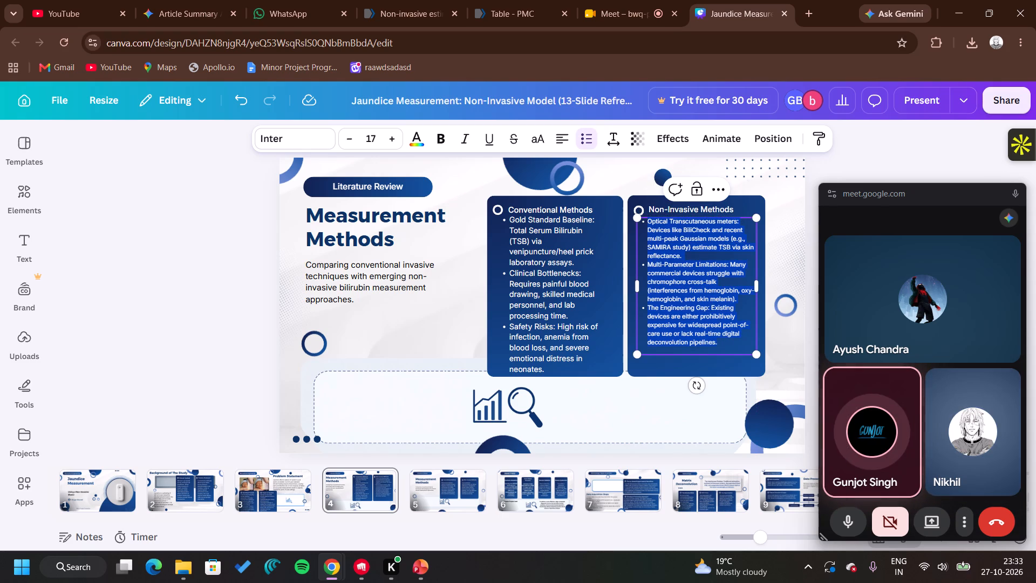
{"action": "left_click_drag", "start_coordinate": [645, 222], "coordinate": [645, 225]}
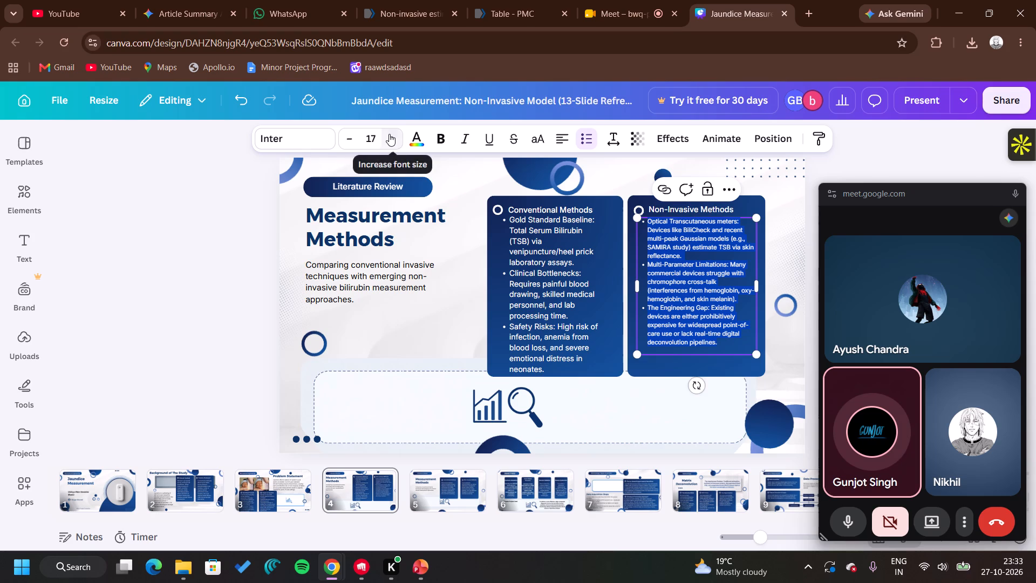
{"action": "left_click", "coordinate": [389, 134]}
{"action": "left_click", "coordinate": [389, 134]}
{"action": "left_click", "coordinate": [389, 134]}
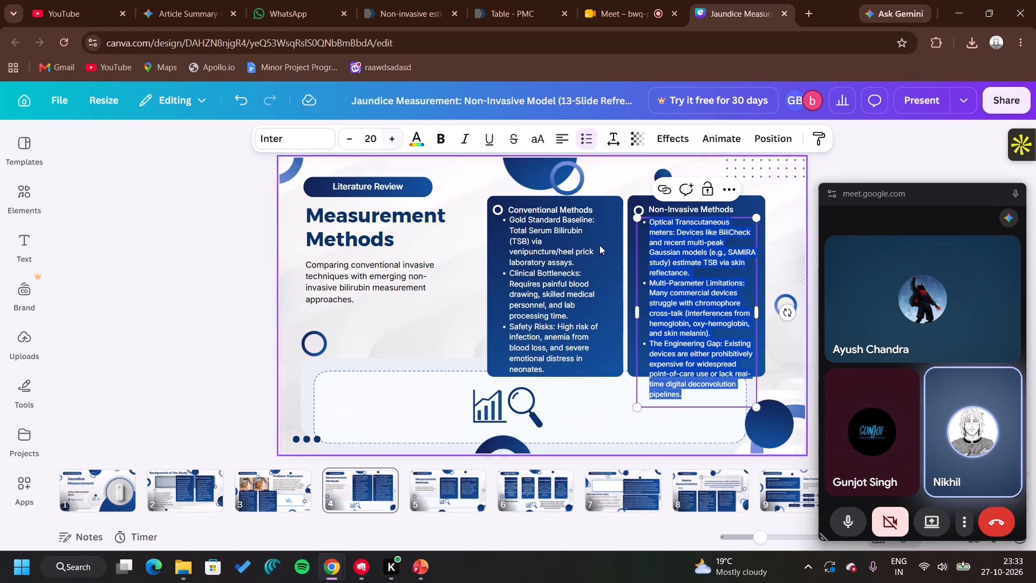
{"action": "left_click", "coordinate": [354, 138]}
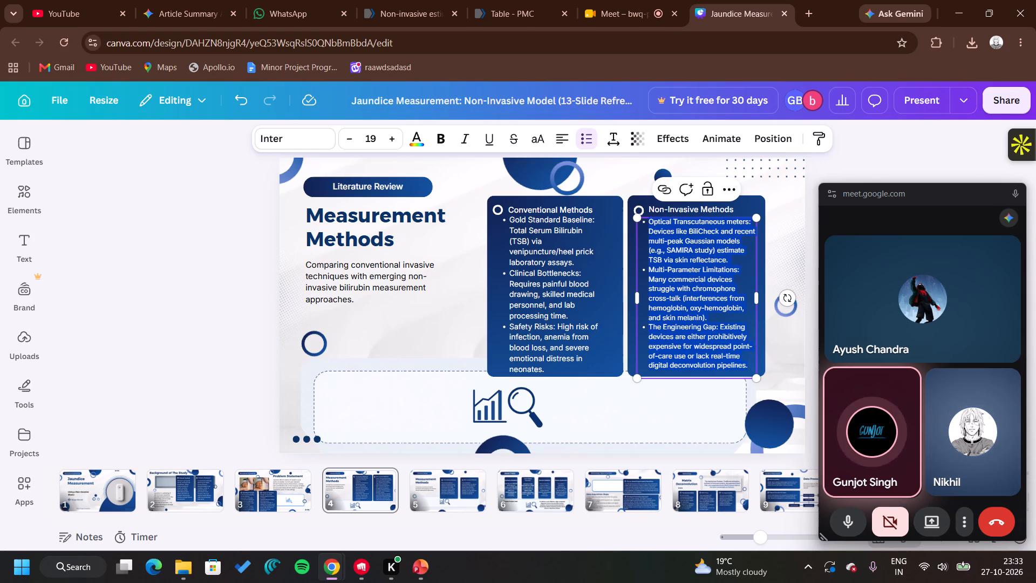
{"action": "left_click", "coordinate": [746, 378]}
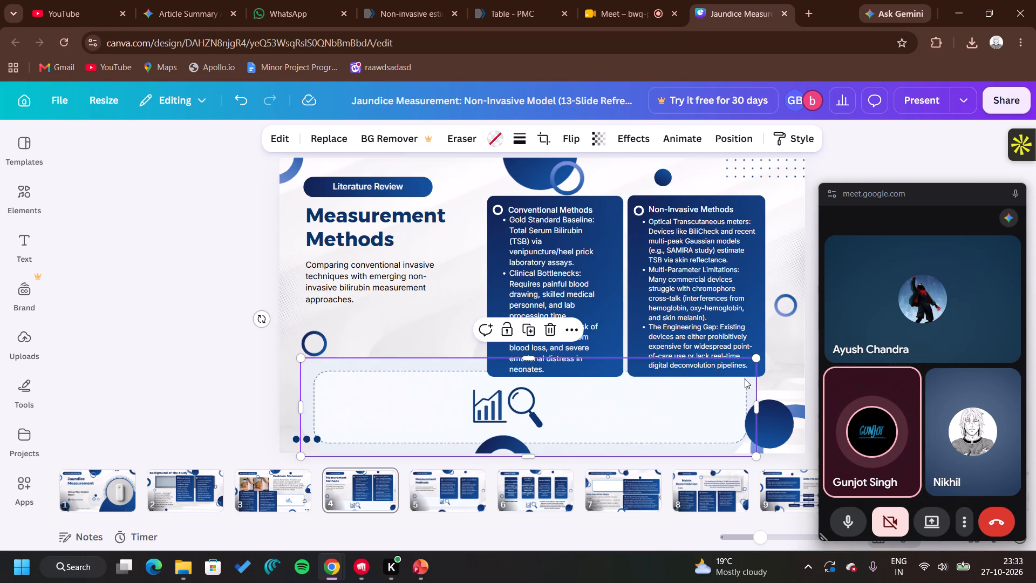
Nudge the Conventional Methods heading and its ring marker into line with those on the Non-Invasive Methods card.
{"action": "left_click", "coordinate": [615, 212]}
{"action": "left_click", "coordinate": [589, 209]}
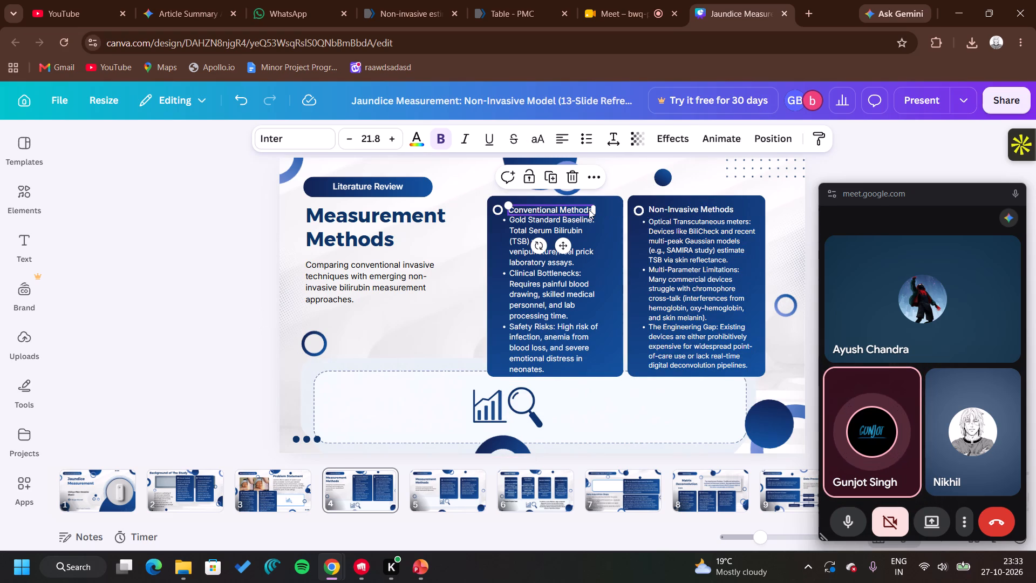
{"action": "left_click", "coordinate": [561, 248]}
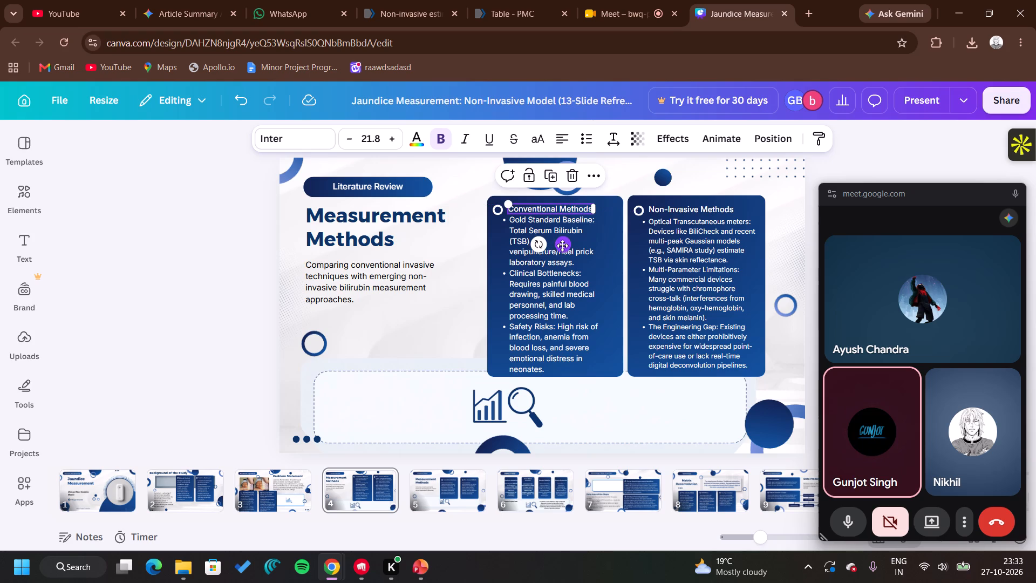
{"action": "left_click", "coordinate": [496, 207]}
{"action": "left_click", "coordinate": [513, 246]}
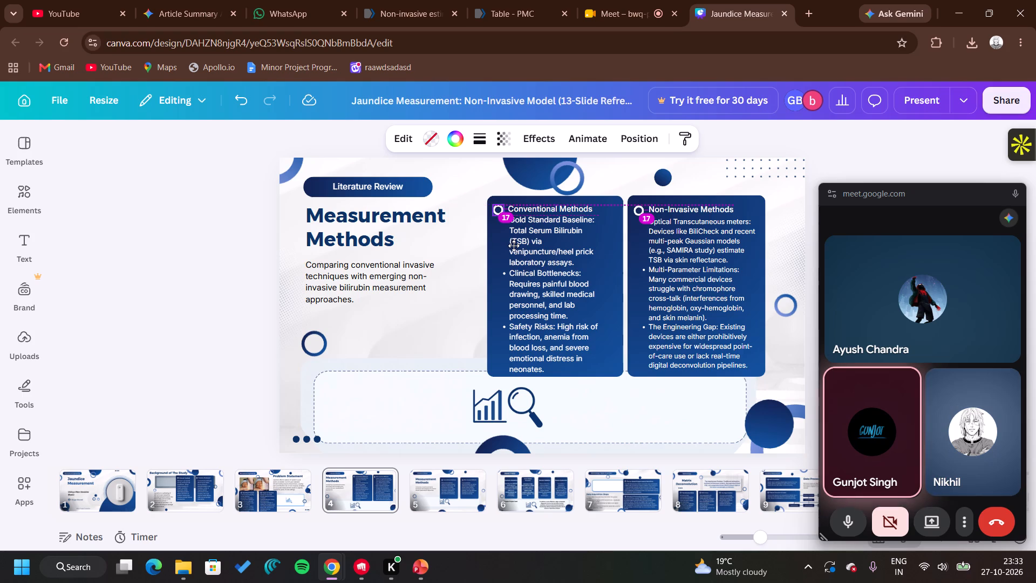
{"action": "left_click", "coordinate": [465, 268]}
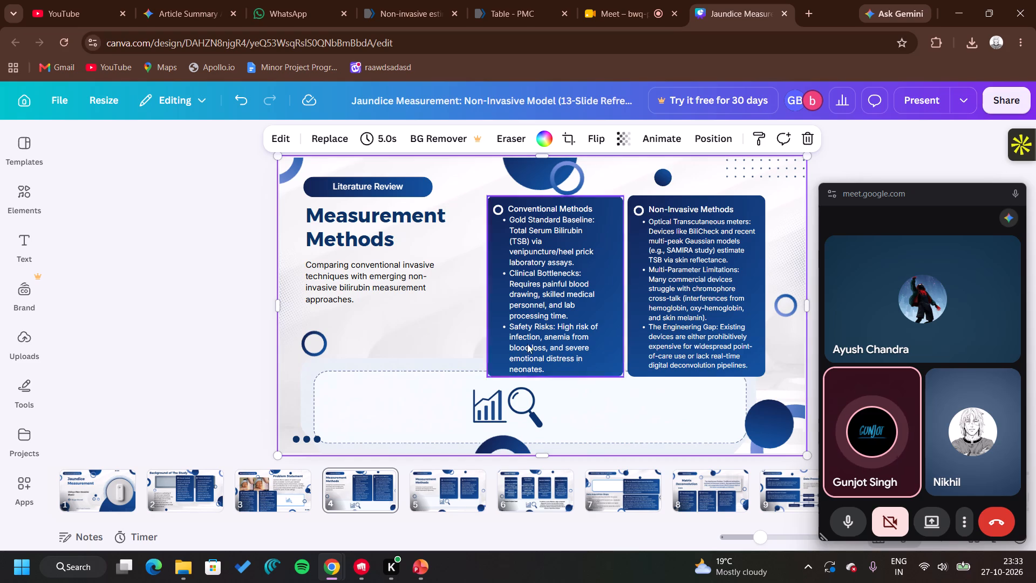
Extend the Conventional Methods card's lower edge downward over the dashed panel, leaving room for larger text.
{"action": "left_click", "coordinate": [611, 374]}
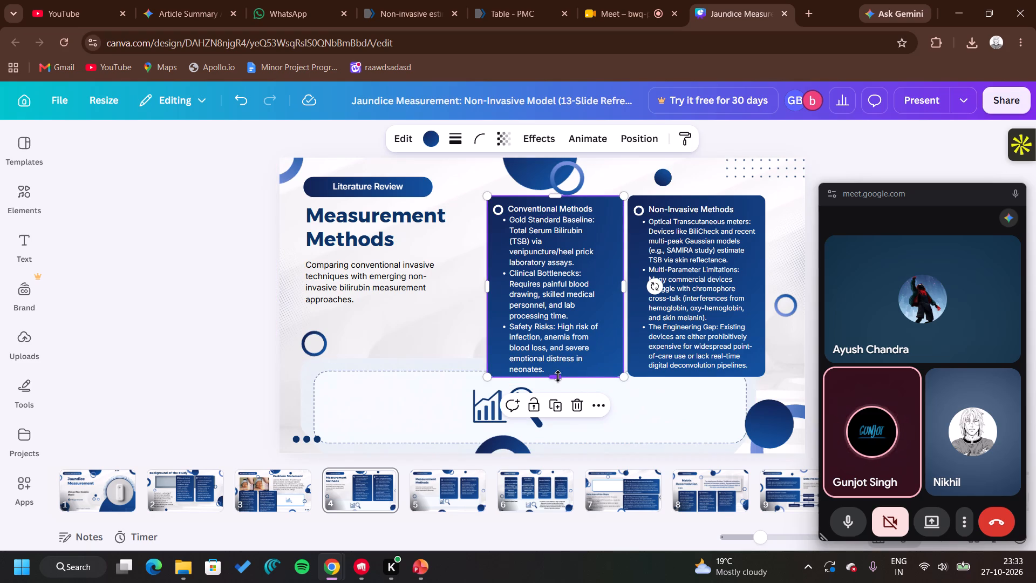
{"action": "left_click_drag", "start_coordinate": [558, 376], "coordinate": [557, 414]}
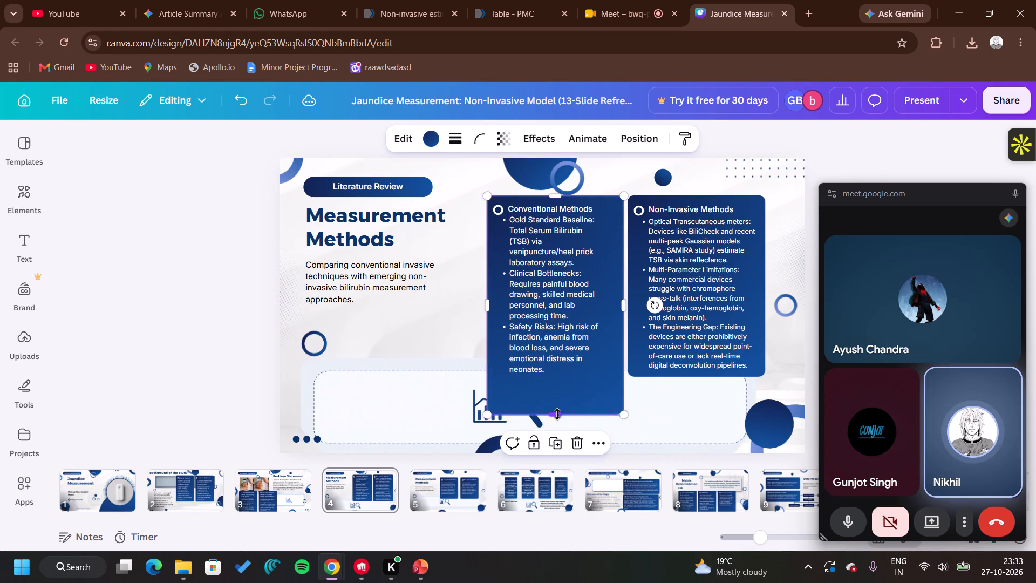
Scale the Conventional Methods bullets up to font size 24.8 and move them down slightly beneath the heading.
{"action": "left_click", "coordinate": [537, 334]}
{"action": "left_click_drag", "start_coordinate": [599, 387], "coordinate": [603, 395]}
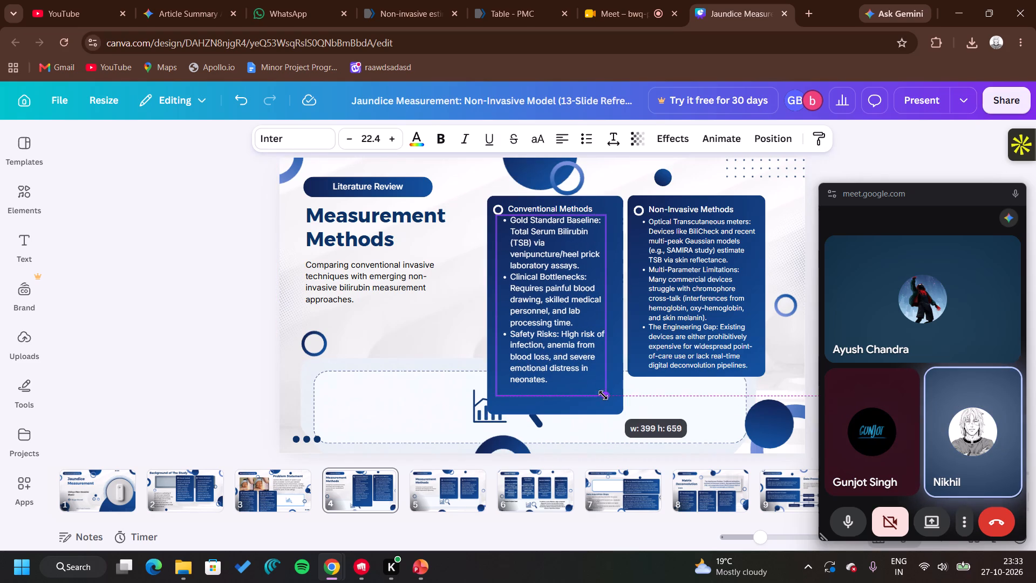
{"action": "left_click_drag", "start_coordinate": [603, 395], "coordinate": [617, 415]}
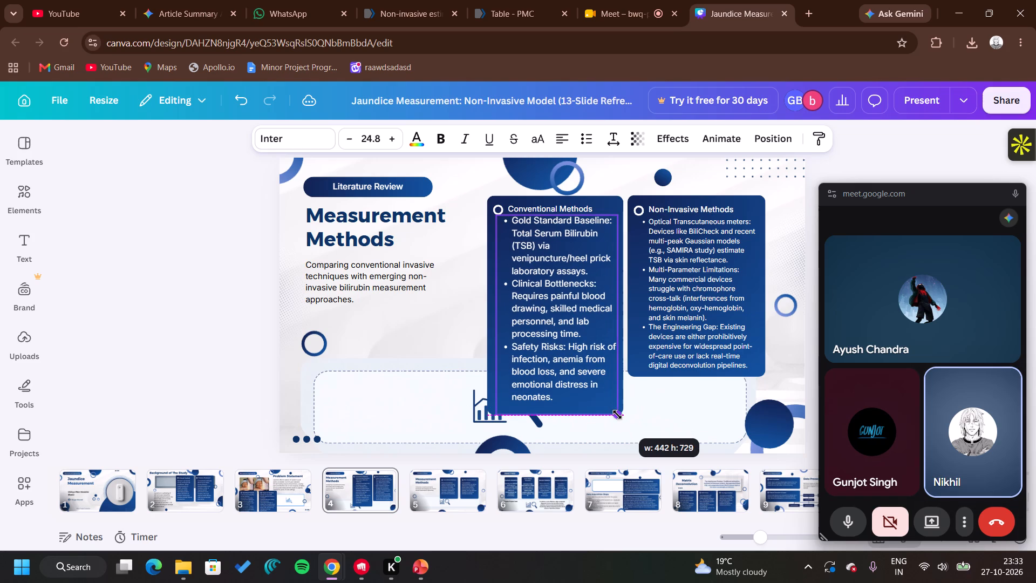
{"action": "left_click_drag", "start_coordinate": [617, 415], "coordinate": [618, 415]}
{"action": "left_click_drag", "start_coordinate": [589, 390], "coordinate": [585, 398]}
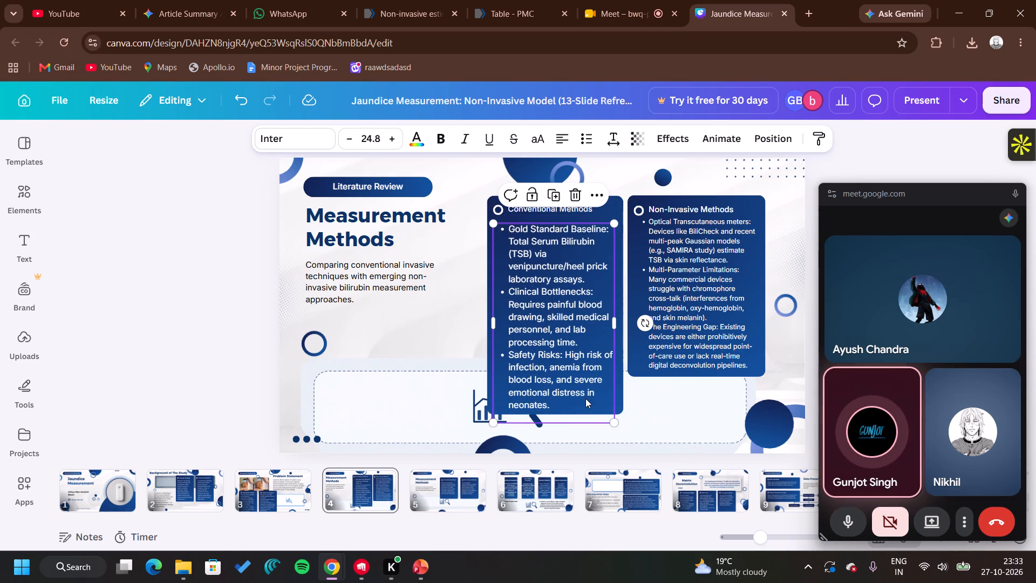
Set the Conventional Methods heading to font size 22.8 after trying 23.8.
{"action": "double_click", "coordinate": [562, 213]}
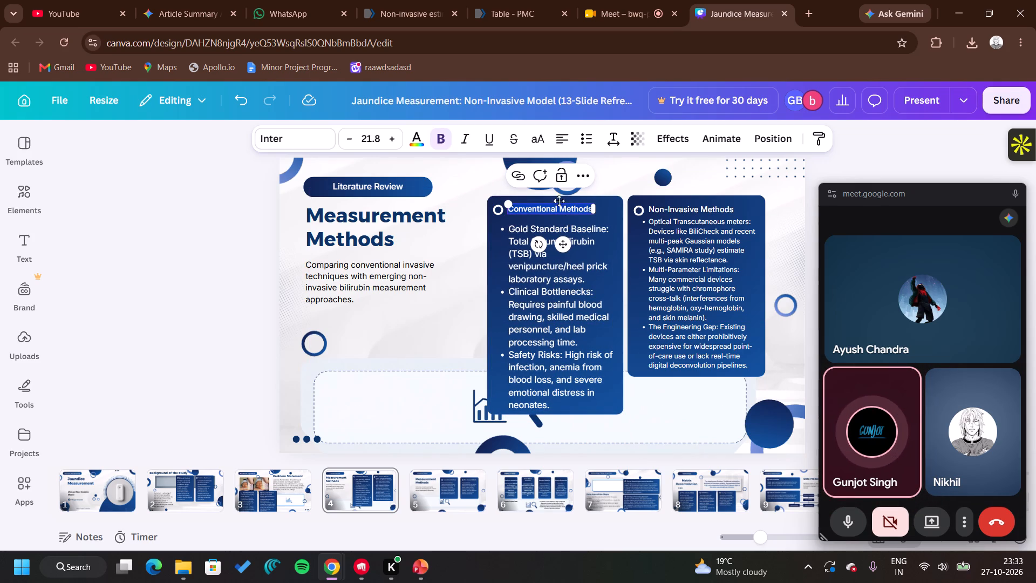
{"action": "left_click", "coordinate": [392, 137]}
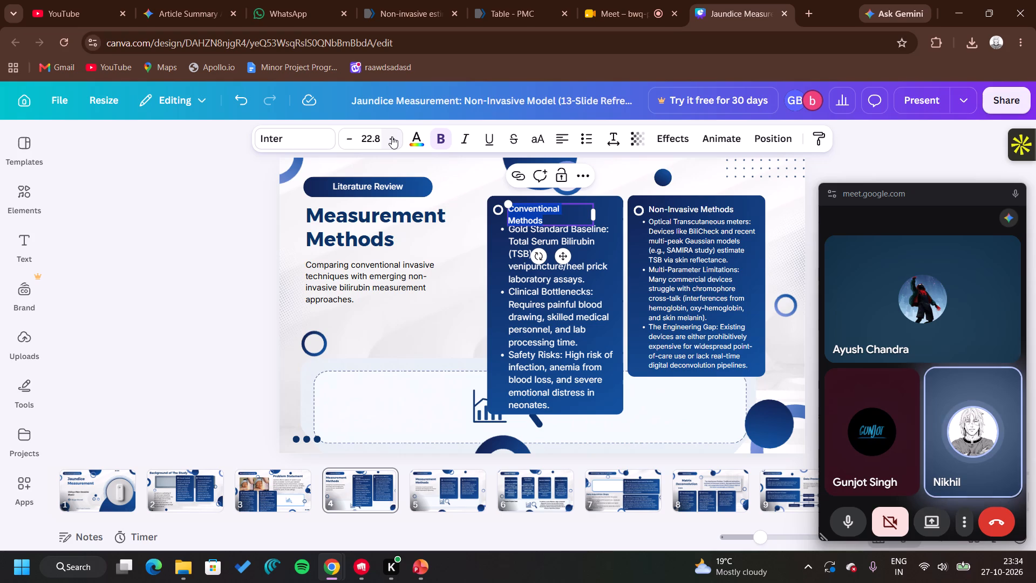
{"action": "left_click", "coordinate": [392, 137]}
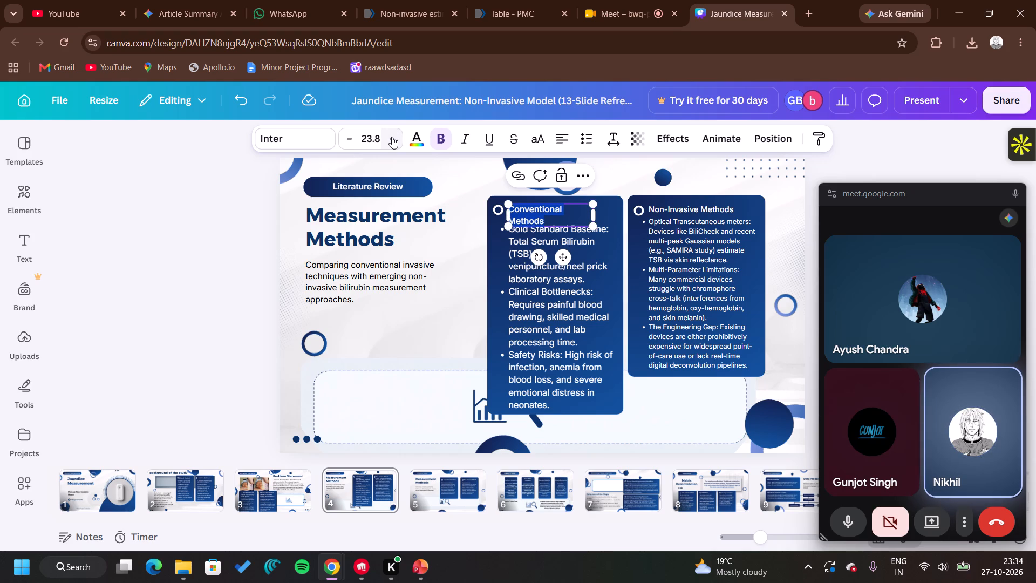
{"action": "left_click", "coordinate": [351, 137]}
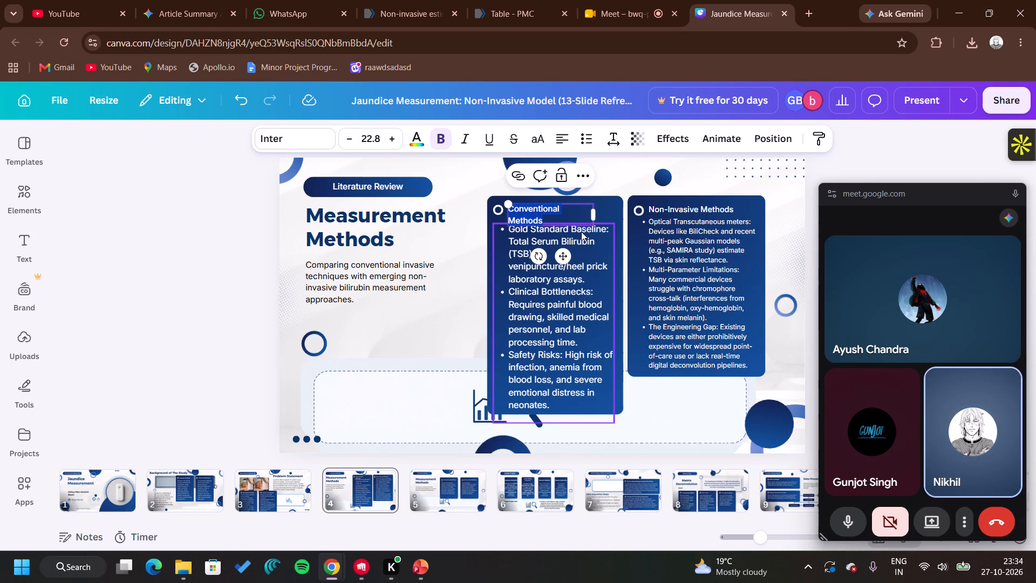
{"action": "left_click", "coordinate": [581, 222]}
{"action": "left_click", "coordinate": [475, 249]}
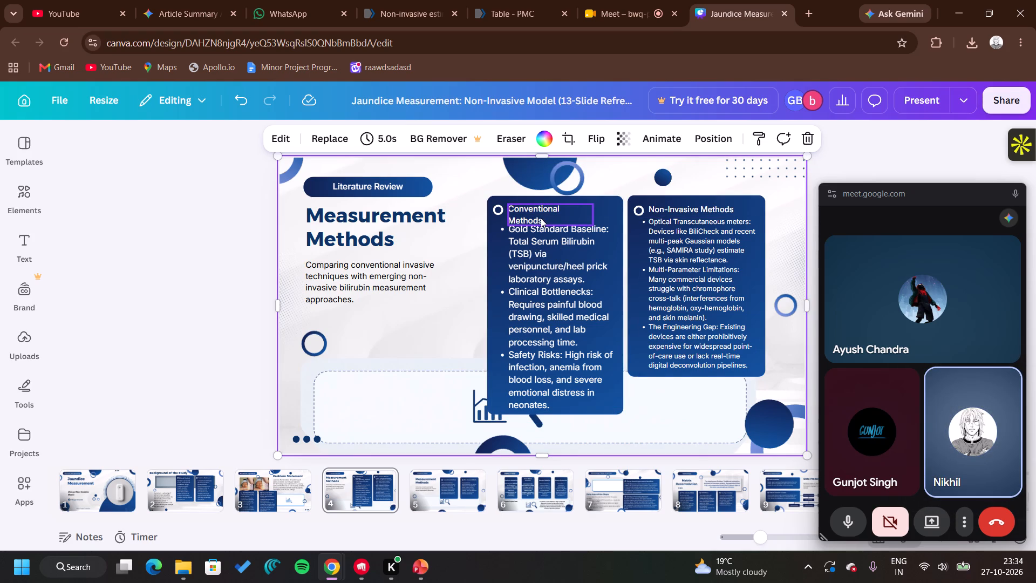
Widen the Conventional Methods heading's text box to about 420 so the heading fits on one line.
{"action": "left_click", "coordinate": [592, 217]}
{"action": "left_click", "coordinate": [592, 217]}
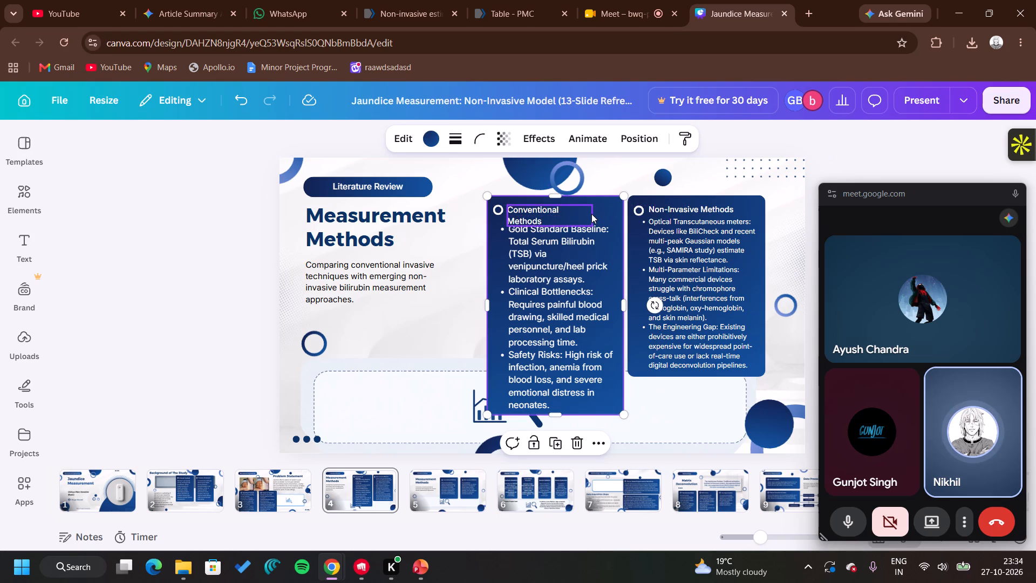
{"action": "left_click", "coordinate": [591, 214]}
{"action": "left_click", "coordinate": [591, 214]}
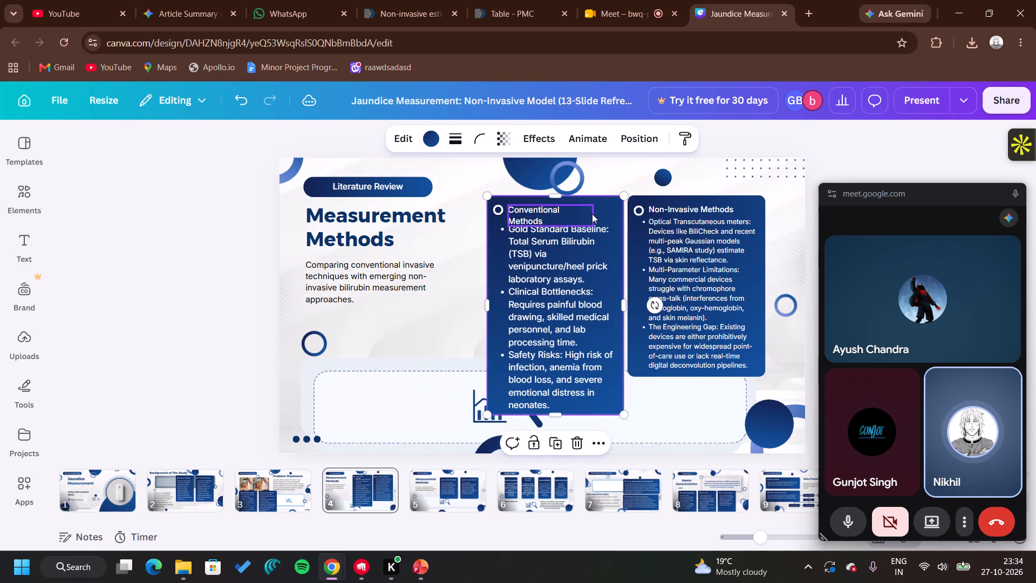
{"action": "left_click", "coordinate": [591, 211]}
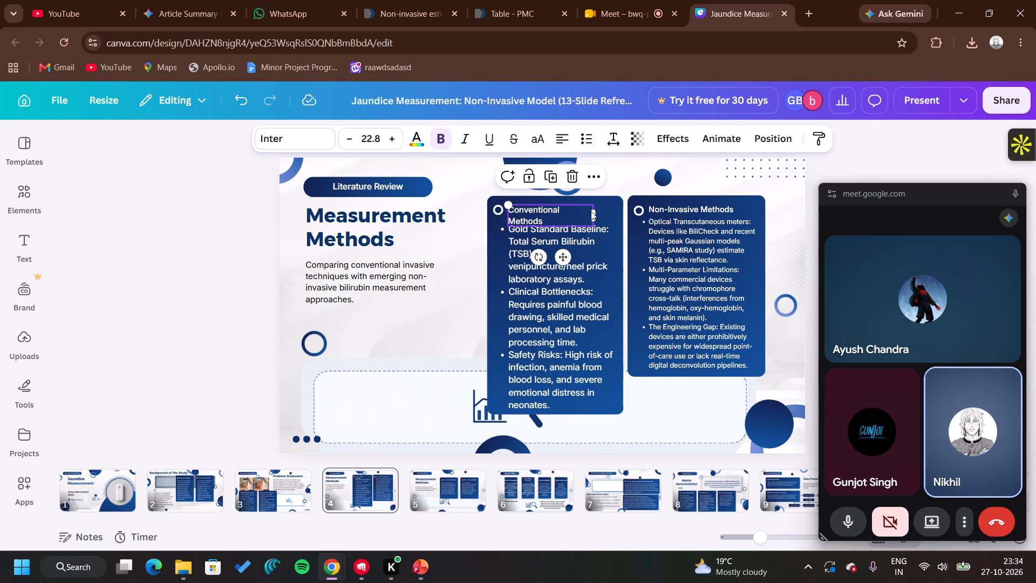
{"action": "left_click_drag", "start_coordinate": [594, 213], "coordinate": [616, 213]}
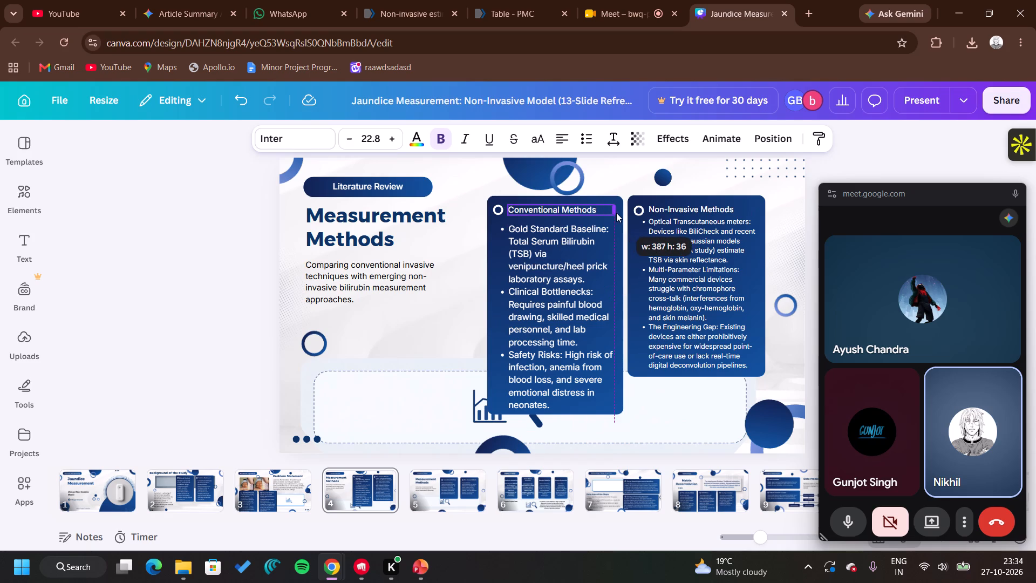
{"action": "left_click_drag", "start_coordinate": [616, 213], "coordinate": [621, 213]}
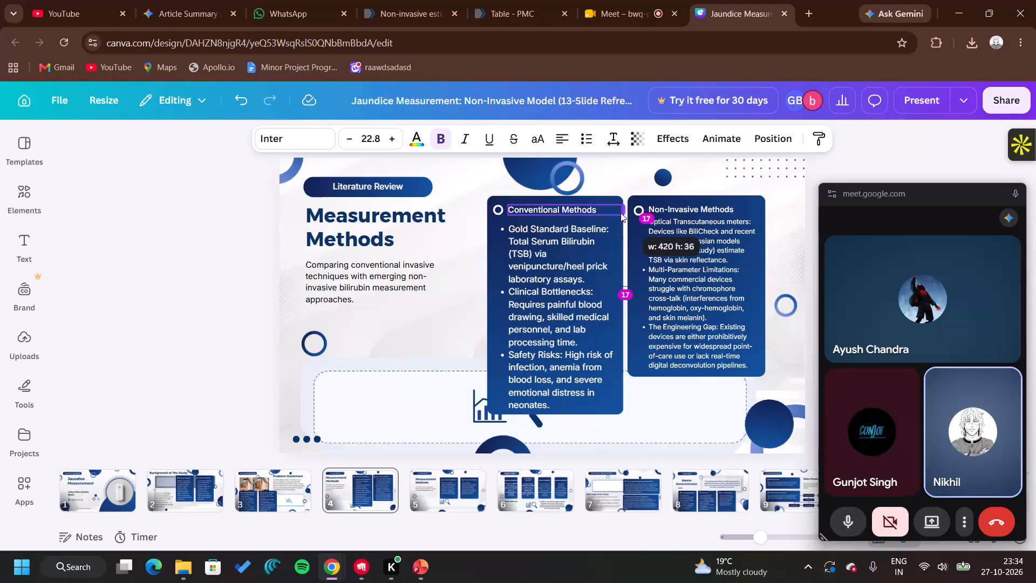
{"action": "left_click_drag", "start_coordinate": [621, 213], "coordinate": [620, 213]}
Increase the Conventional Methods heading's font size by 3 points.
{"action": "double_click", "coordinate": [602, 211]}
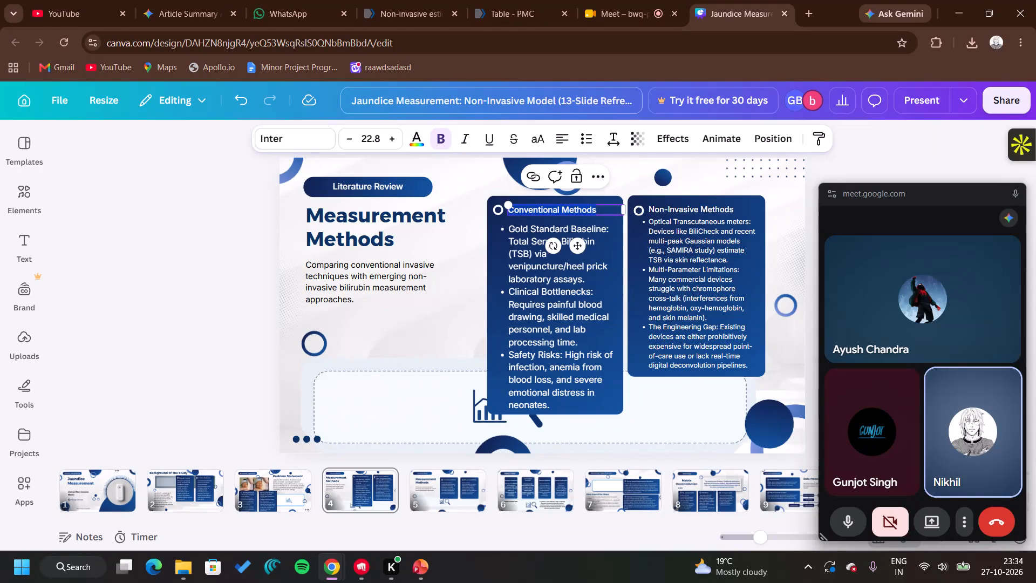
{"action": "left_click", "coordinate": [390, 135]}
{"action": "left_click", "coordinate": [390, 135]}
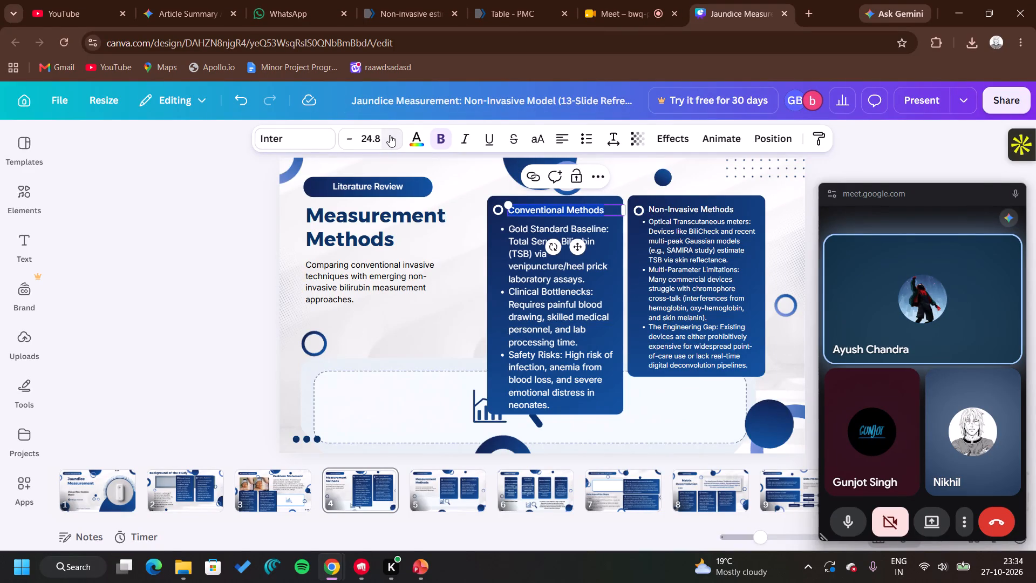
{"action": "left_click", "coordinate": [390, 135]}
{"action": "left_click", "coordinate": [672, 411]}
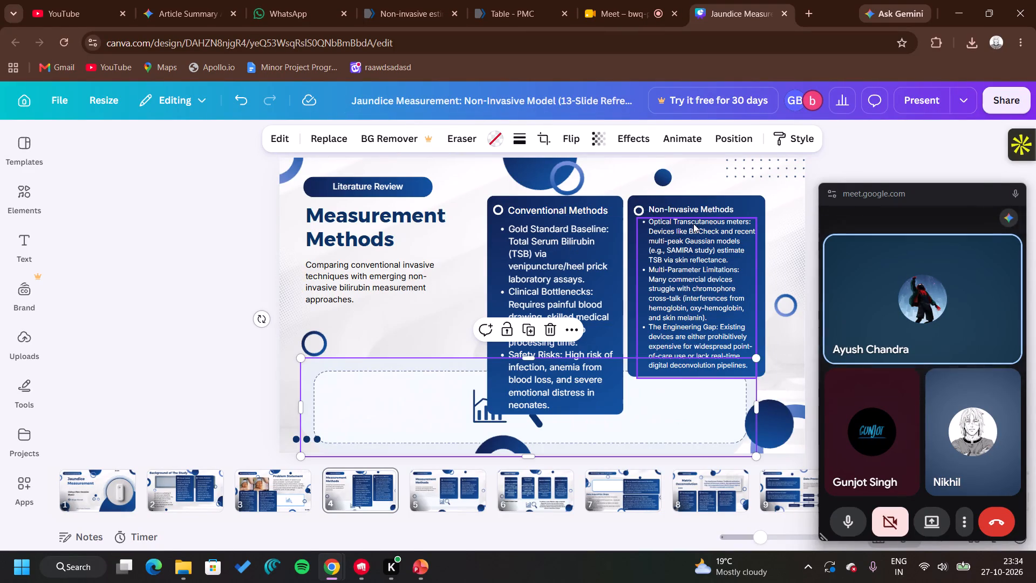
Widen the Non-Invasive Methods heading's text box to match the bullets' width and increase its font size by 3 points.
{"action": "double_click", "coordinate": [687, 215]}
{"action": "left_click_drag", "start_coordinate": [734, 212], "coordinate": [758, 211]}
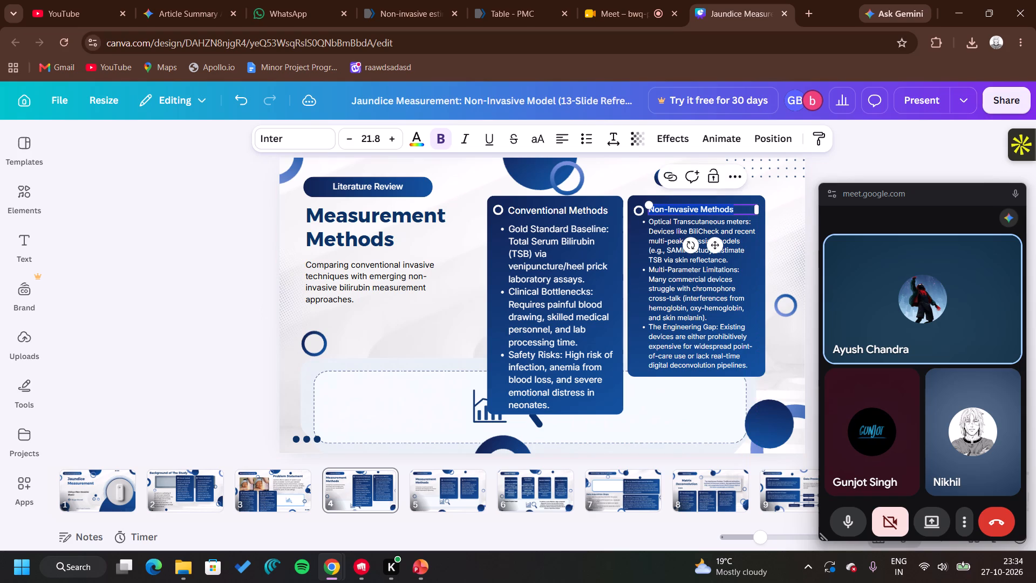
{"action": "left_click", "coordinate": [397, 139]}
{"action": "left_click", "coordinate": [397, 139]}
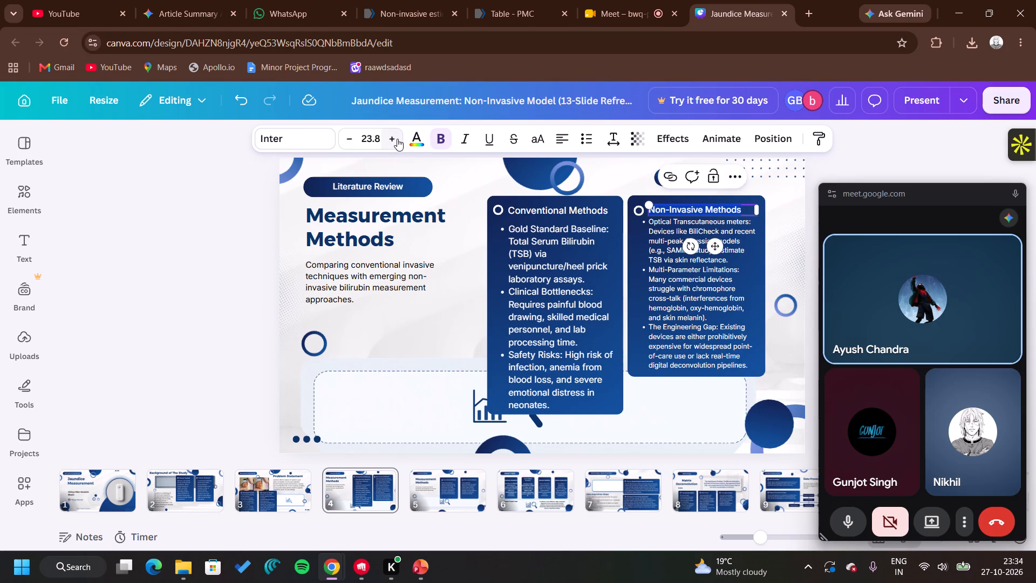
{"action": "left_click", "coordinate": [397, 139]}
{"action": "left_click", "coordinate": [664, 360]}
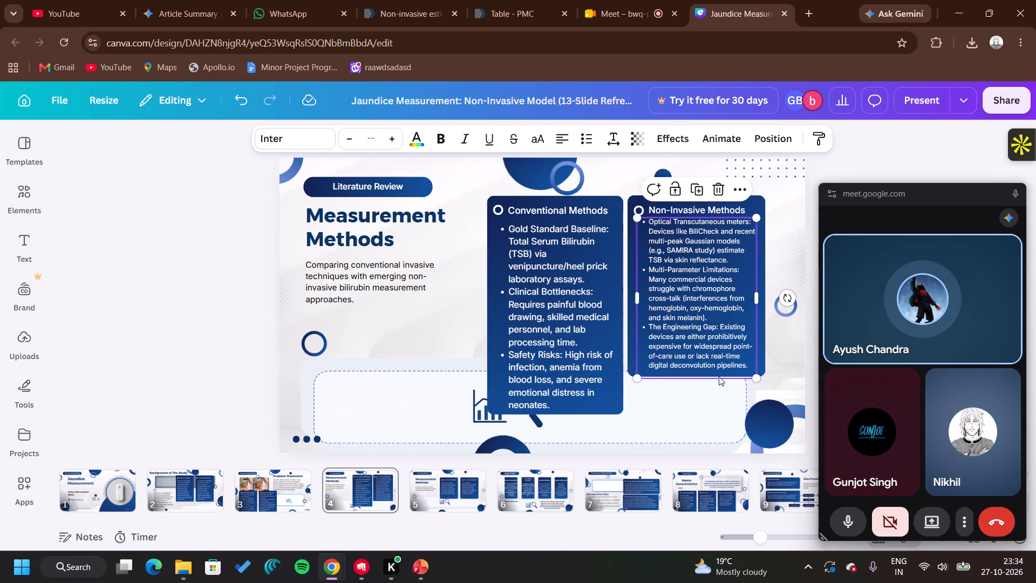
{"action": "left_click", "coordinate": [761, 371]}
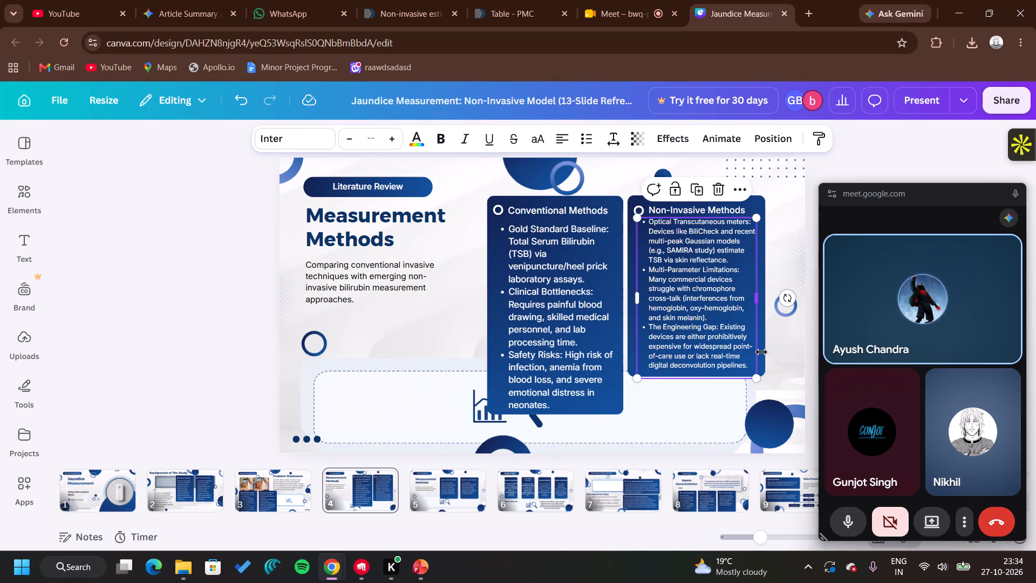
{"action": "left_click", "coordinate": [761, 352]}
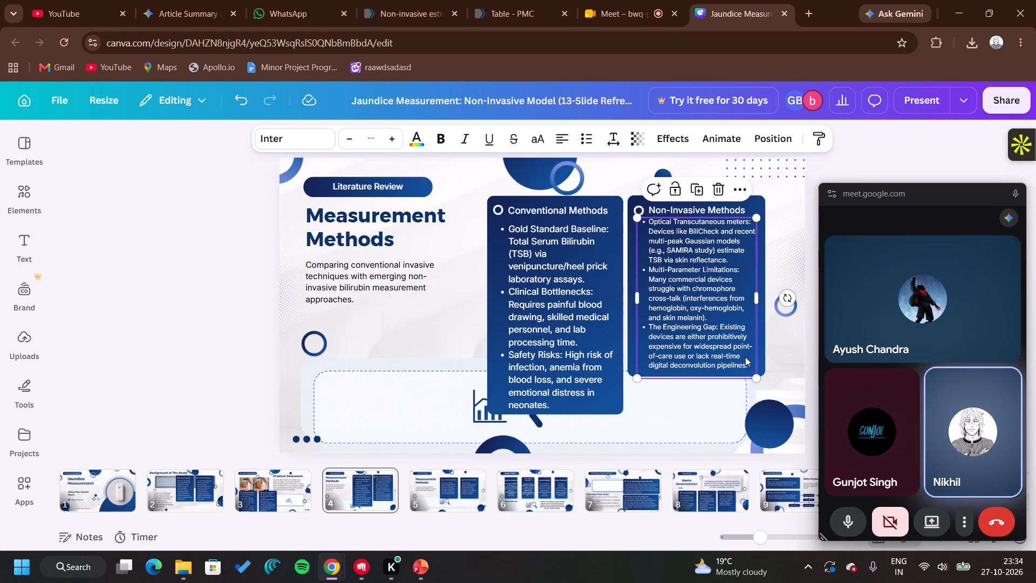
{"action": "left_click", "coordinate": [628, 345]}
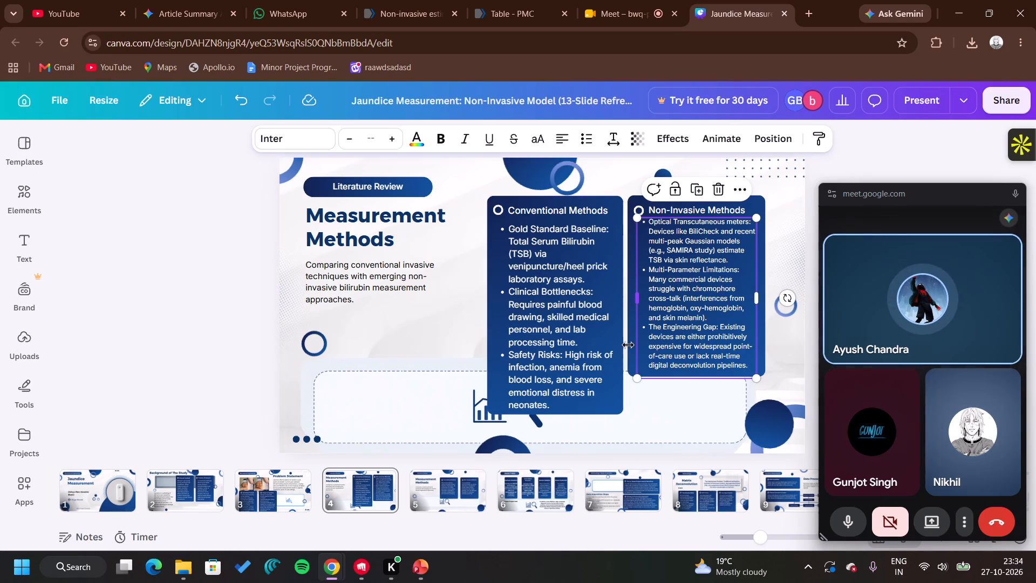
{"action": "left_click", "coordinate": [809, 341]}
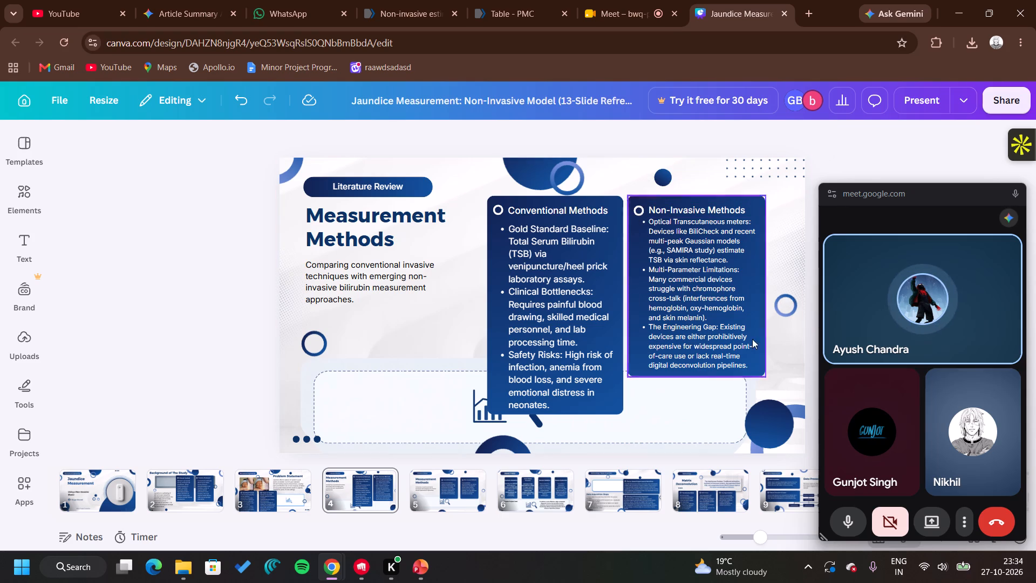
Extend the Non-Invasive Methods card's background downward so its bottom edge aligns with the Conventional Methods card, keeping its width.
{"action": "left_click", "coordinate": [760, 342]}
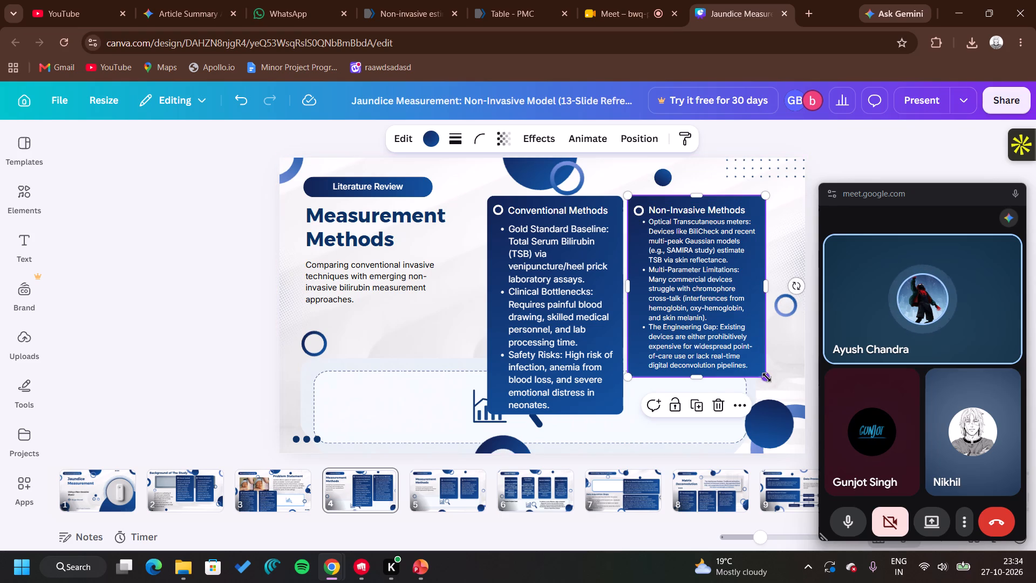
{"action": "left_click_drag", "start_coordinate": [766, 377], "coordinate": [746, 428]}
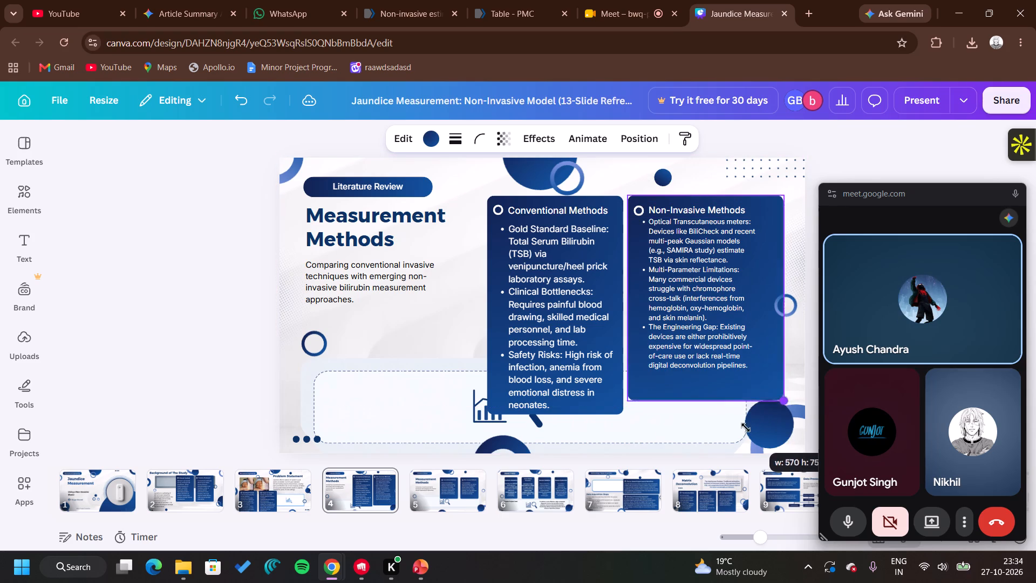
{"action": "left_click_drag", "start_coordinate": [746, 428], "coordinate": [710, 418]}
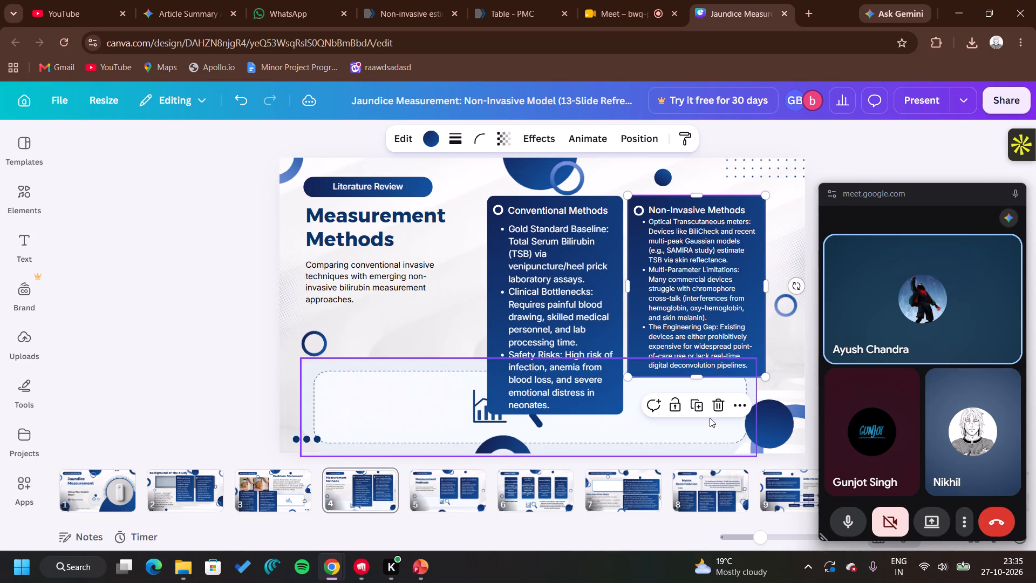
{"action": "left_click_drag", "start_coordinate": [697, 375], "coordinate": [696, 408]}
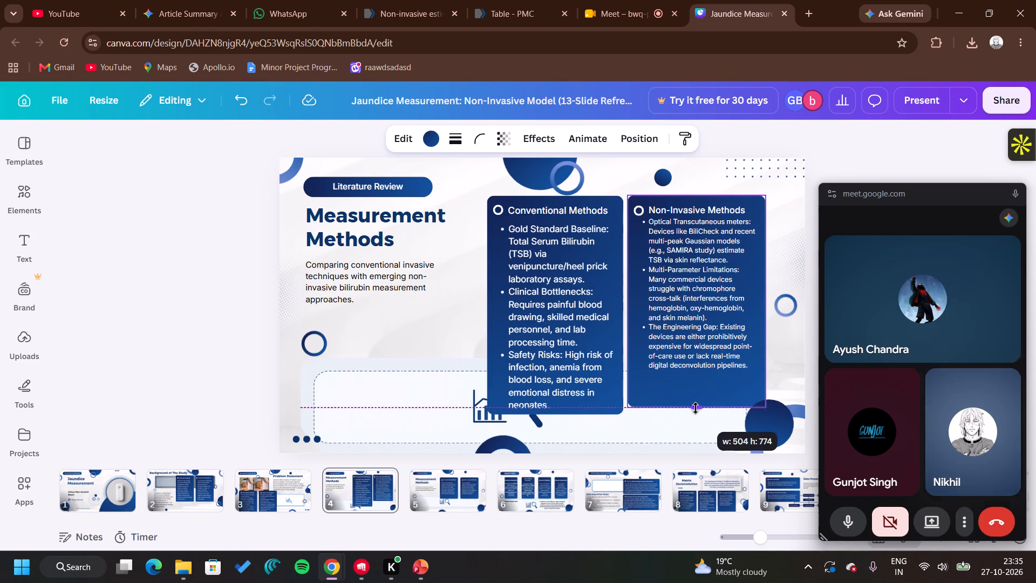
{"action": "left_click_drag", "start_coordinate": [696, 408], "coordinate": [696, 409]}
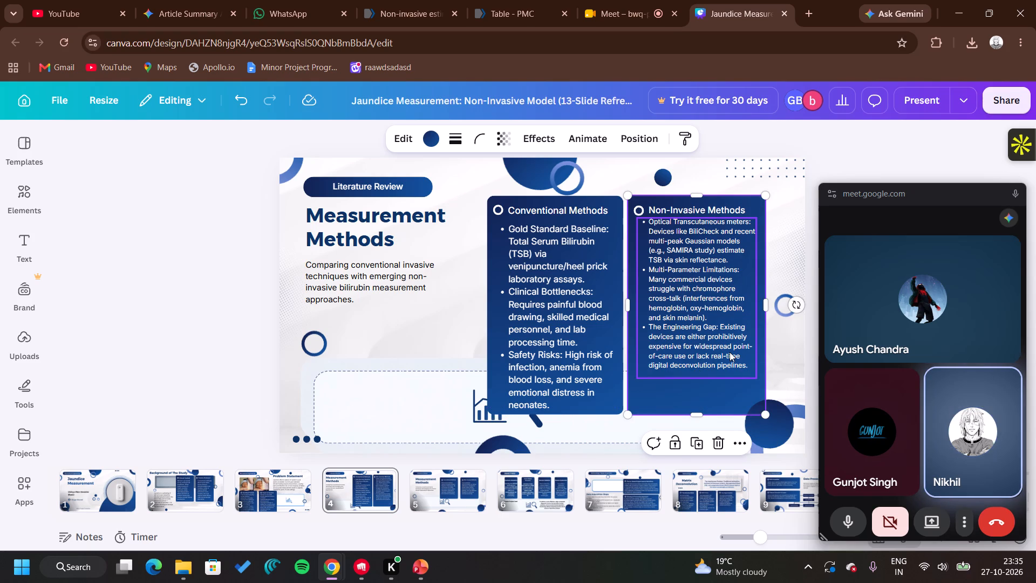
Set all the bullet text in the Non-Invasive Methods card to font size 21.
{"action": "left_click", "coordinate": [730, 352]}
{"action": "double_click", "coordinate": [730, 352]}
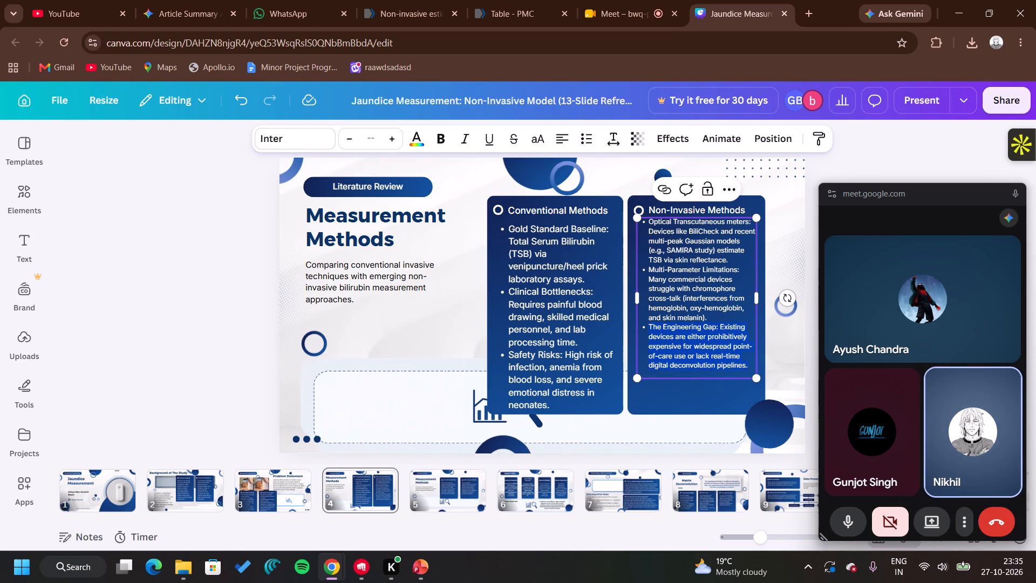
{"action": "left_click_drag", "start_coordinate": [748, 367], "coordinate": [647, 242]}
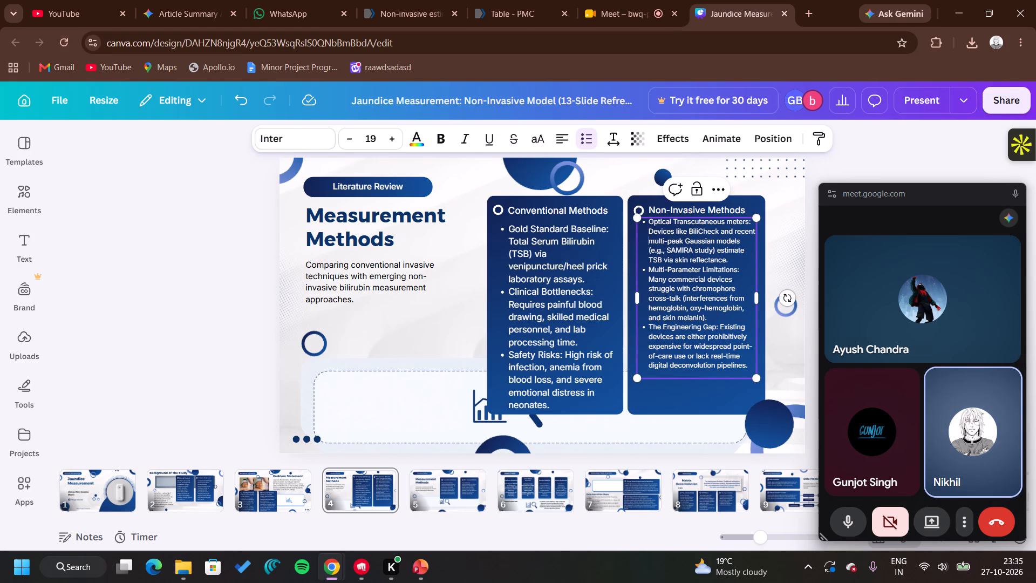
{"action": "left_click_drag", "start_coordinate": [648, 223], "coordinate": [745, 361]}
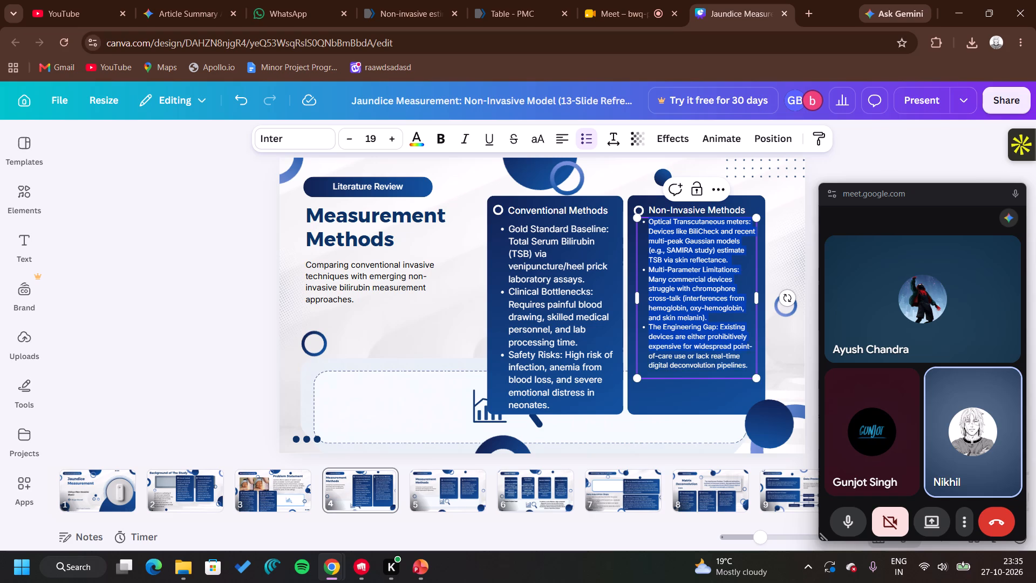
{"action": "left_click_drag", "start_coordinate": [745, 361], "coordinate": [746, 364]}
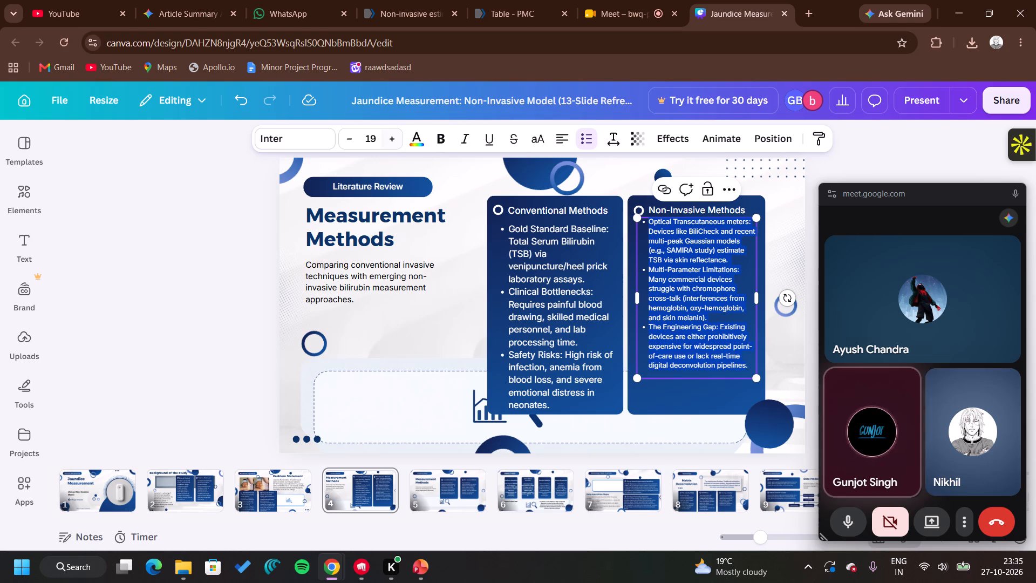
{"action": "left_click", "coordinate": [387, 137]}
{"action": "left_click", "coordinate": [387, 137]}
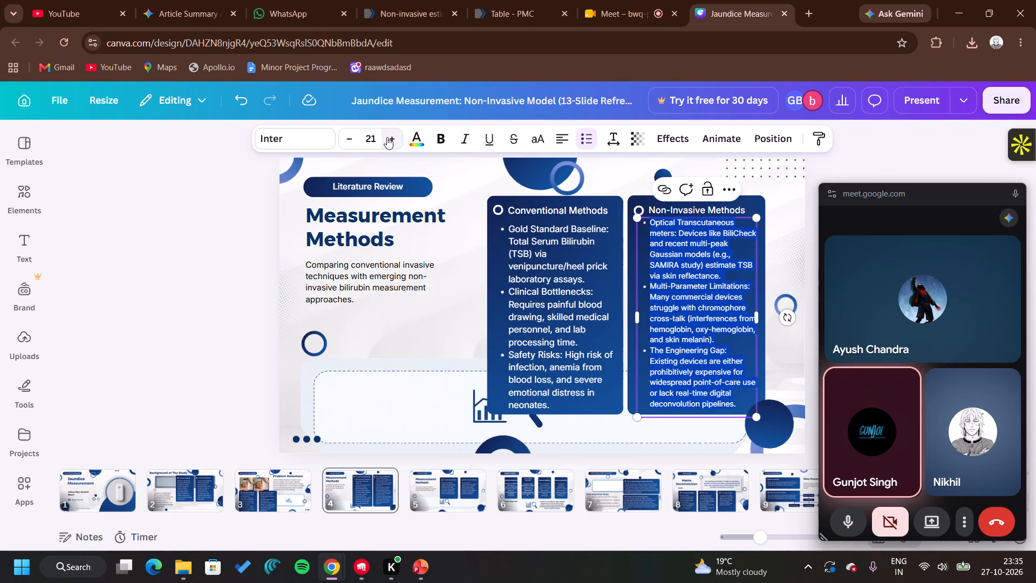
Set all the bullet text in the Conventional Methods card to font size 23.8 and deselect the text.
{"action": "double_click", "coordinate": [571, 324]}
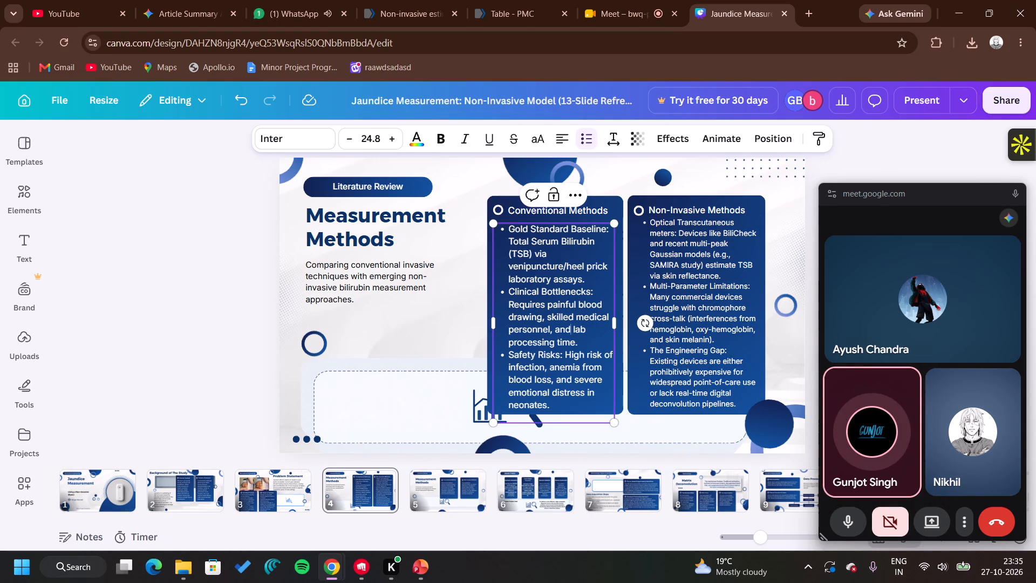
{"action": "double_click", "coordinate": [571, 324]}
{"action": "left_click_drag", "start_coordinate": [553, 403], "coordinate": [509, 234]}
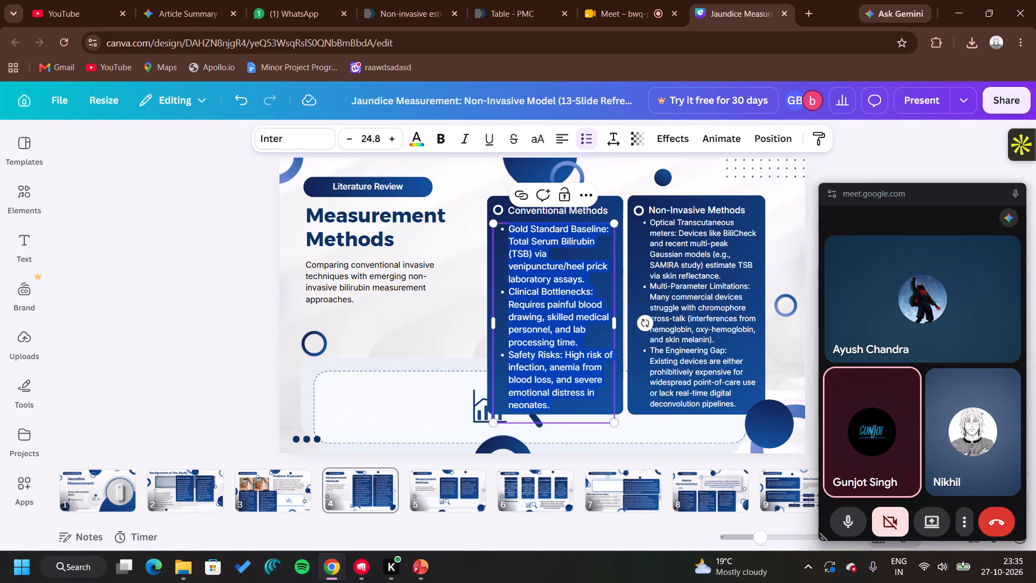
{"action": "left_click", "coordinate": [347, 134]}
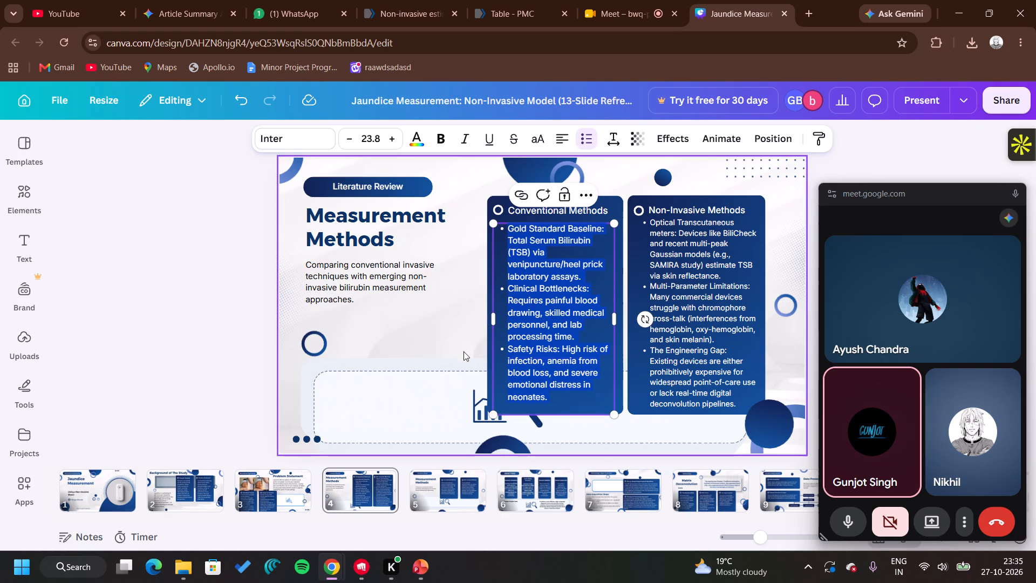
{"action": "left_click", "coordinate": [439, 319]}
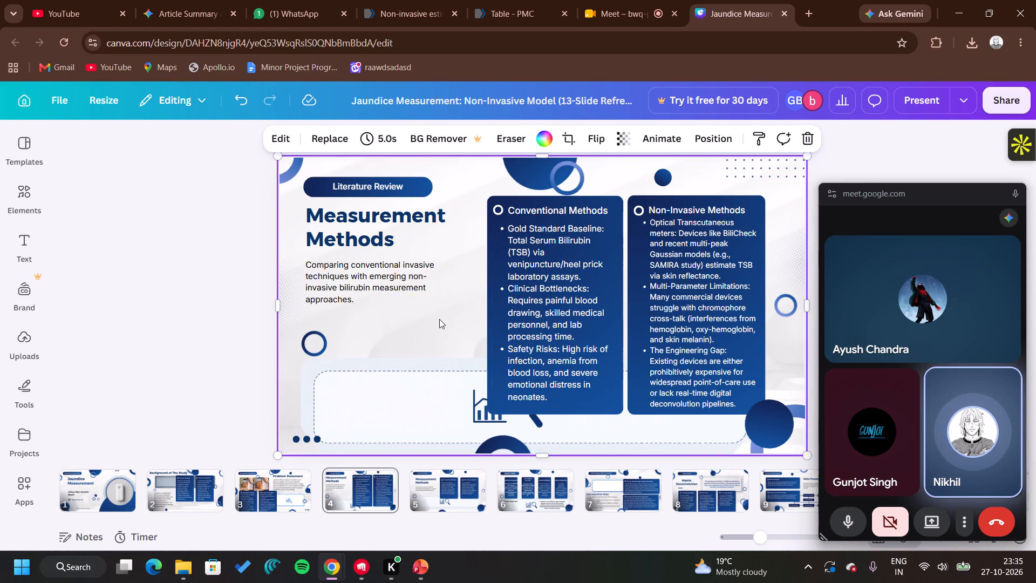
Move the Conventional Methods card's bullet text box slightly upward so it sits just below the card's heading.
{"action": "left_click", "coordinate": [663, 263]}
{"action": "left_click", "coordinate": [533, 288]}
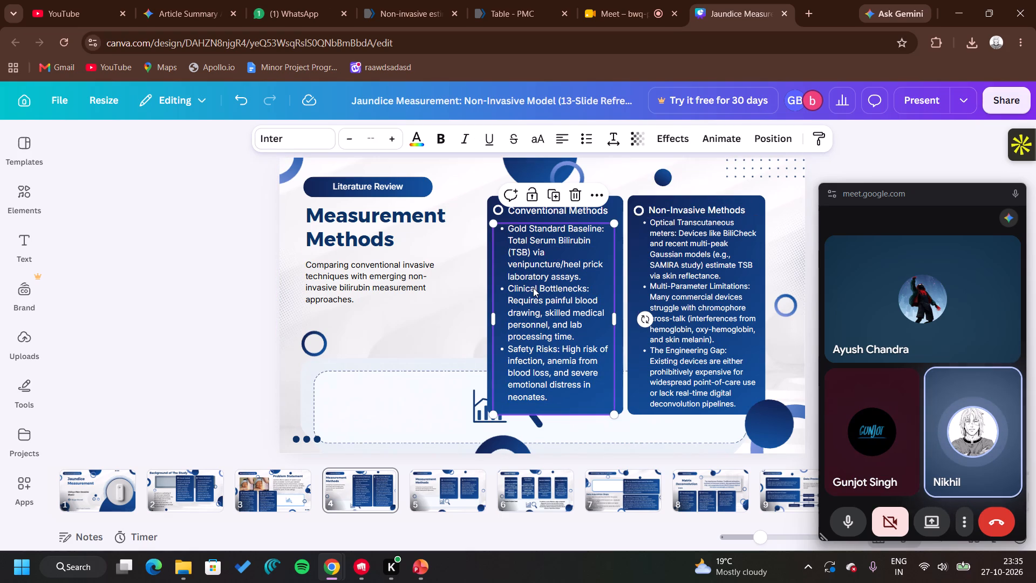
{"action": "left_click_drag", "start_coordinate": [596, 248], "coordinate": [596, 243]}
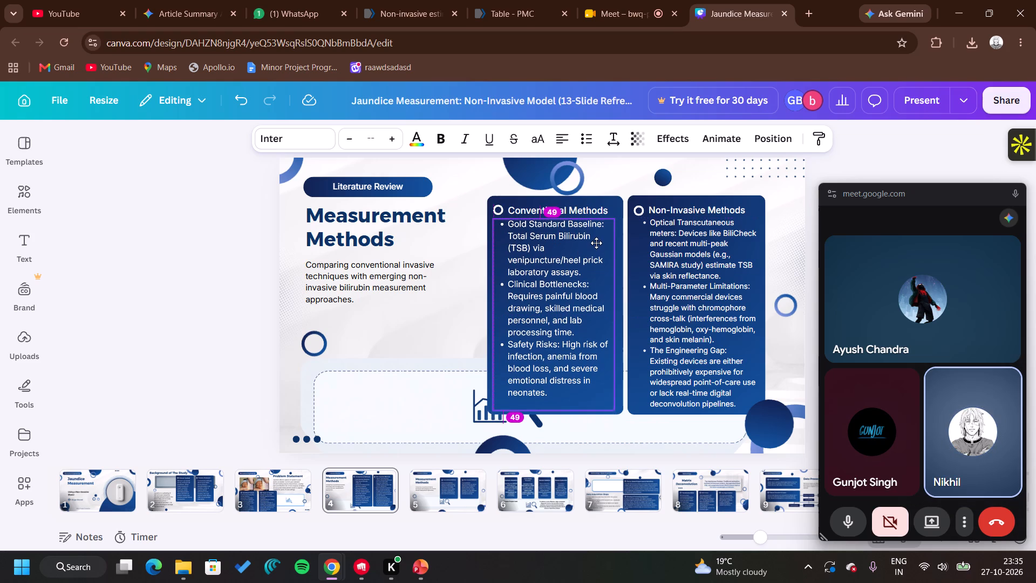
{"action": "left_click_drag", "start_coordinate": [596, 243], "coordinate": [597, 242]}
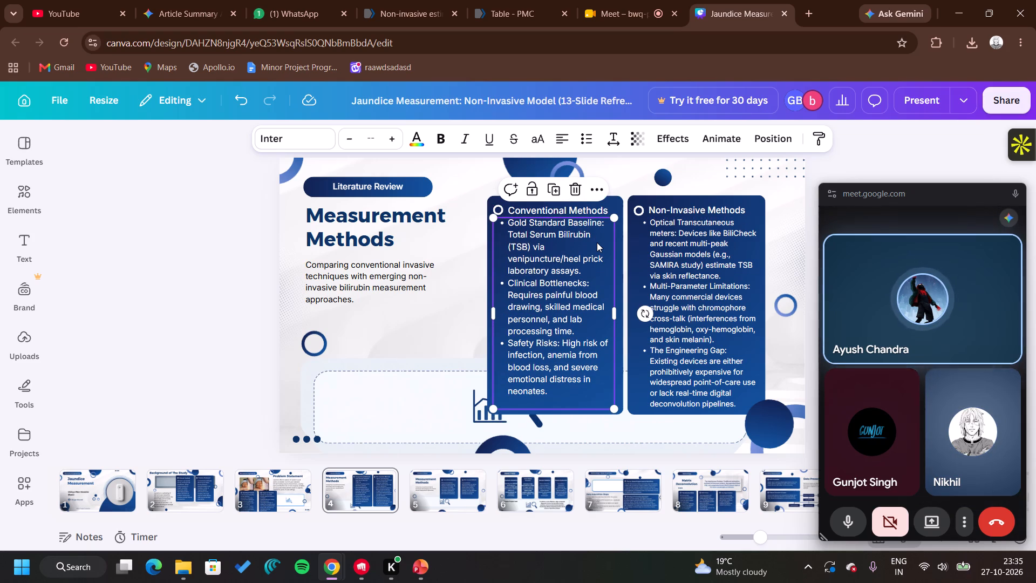
Delete the chart illustration with the dashed border behind the two cards at the slide's bottom, together with its empty frame.
{"action": "left_click", "coordinate": [384, 411]}
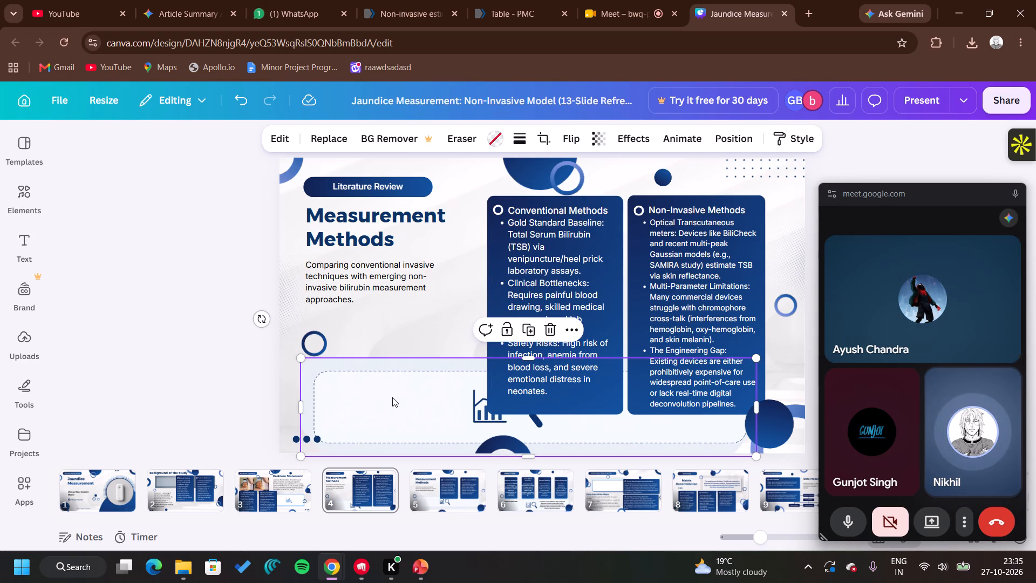
{"action": "left_click", "coordinate": [392, 397]}
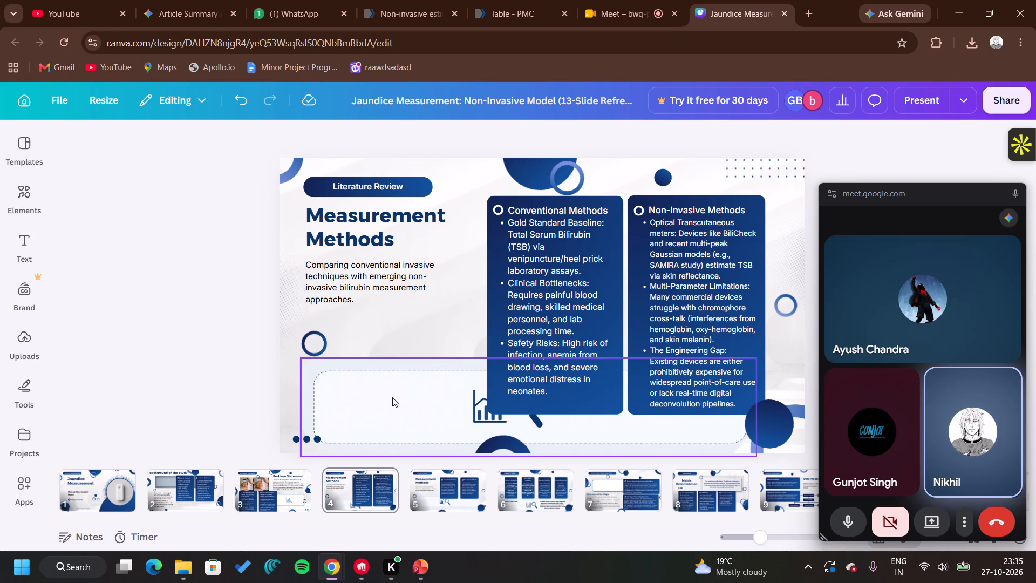
{"action": "key", "text": "BackSpace"}
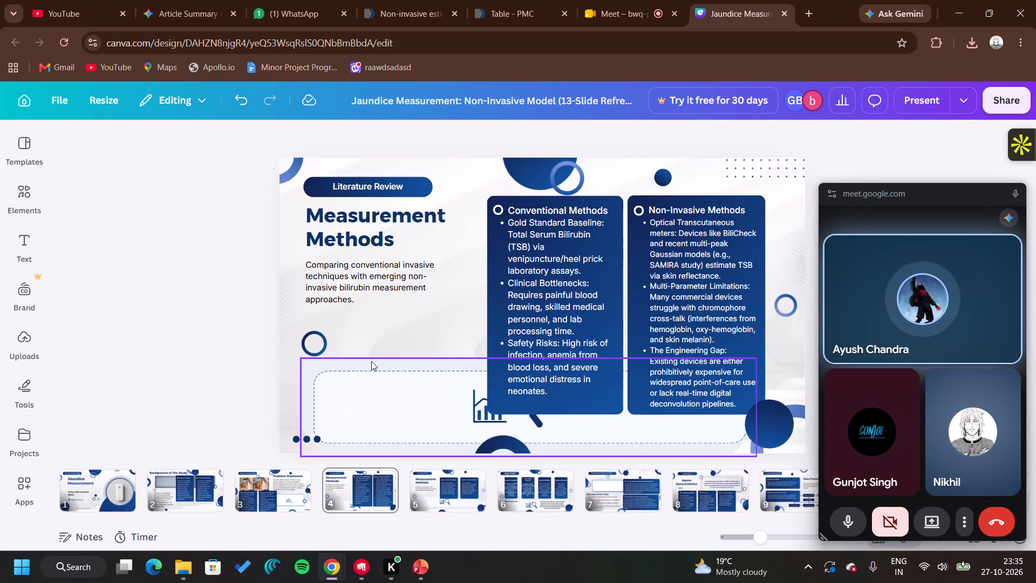
{"action": "left_click_drag", "start_coordinate": [372, 383], "coordinate": [274, 375]}
{"action": "key", "text": "BackSpace"}
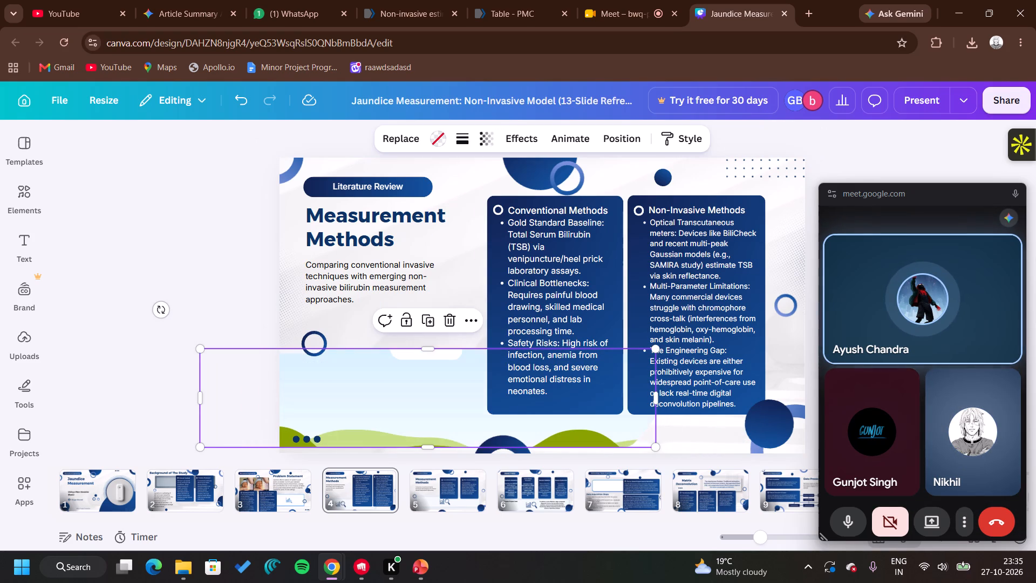
{"action": "left_click", "coordinate": [416, 398]}
{"action": "left_click_drag", "start_coordinate": [416, 398], "coordinate": [408, 430]}
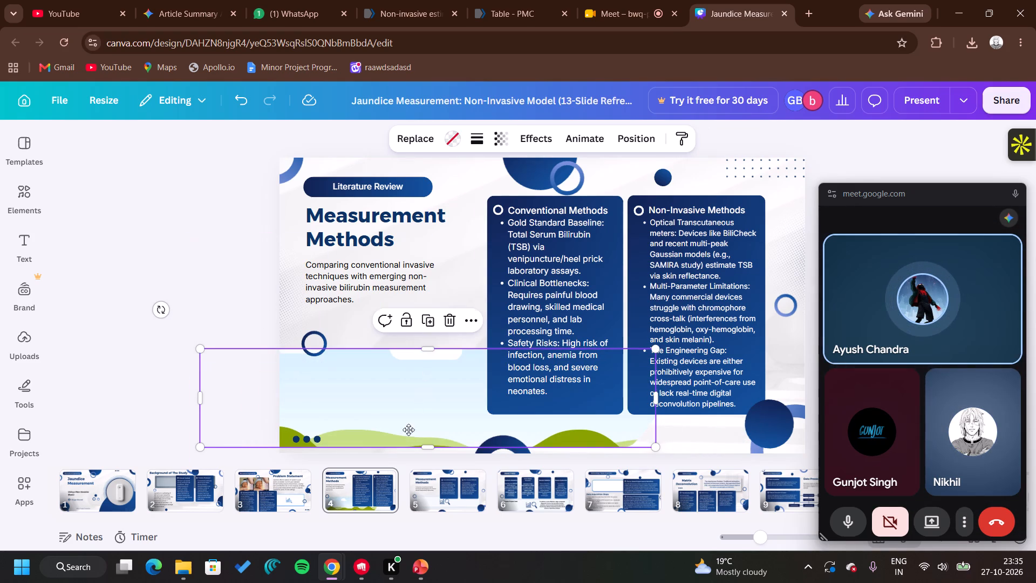
{"action": "left_click_drag", "start_coordinate": [408, 430], "coordinate": [338, 387]}
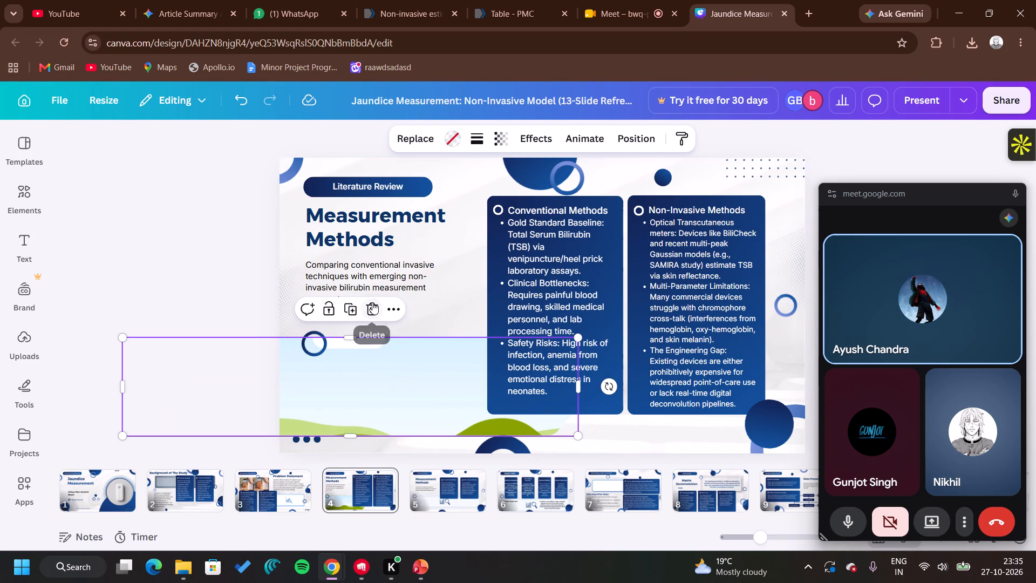
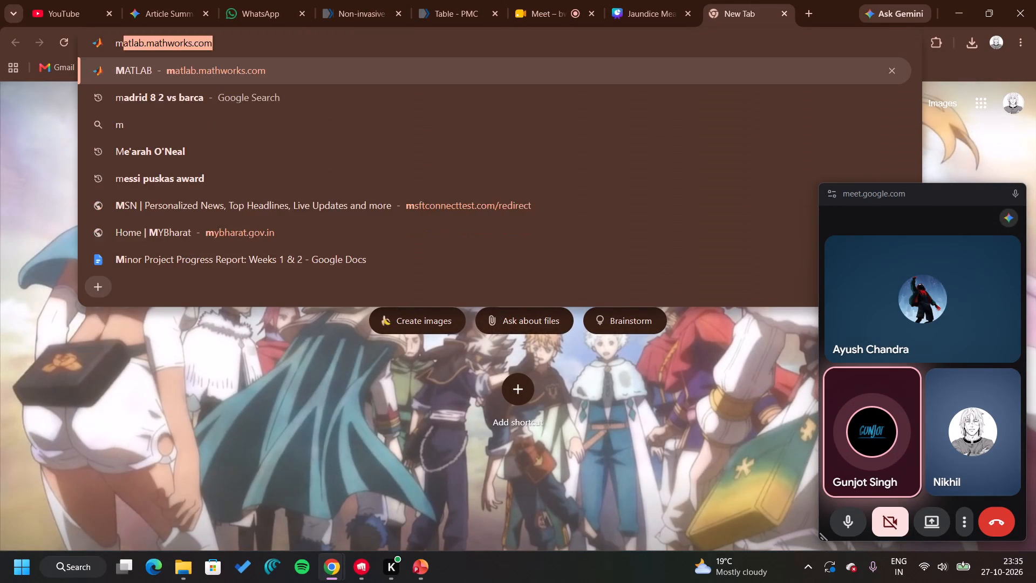
Enter a web search query in the new tab beginning with "measurement methods of".
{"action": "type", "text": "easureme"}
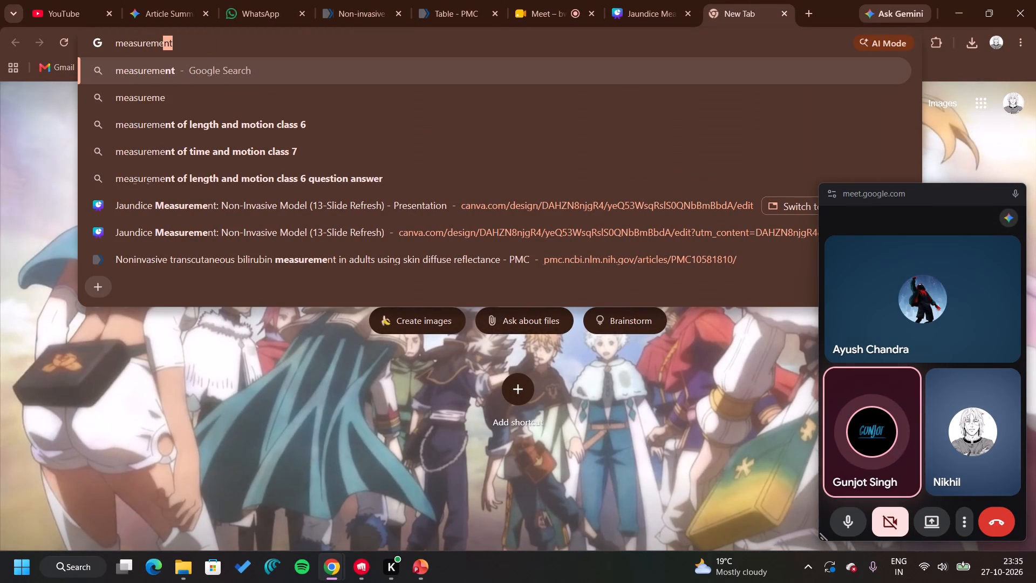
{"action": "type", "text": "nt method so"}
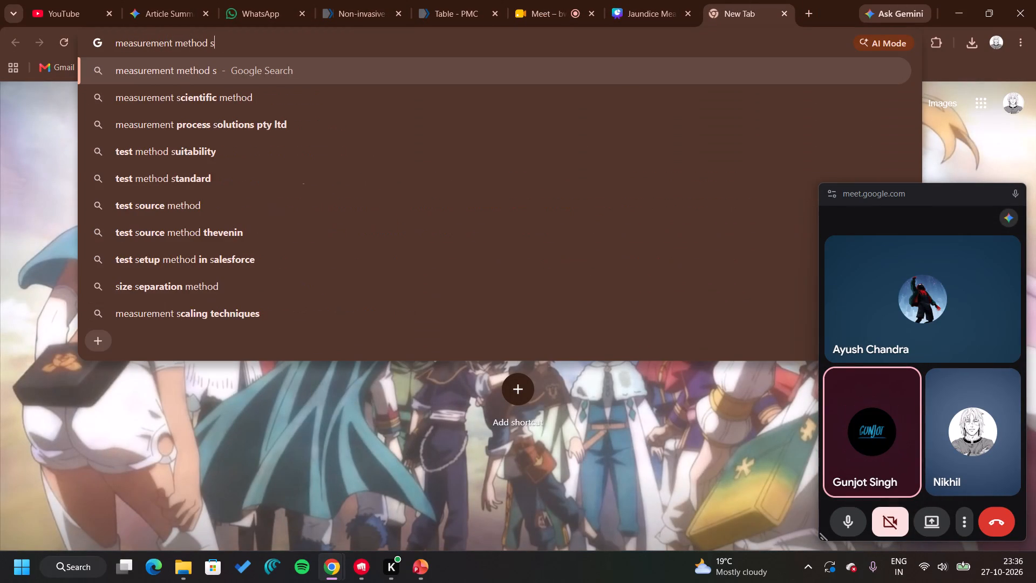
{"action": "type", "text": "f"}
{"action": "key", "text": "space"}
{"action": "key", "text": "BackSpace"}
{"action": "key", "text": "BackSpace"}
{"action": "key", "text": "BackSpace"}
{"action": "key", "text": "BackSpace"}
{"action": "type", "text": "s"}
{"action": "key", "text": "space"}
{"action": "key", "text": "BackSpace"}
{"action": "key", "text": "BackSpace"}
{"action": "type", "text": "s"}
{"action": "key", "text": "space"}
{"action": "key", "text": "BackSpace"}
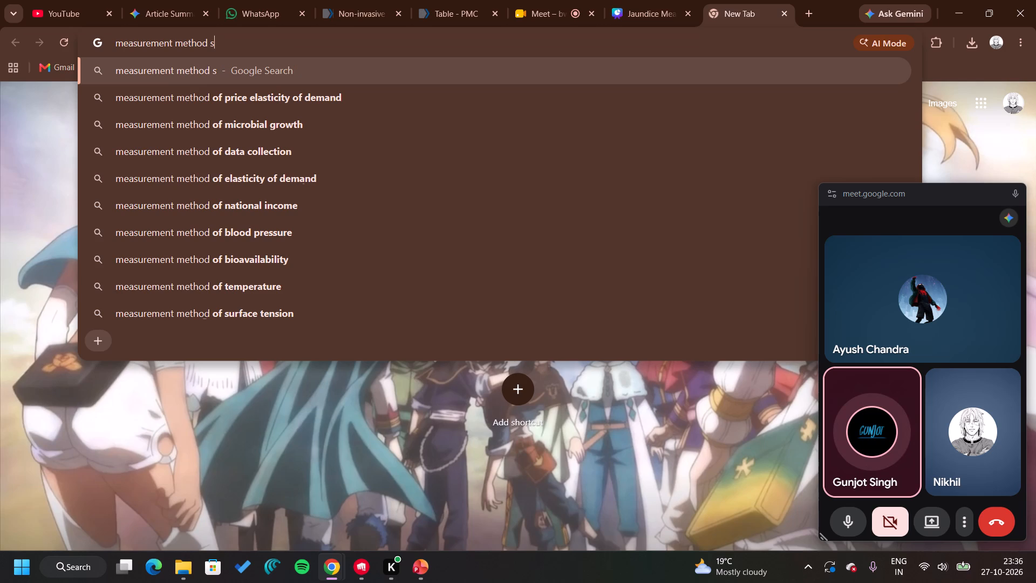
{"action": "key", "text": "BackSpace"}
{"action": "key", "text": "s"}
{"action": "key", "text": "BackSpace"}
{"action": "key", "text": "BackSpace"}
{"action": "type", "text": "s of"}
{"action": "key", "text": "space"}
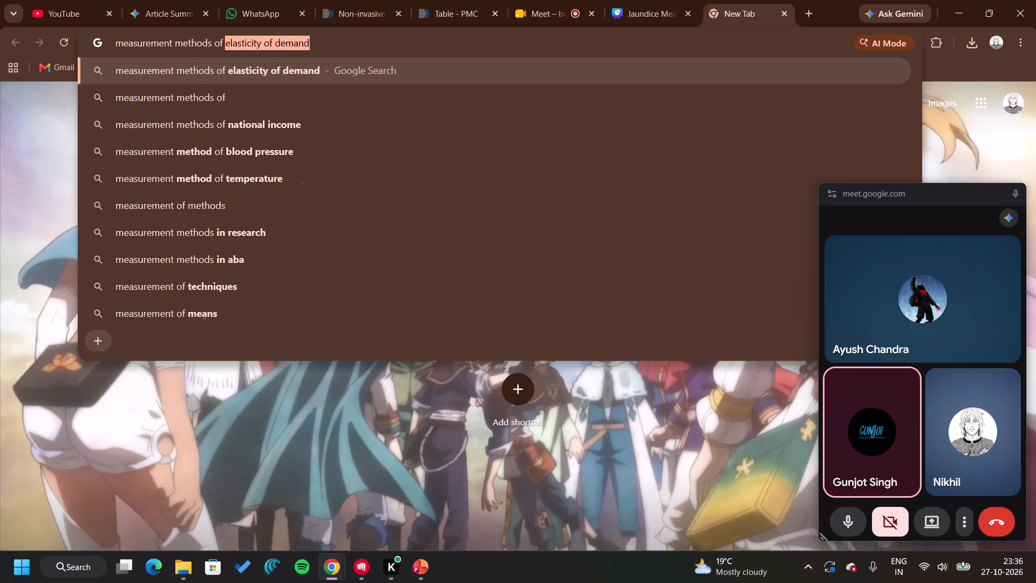
Search Google Images for "measurement methods of jaundice".
{"action": "type", "text": "bil"}
{"action": "key", "text": "BackSpace"}
{"action": "key", "text": "BackSpace"}
{"action": "key", "text": "BackSpace"}
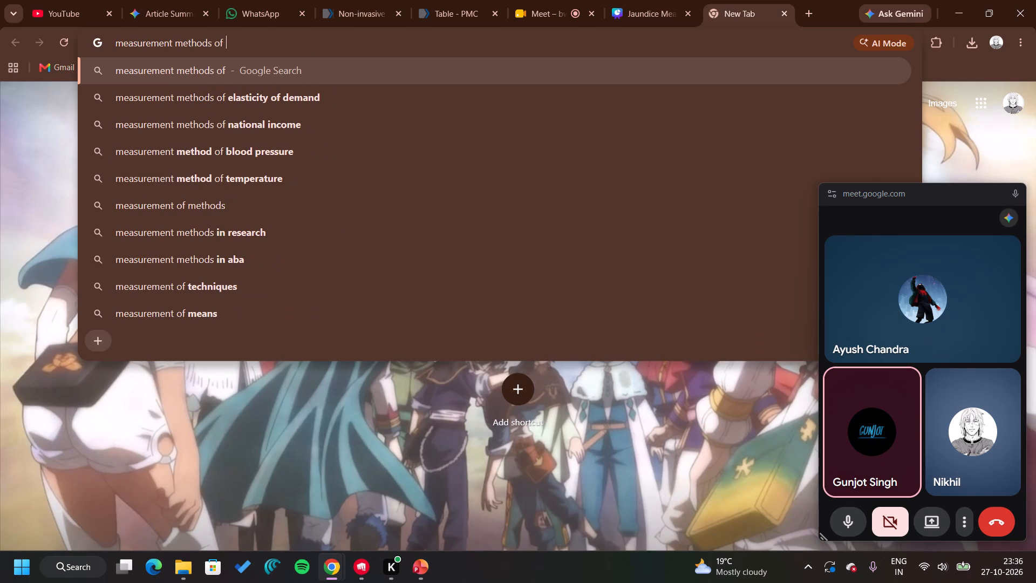
{"action": "type", "text": "jaundice"}
{"action": "key", "text": "Return"}
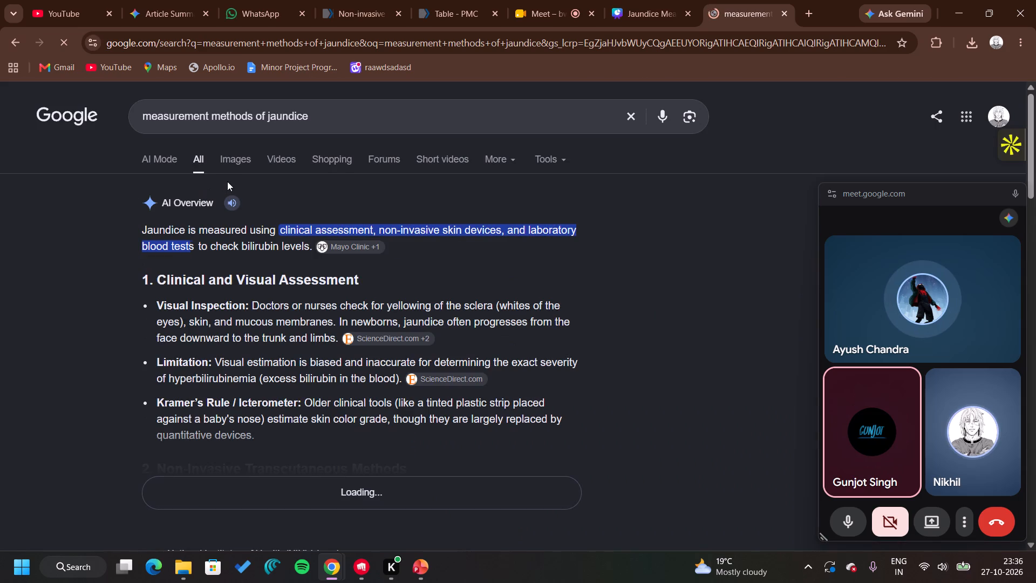
{"action": "left_click", "coordinate": [230, 160]}
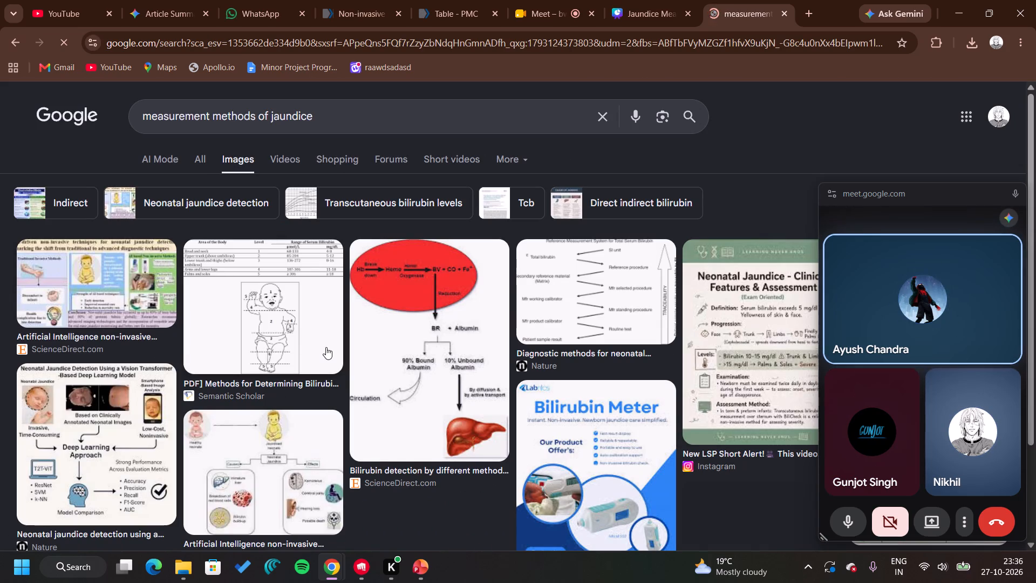
Look through the image results for a picture suitable for the Measurement Methods slide.
{"action": "scroll", "coordinate": [326, 347], "scroll_direction": "down", "scroll_amount": 6}
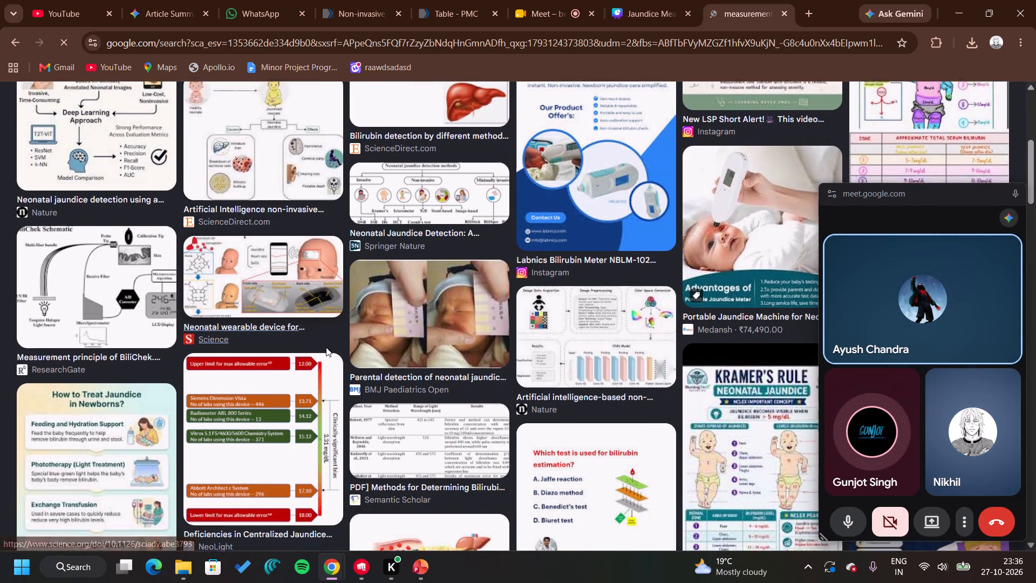
{"action": "scroll", "coordinate": [326, 347], "scroll_direction": "down", "scroll_amount": 1}
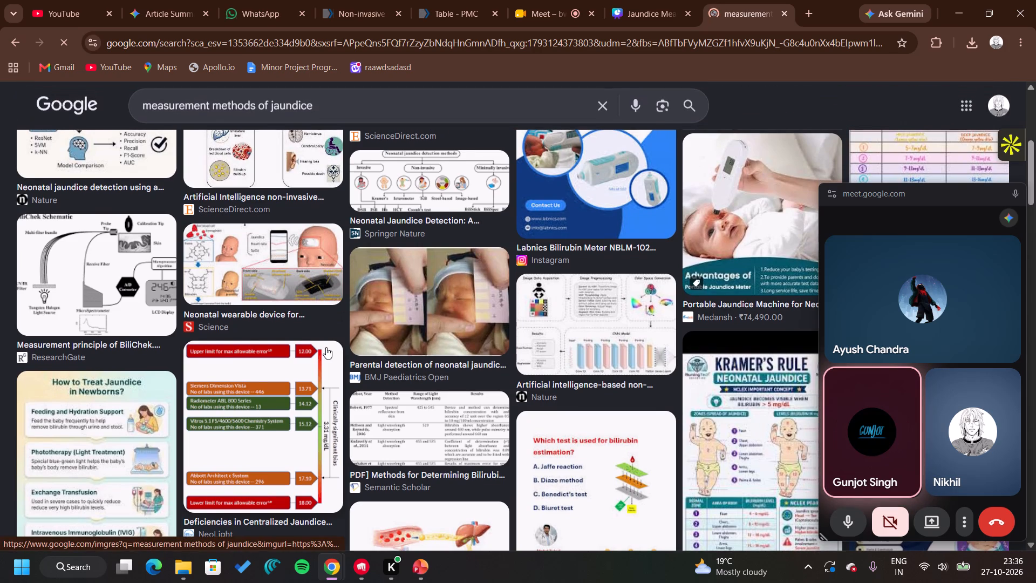
{"action": "scroll", "coordinate": [326, 347], "scroll_direction": "down", "scroll_amount": 4}
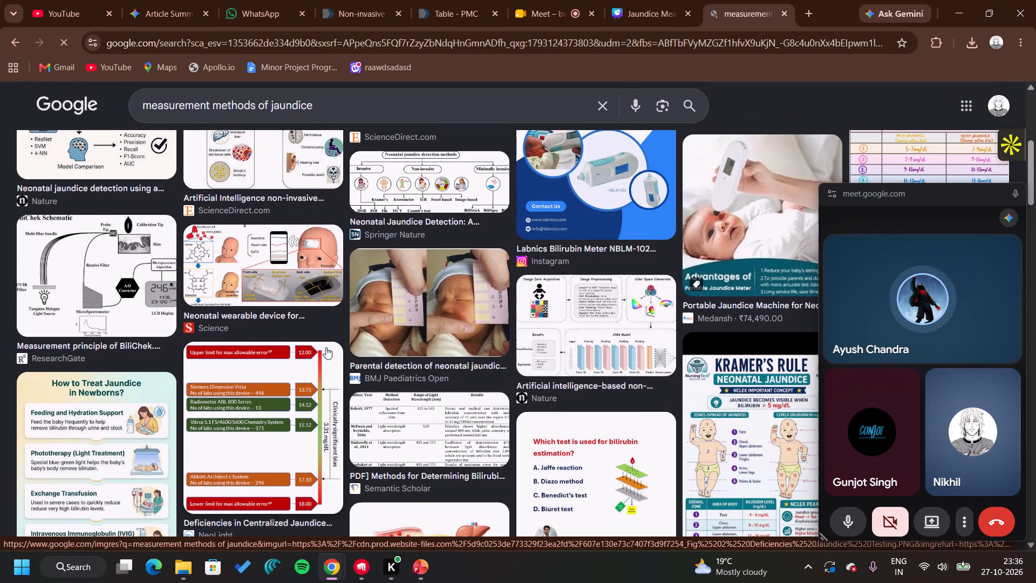
{"action": "scroll", "coordinate": [326, 347], "scroll_direction": "down", "scroll_amount": 4}
{"action": "scroll", "coordinate": [326, 347], "scroll_direction": "up", "scroll_amount": 13}
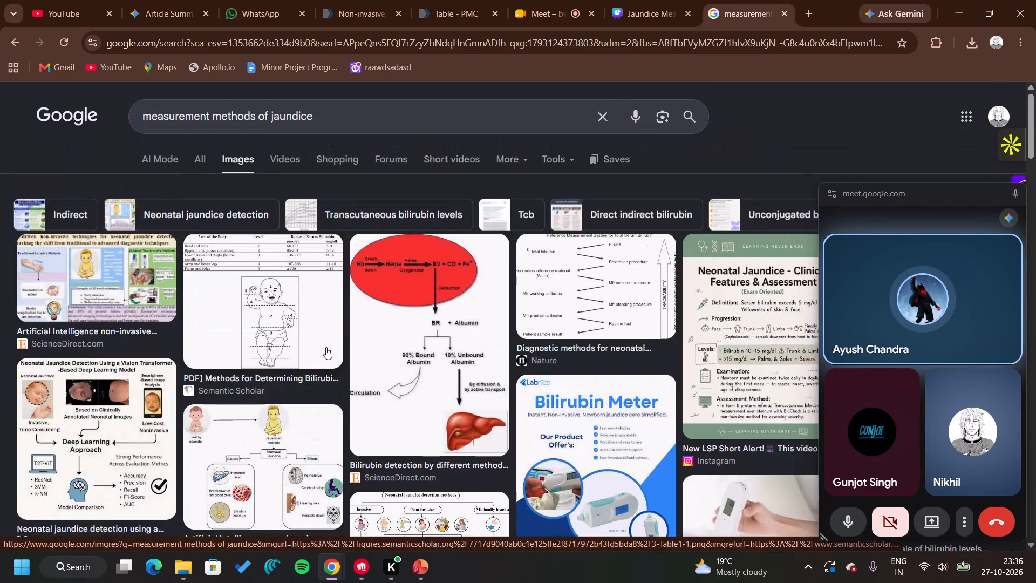
{"action": "scroll", "coordinate": [326, 347], "scroll_direction": "down", "scroll_amount": 3}
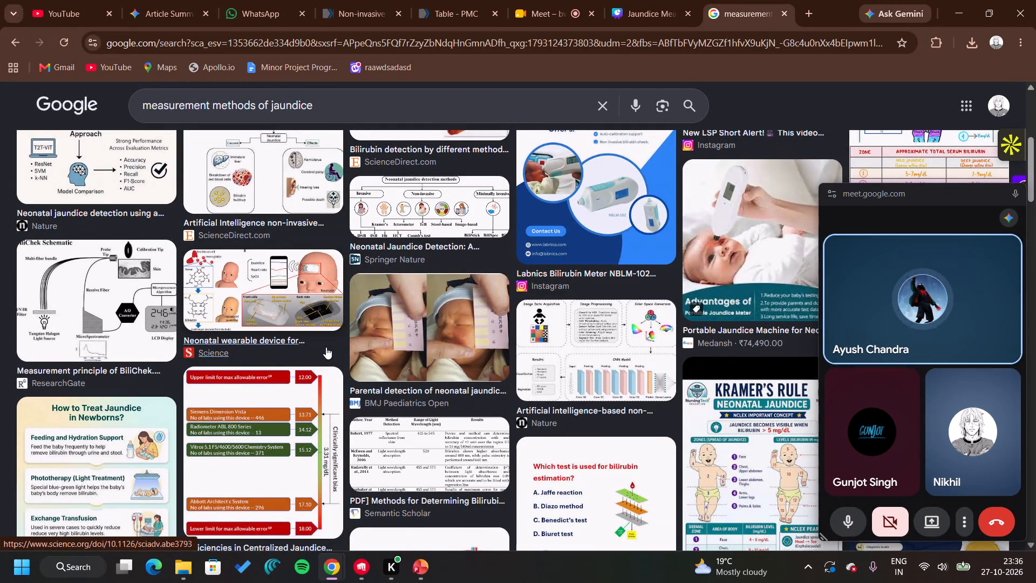
{"action": "scroll", "coordinate": [326, 347], "scroll_direction": "up", "scroll_amount": 8}
Refine the image search to "measurement methods of jaundice using blood".
{"action": "left_click", "coordinate": [433, 125]}
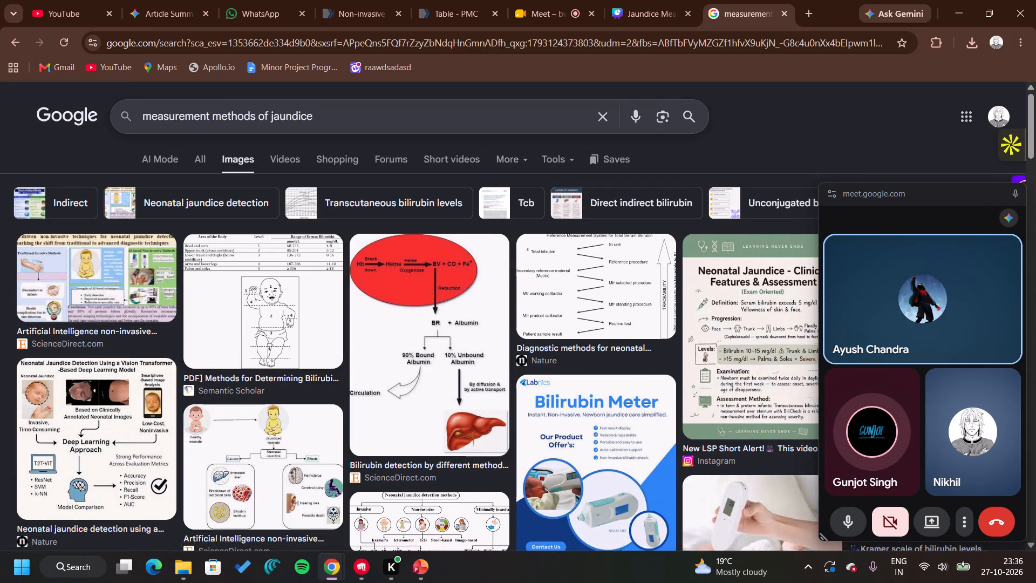
{"action": "key", "text": "space"}
{"action": "type", "text": "using"}
{"action": "key", "text": "space"}
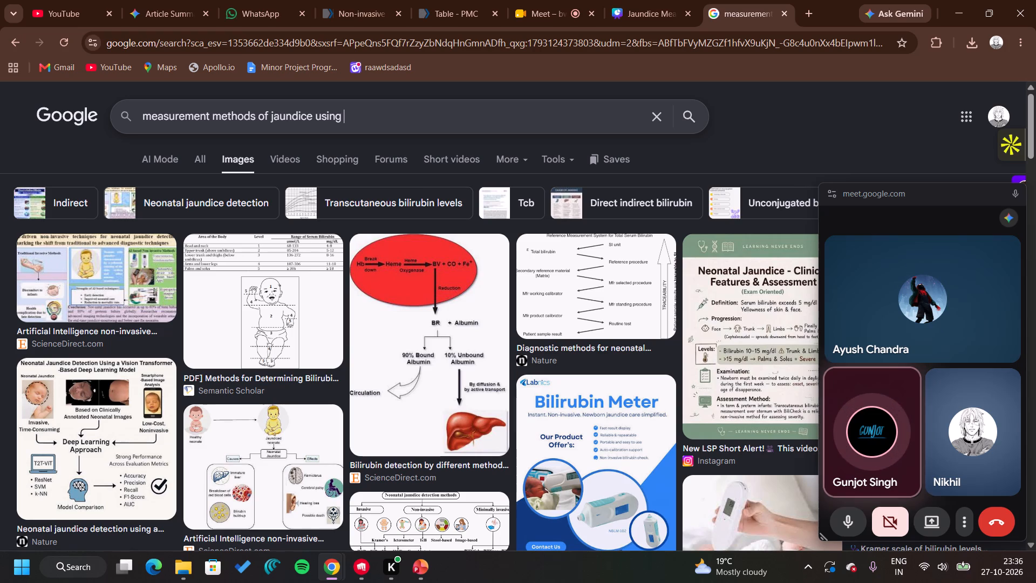
{"action": "type", "text": "blood"}
{"action": "key", "text": "Return"}
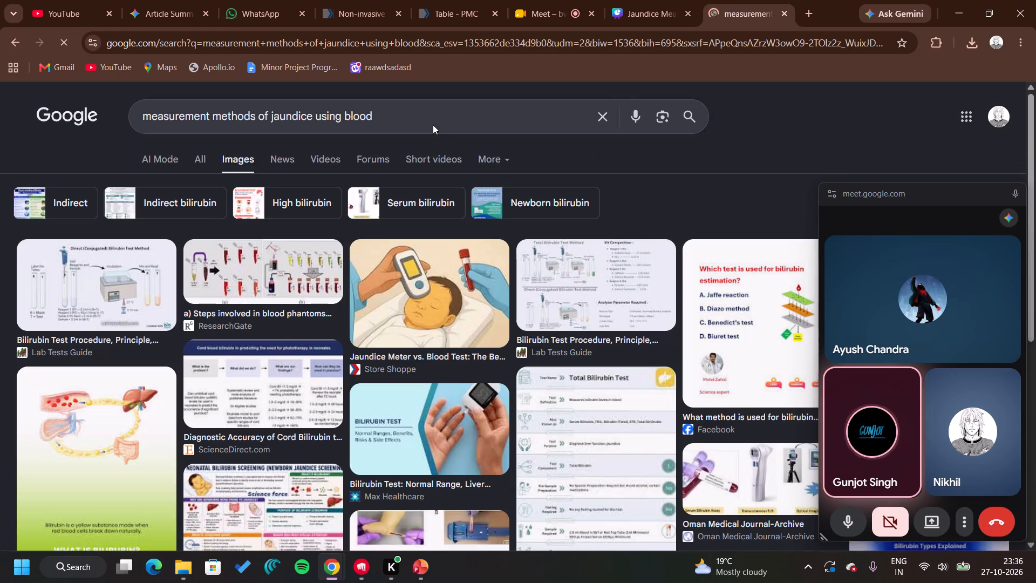
Look through the image results for a picture illustrating blood-based jaundice measurement.
{"action": "scroll", "coordinate": [487, 308], "scroll_direction": "down", "scroll_amount": 2}
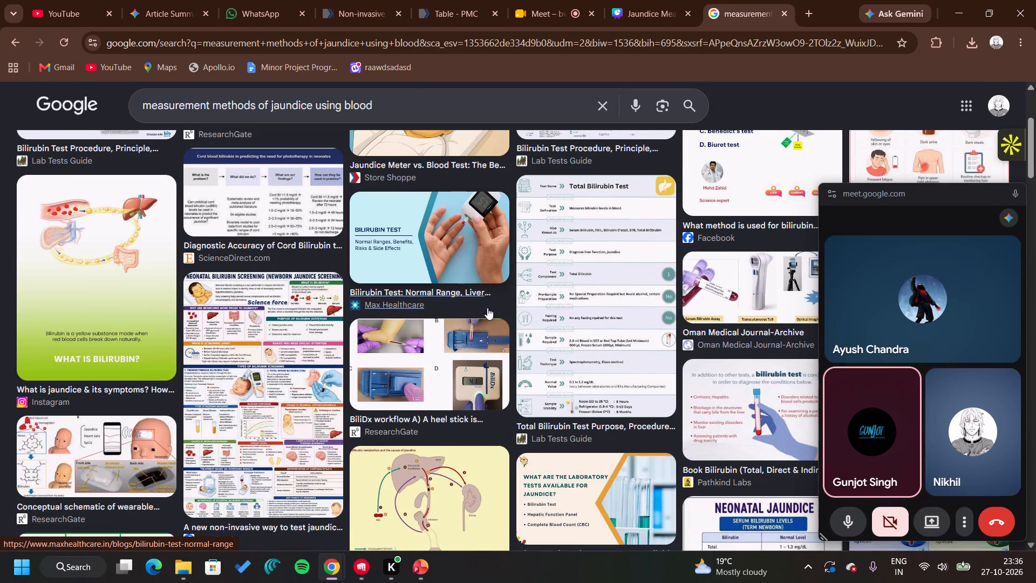
{"action": "scroll", "coordinate": [487, 308], "scroll_direction": "up", "scroll_amount": 1}
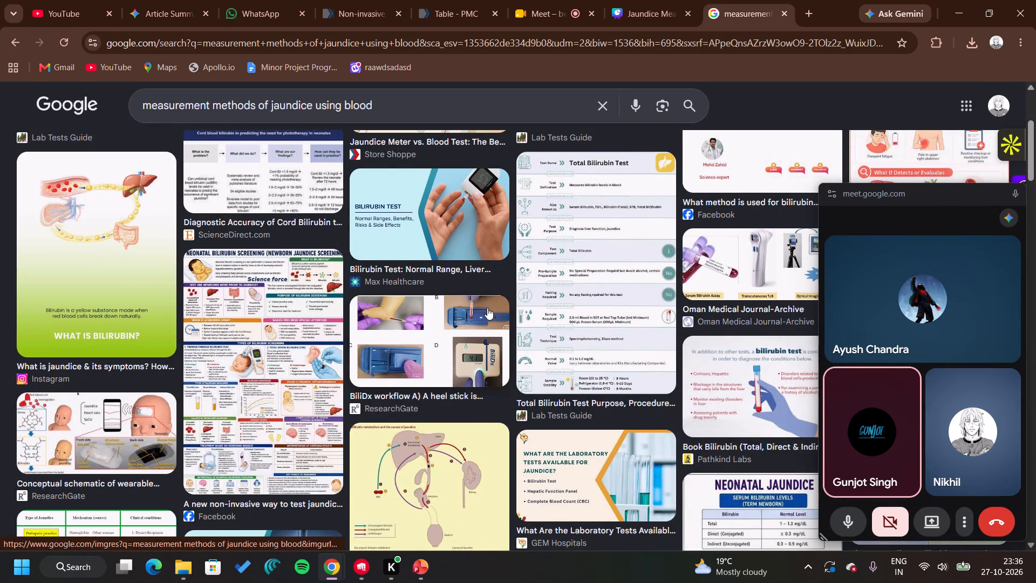
{"action": "scroll", "coordinate": [487, 308], "scroll_direction": "down", "scroll_amount": 3}
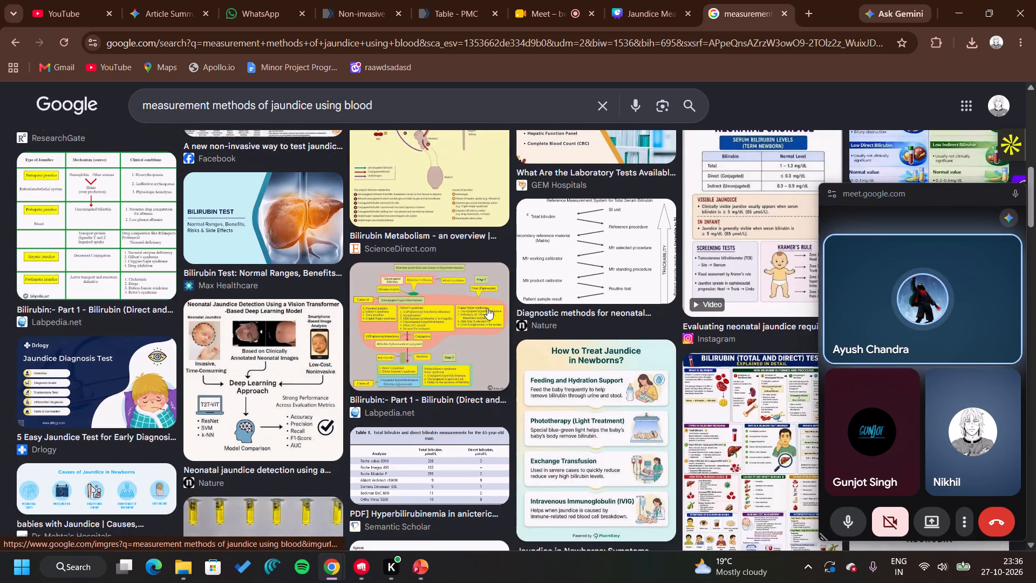
{"action": "scroll", "coordinate": [487, 308], "scroll_direction": "down", "scroll_amount": 5}
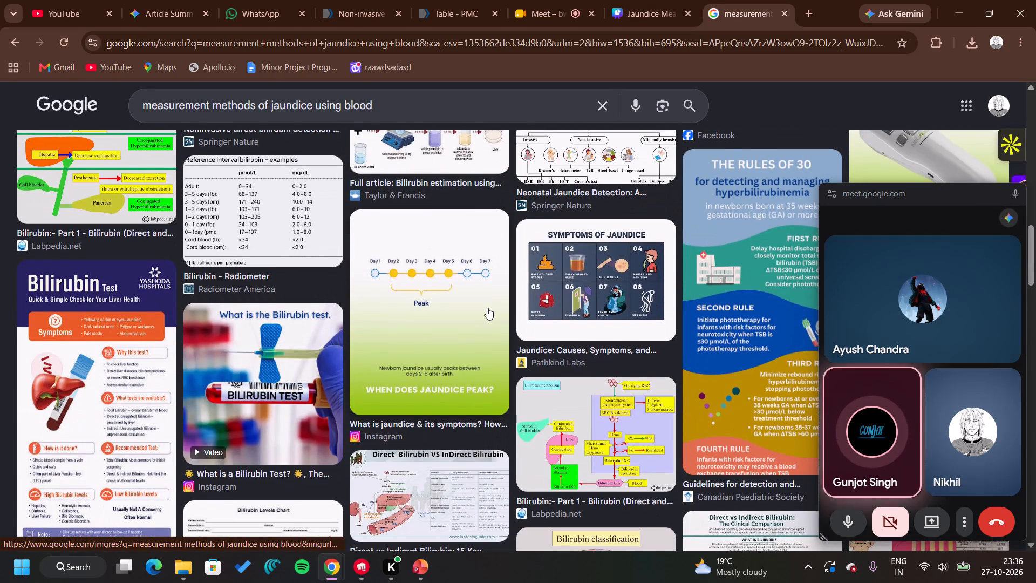
{"action": "scroll", "coordinate": [487, 308], "scroll_direction": "down", "scroll_amount": 1}
{"action": "scroll", "coordinate": [487, 308], "scroll_direction": "up", "scroll_amount": 8}
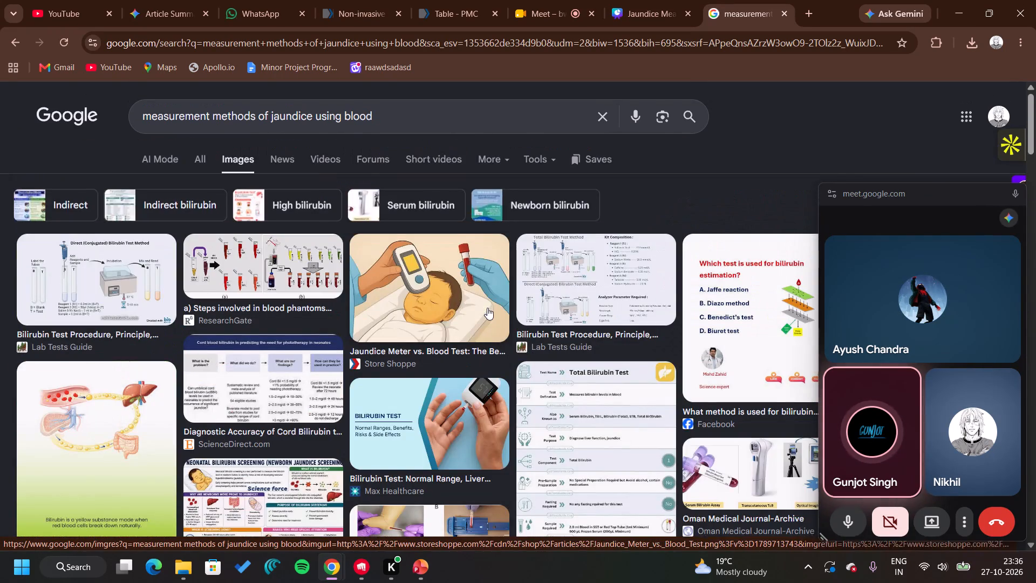
{"action": "scroll", "coordinate": [414, 372], "scroll_direction": "down", "scroll_amount": 7}
{"action": "scroll", "coordinate": [414, 372], "scroll_direction": "up", "scroll_amount": 18}
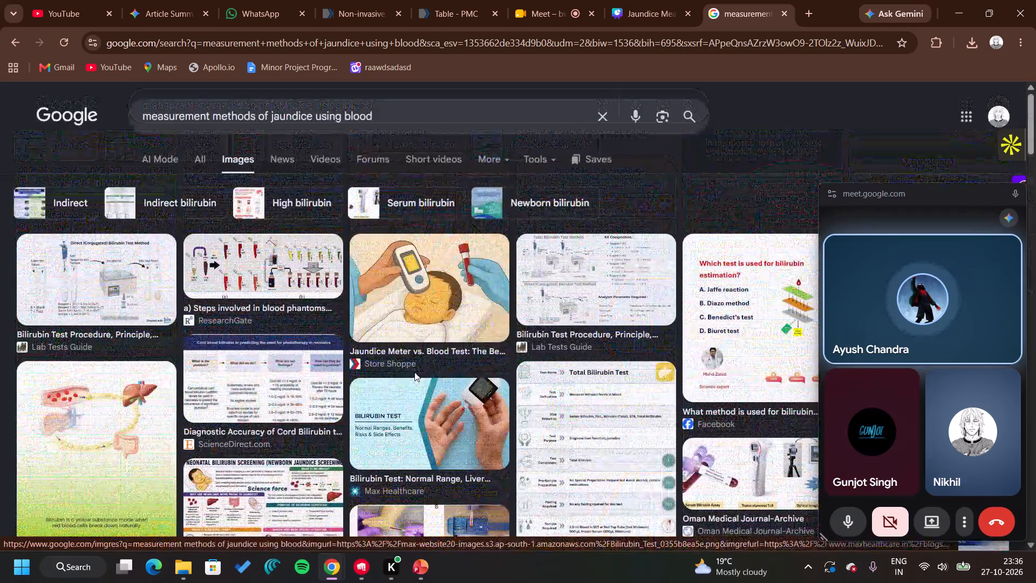
Refine the image search to "measurement methods of jaundice using blood test" and browse the results.
{"action": "left_click", "coordinate": [436, 121]}
{"action": "key", "text": "space"}
{"action": "type", "text": "test"}
{"action": "key", "text": "Return"}
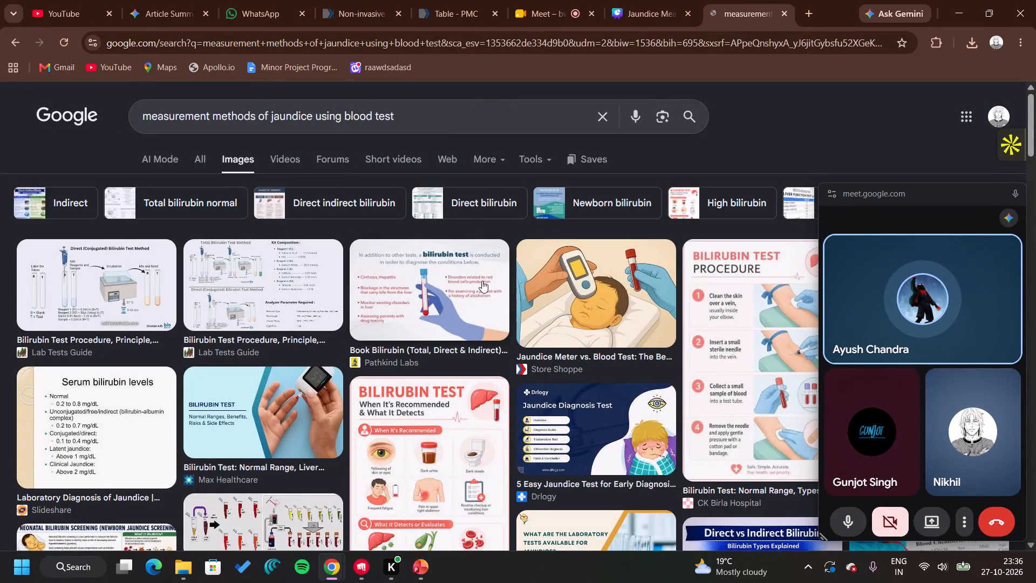
{"action": "scroll", "coordinate": [482, 281], "scroll_direction": "down", "scroll_amount": 6}
{"action": "scroll", "coordinate": [482, 281], "scroll_direction": "up", "scroll_amount": 1}
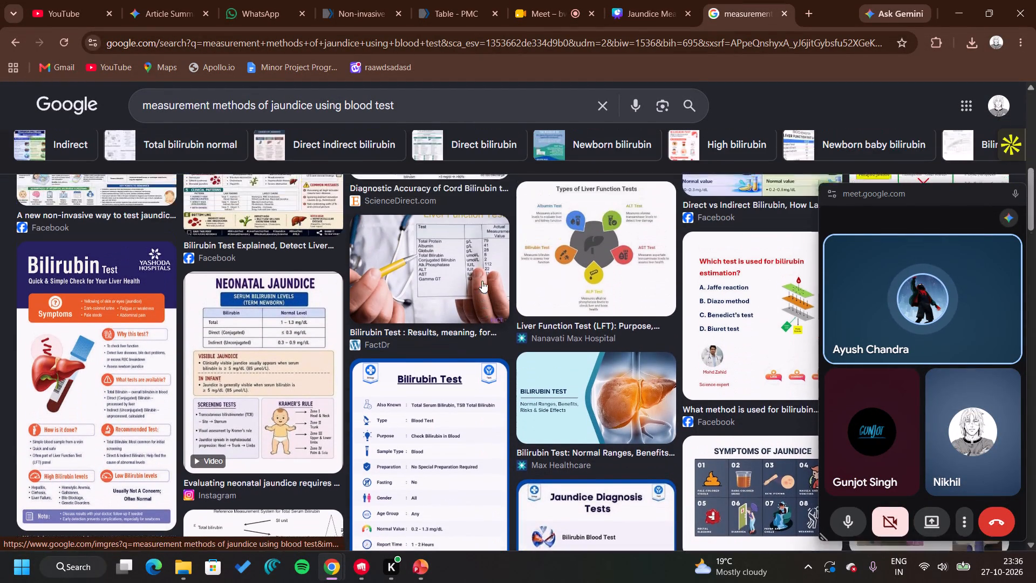
{"action": "scroll", "coordinate": [482, 281], "scroll_direction": "up", "scroll_amount": 1}
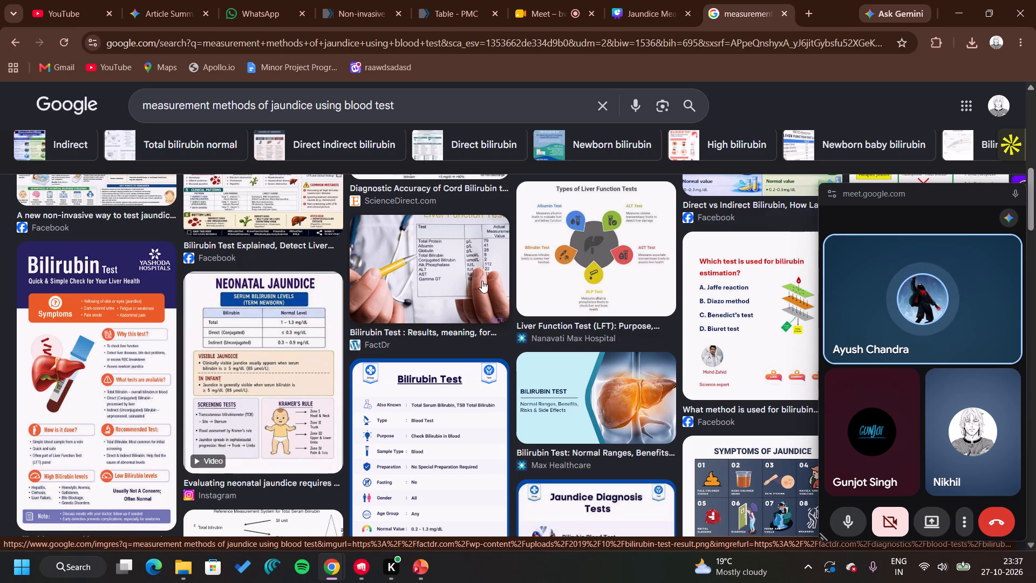
Open the FactDr bilirubin test results picture and save the image to the computer.
{"action": "left_click", "coordinate": [482, 281]}
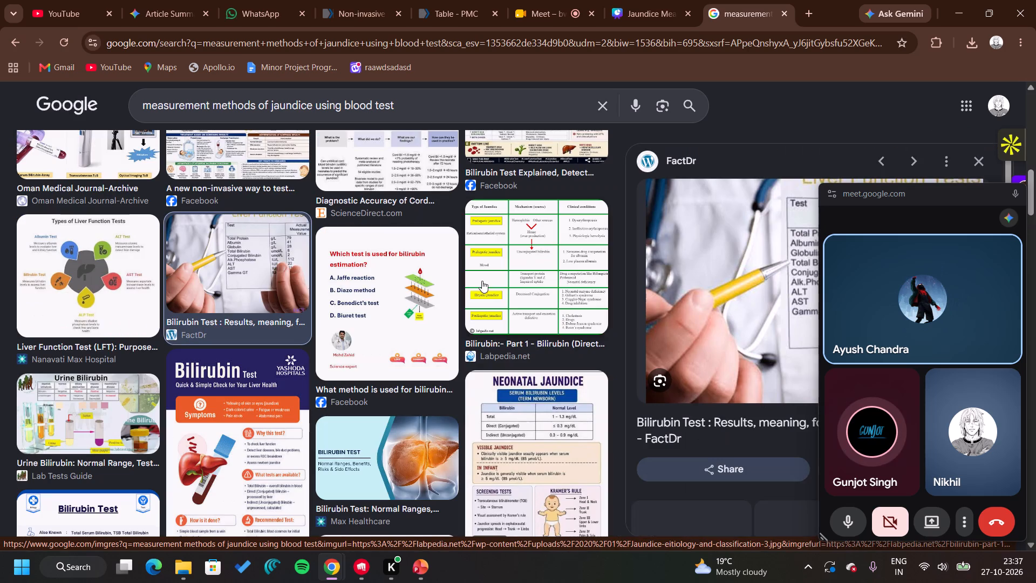
{"action": "right_click", "coordinate": [770, 286]}
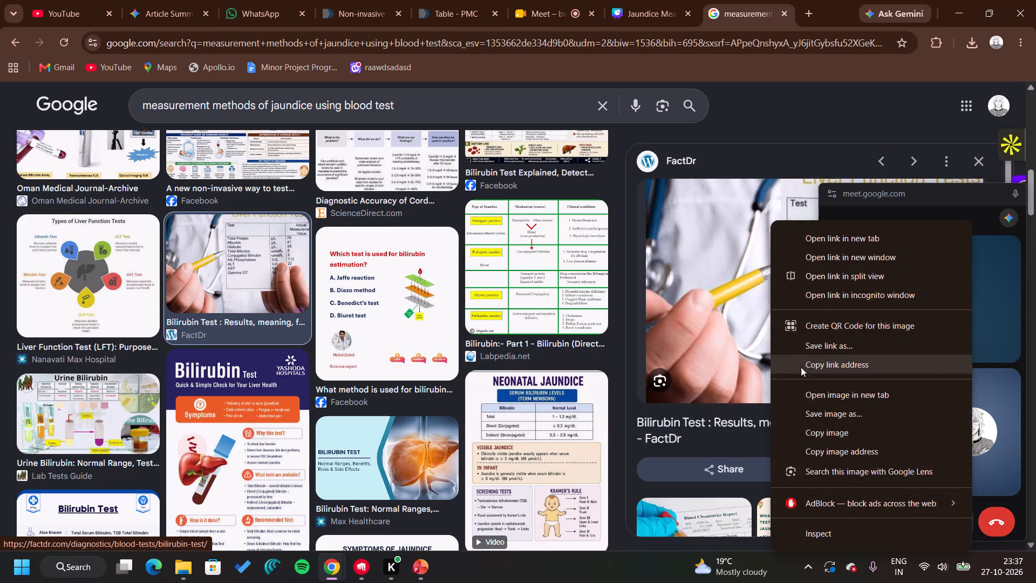
{"action": "left_click", "coordinate": [809, 415]}
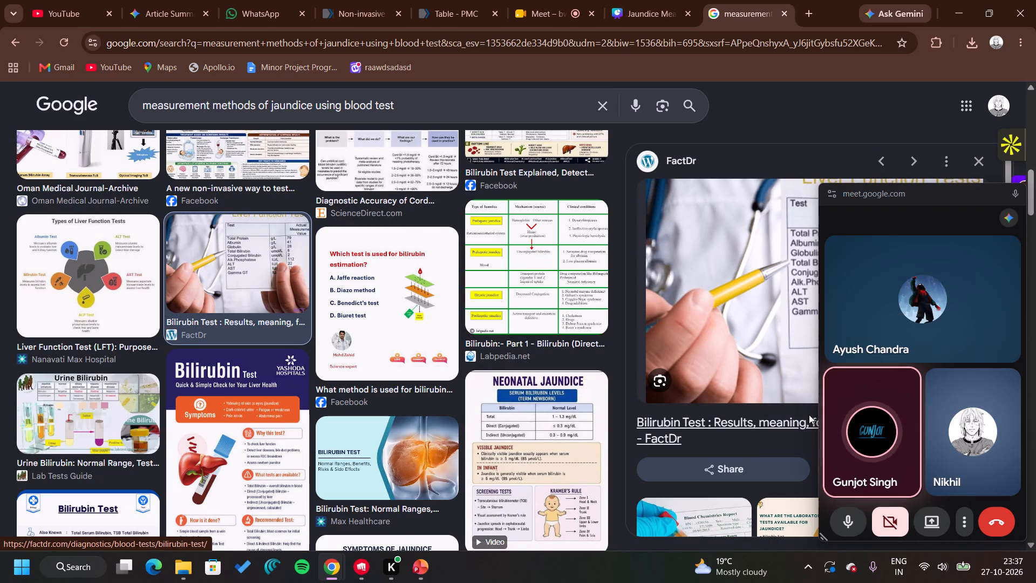
{"action": "left_click", "coordinate": [642, 430]}
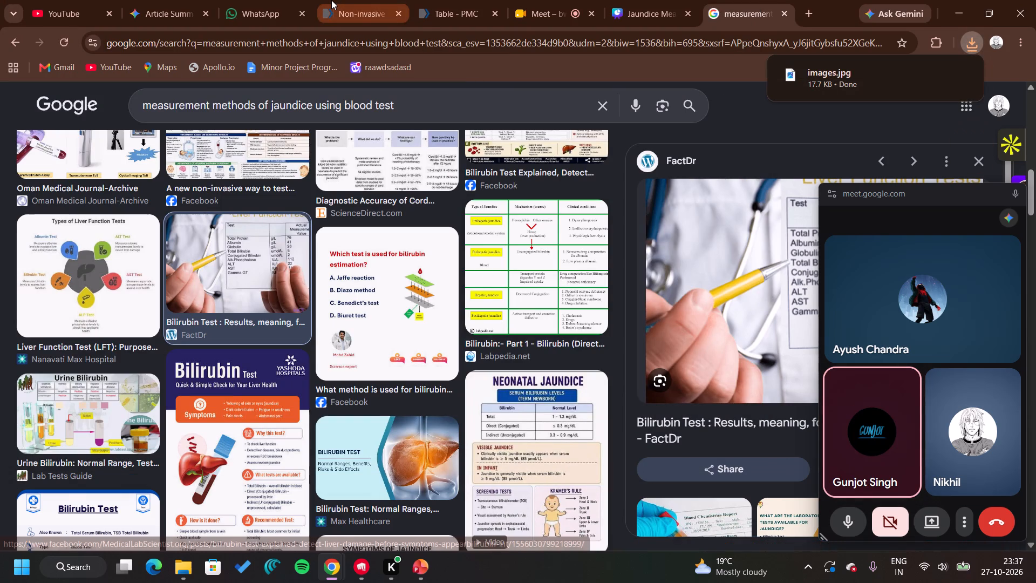
Switch back to the Jaundice Measurement presentation in Canva.
{"action": "left_click", "coordinate": [331, 0]}
{"action": "left_click", "coordinate": [674, 0]}
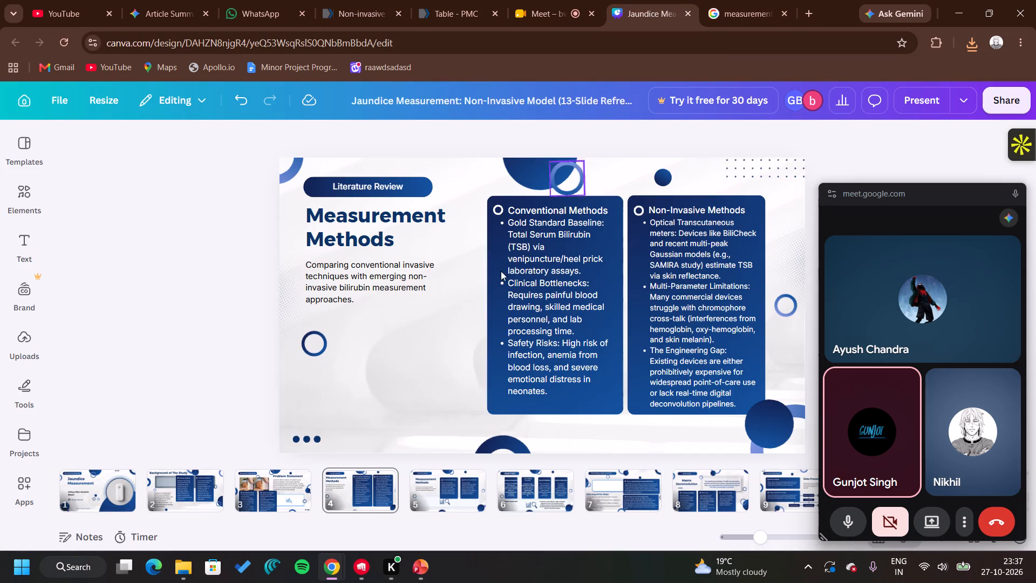
Examine the options and image editing tools available for the Measurement Methods slide's background.
{"action": "right_click", "coordinate": [344, 391]}
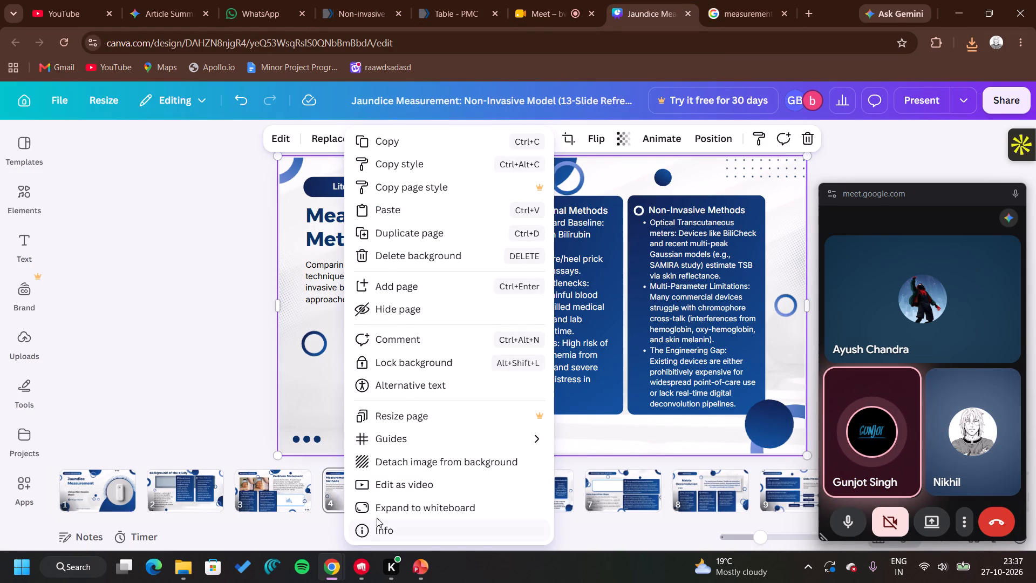
{"action": "left_click", "coordinate": [221, 387]}
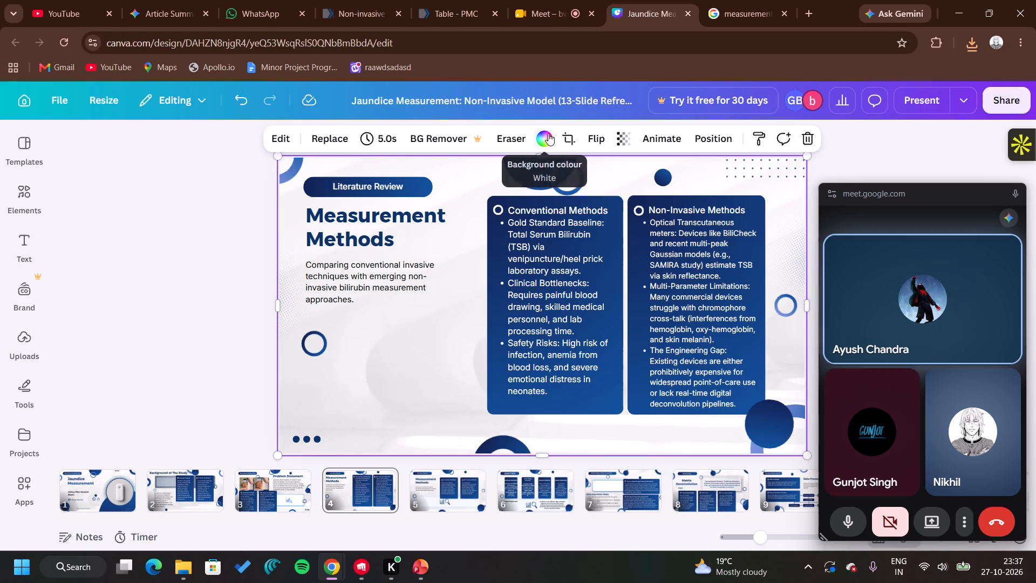
{"action": "left_click", "coordinate": [294, 138]}
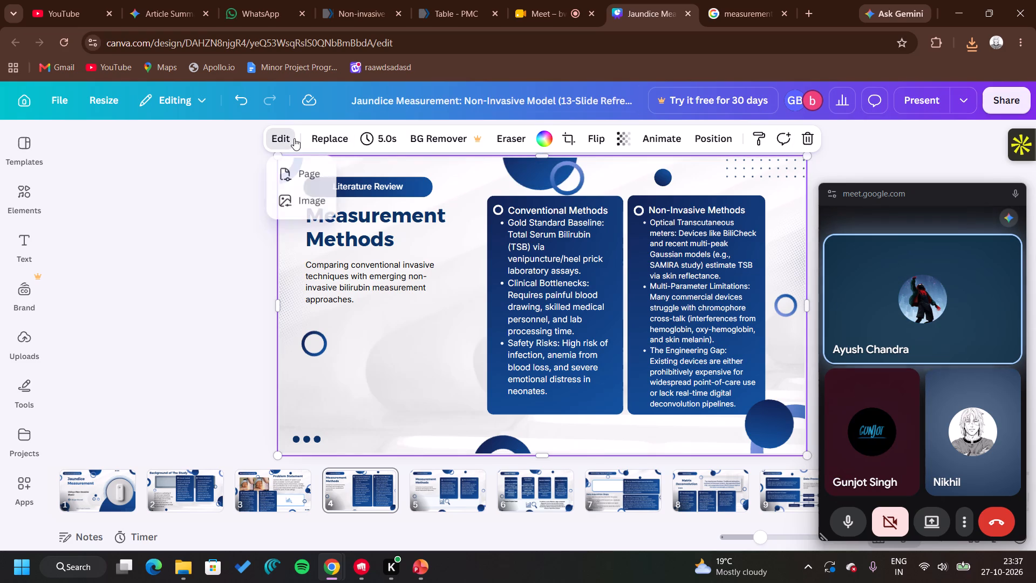
{"action": "left_click", "coordinate": [303, 195]}
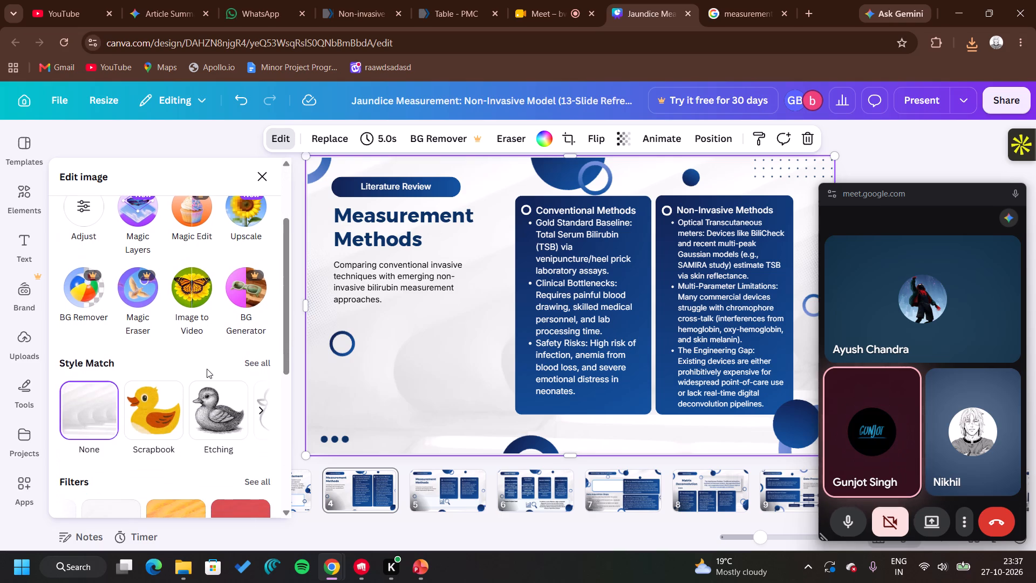
{"action": "scroll", "coordinate": [207, 369], "scroll_direction": "down", "scroll_amount": 6}
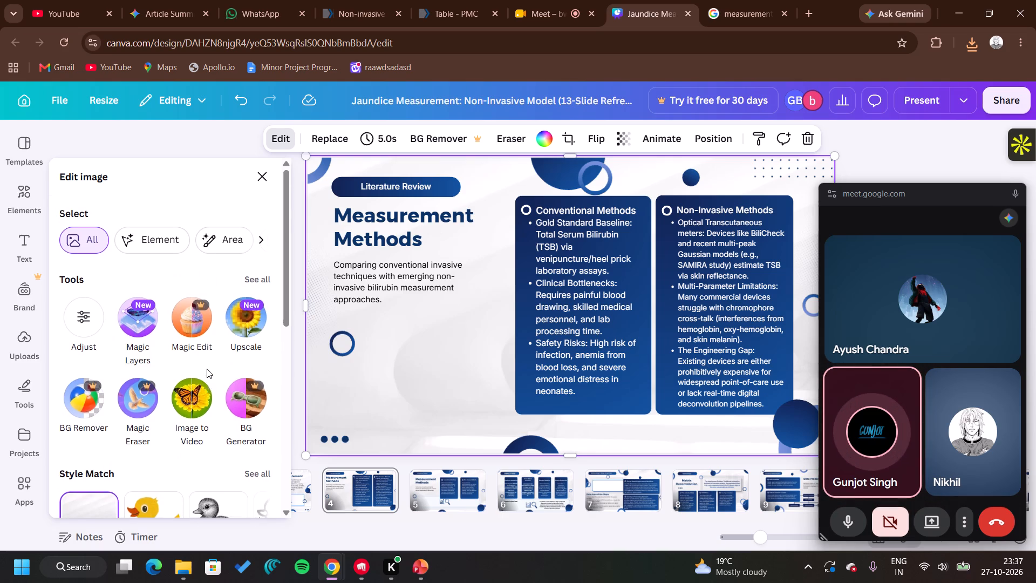
{"action": "scroll", "coordinate": [207, 369], "scroll_direction": "down", "scroll_amount": 6}
{"action": "scroll", "coordinate": [207, 369], "scroll_direction": "up", "scroll_amount": 14}
{"action": "scroll", "coordinate": [207, 369], "scroll_direction": "up", "scroll_amount": 8}
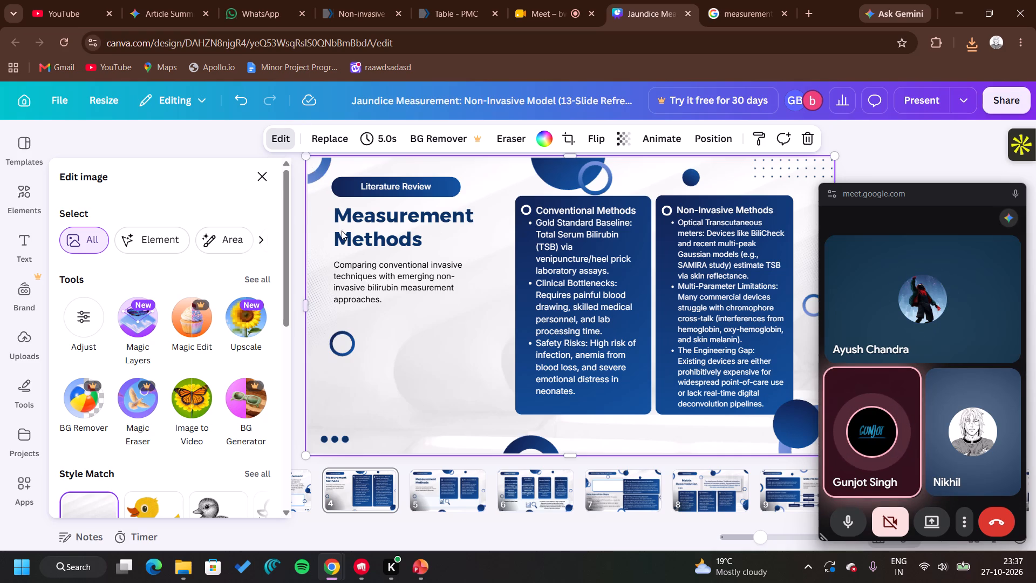
{"action": "right_click", "coordinate": [443, 316]}
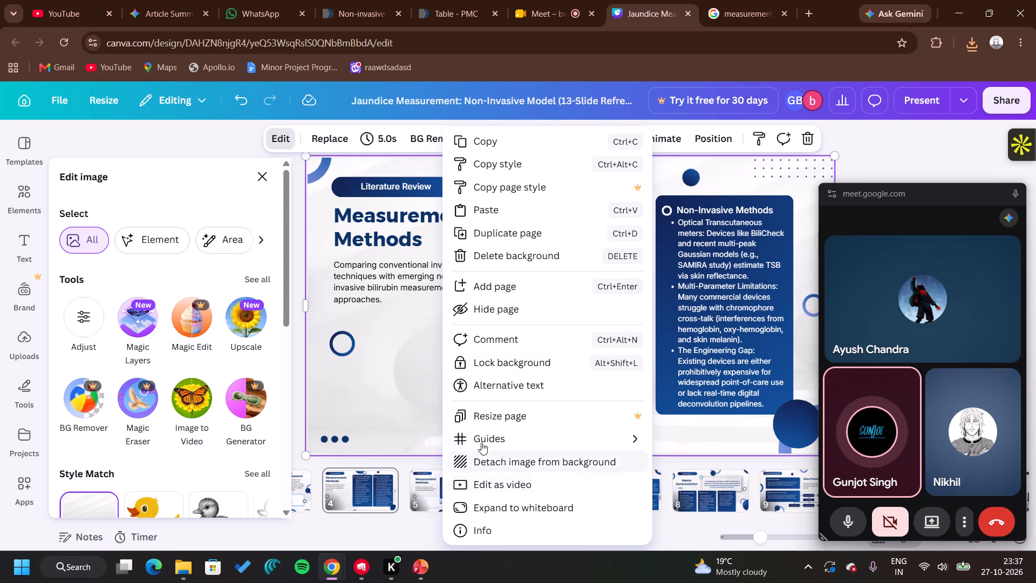
Look through the image editing tools, style matches, filters, apps and shadows offered for the Measurement Methods slide's background.
{"action": "left_click", "coordinate": [388, 383]}
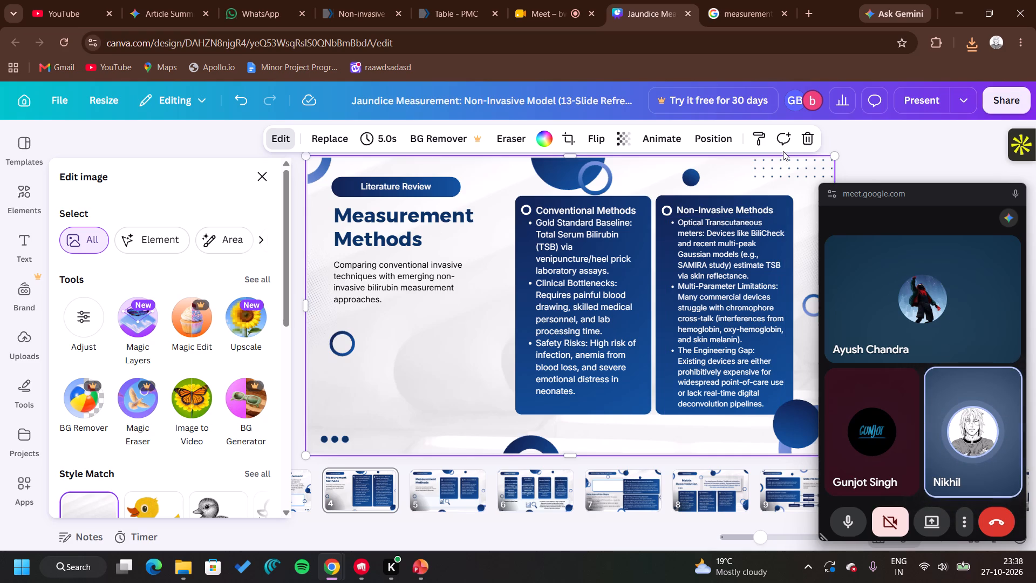
{"action": "left_click", "coordinate": [275, 140]}
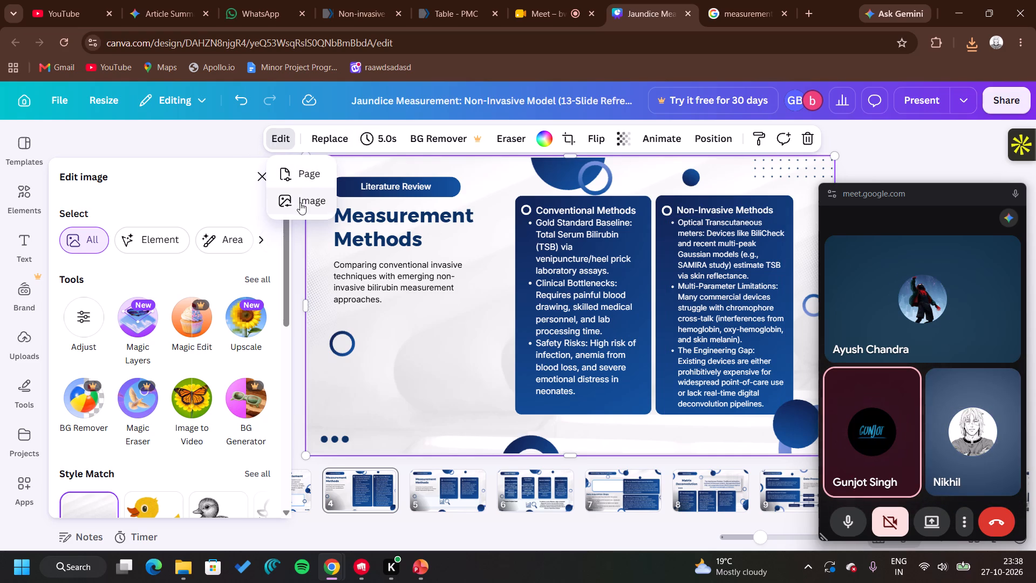
{"action": "left_click", "coordinate": [300, 202]}
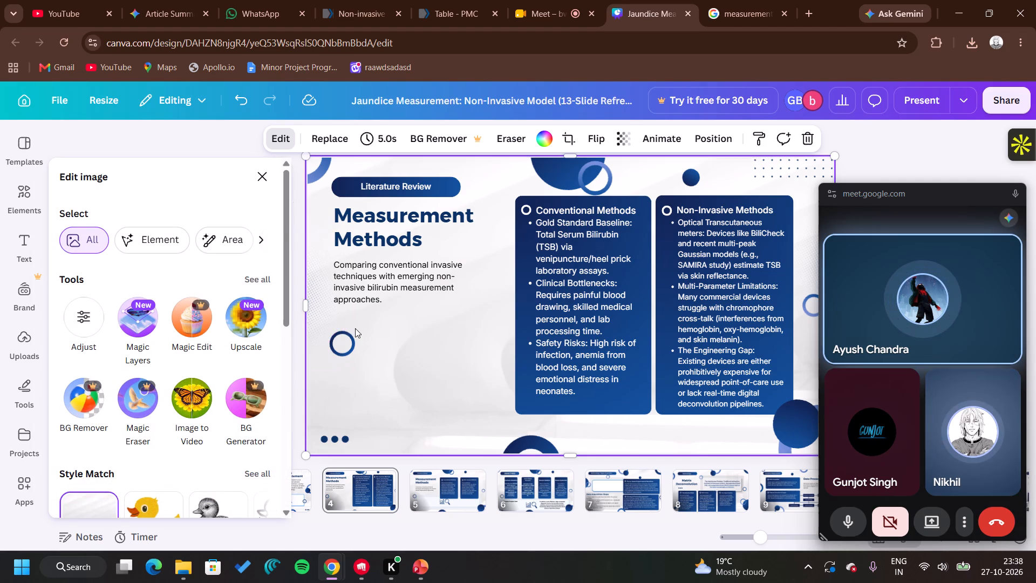
{"action": "scroll", "coordinate": [204, 443], "scroll_direction": "down", "scroll_amount": 3}
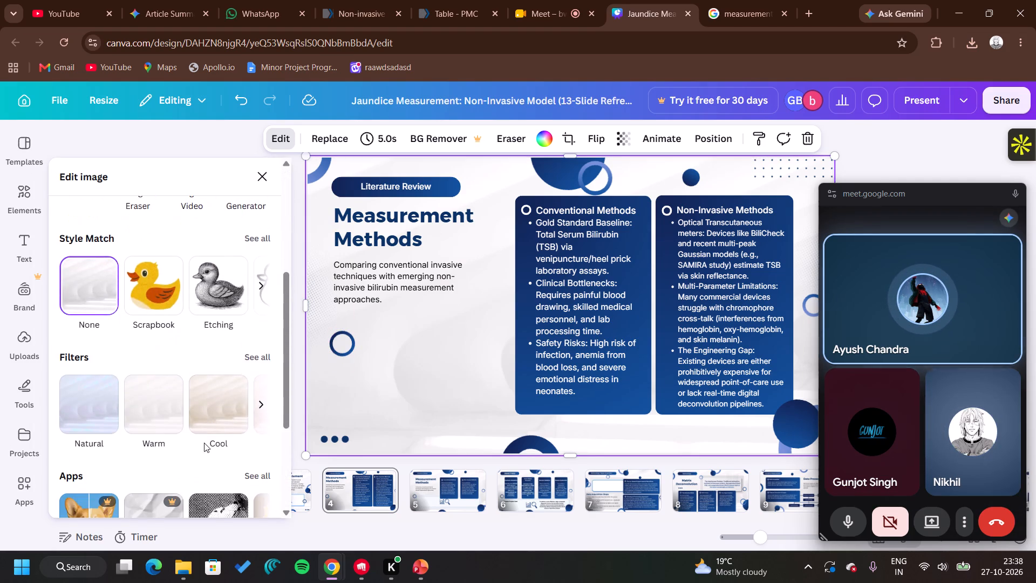
{"action": "scroll", "coordinate": [204, 443], "scroll_direction": "down", "scroll_amount": 3}
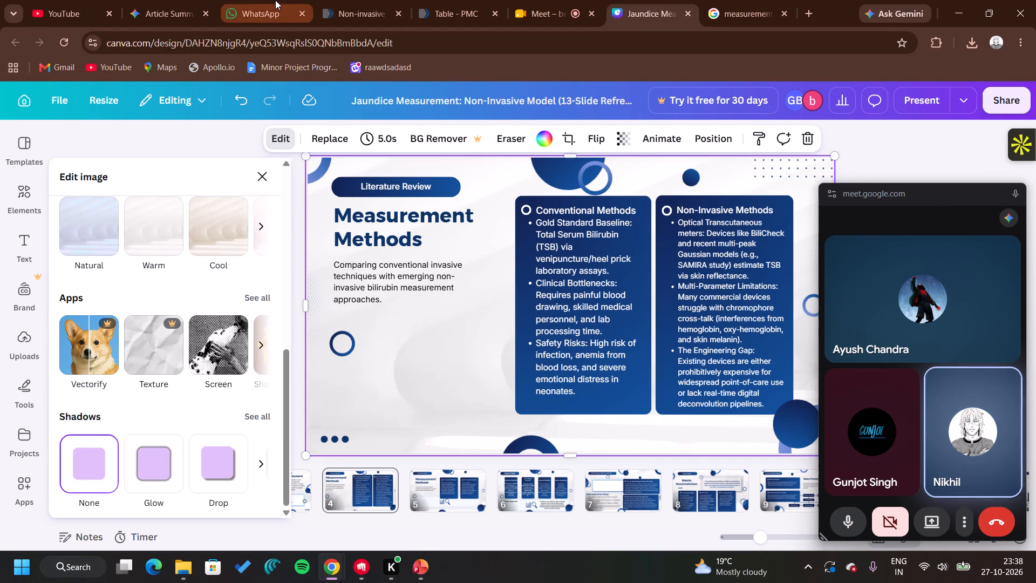
Switch back to the Google image results and open the options for the FactDr bilirubin test picture.
{"action": "left_click", "coordinate": [734, 1]}
{"action": "right_click", "coordinate": [725, 204]}
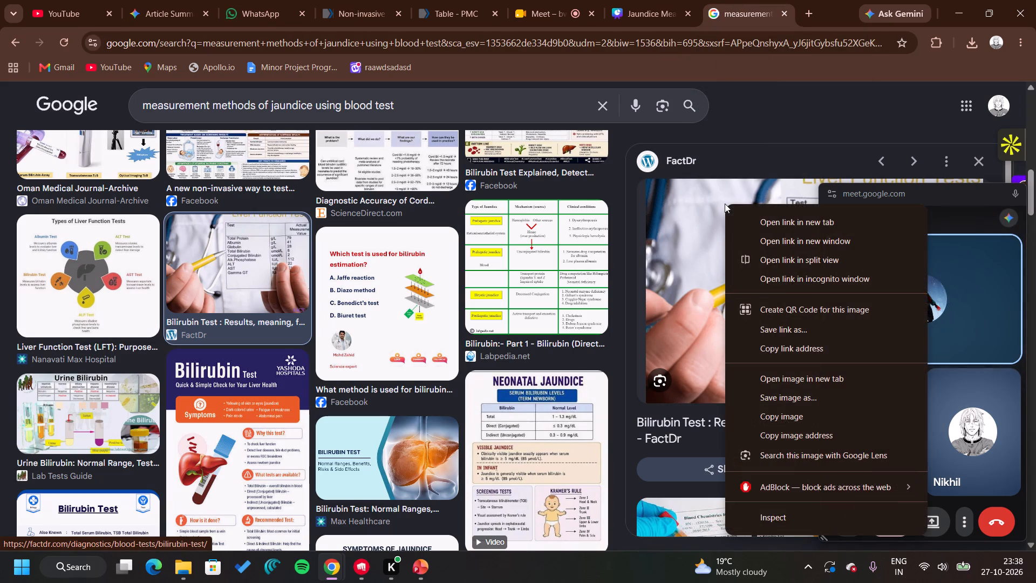
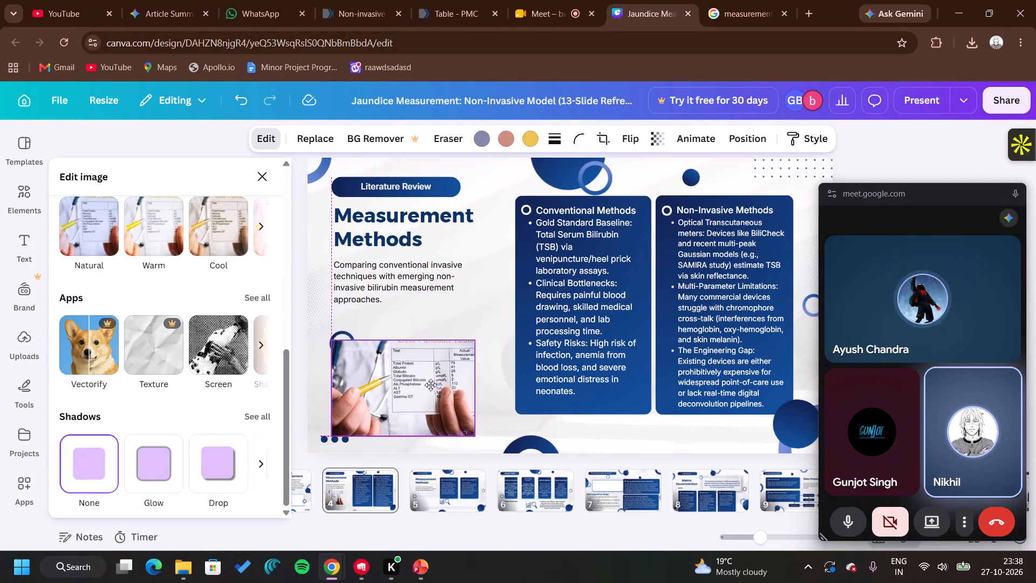
Move the bilirubin test picture up beneath the Measurement Methods description, widen it slightly, and centre it between the text and the dots.
{"action": "left_click_drag", "start_coordinate": [431, 385], "coordinate": [430, 370]}
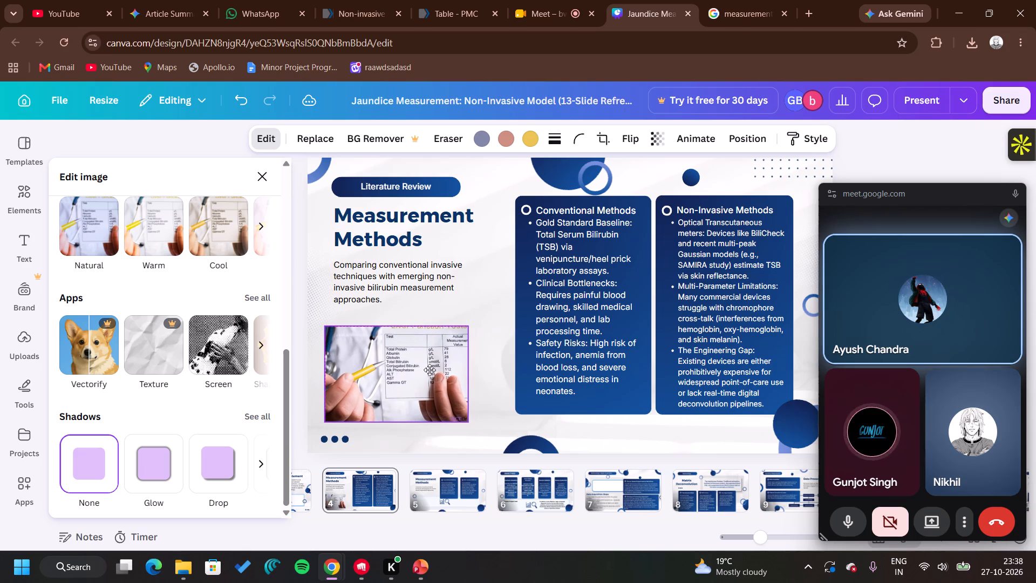
{"action": "left_click_drag", "start_coordinate": [430, 370], "coordinate": [431, 370]}
{"action": "left_click_drag", "start_coordinate": [478, 371], "coordinate": [488, 370]}
{"action": "left_click_drag", "start_coordinate": [401, 376], "coordinate": [388, 374]}
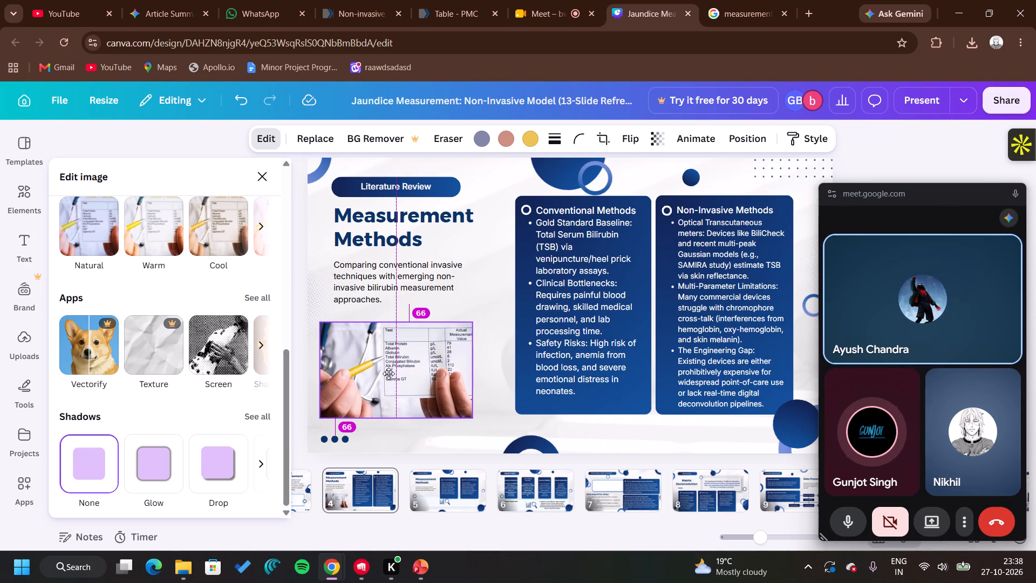
Enlarge the blood test results image slightly below the intro text on the Measurement Methods slide.
{"action": "left_click_drag", "start_coordinate": [388, 374], "coordinate": [389, 374]}
{"action": "left_click_drag", "start_coordinate": [470, 417], "coordinate": [482, 423]}
{"action": "left_click", "coordinate": [431, 373]}
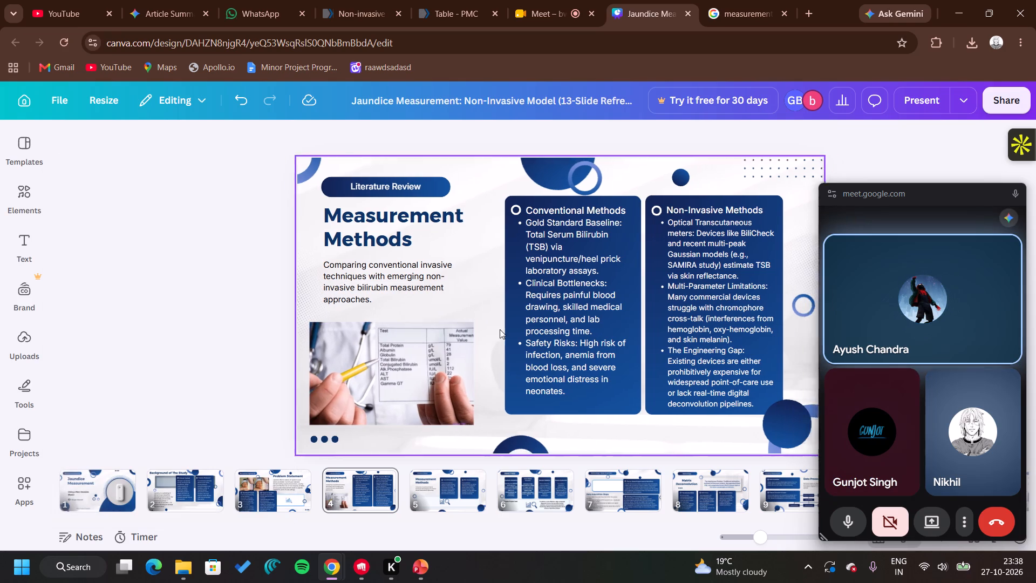
Go to the Background of The Study slide and capture a screenshot of the whole slide.
{"action": "left_click", "coordinate": [290, 487]}
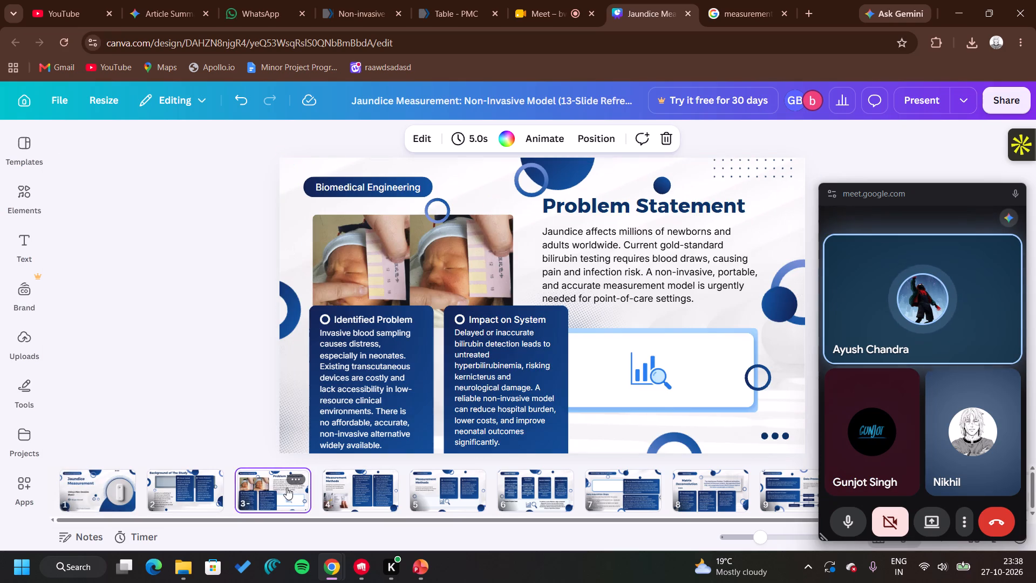
{"action": "left_click", "coordinate": [203, 498]}
{"action": "left_click", "coordinate": [370, 485]}
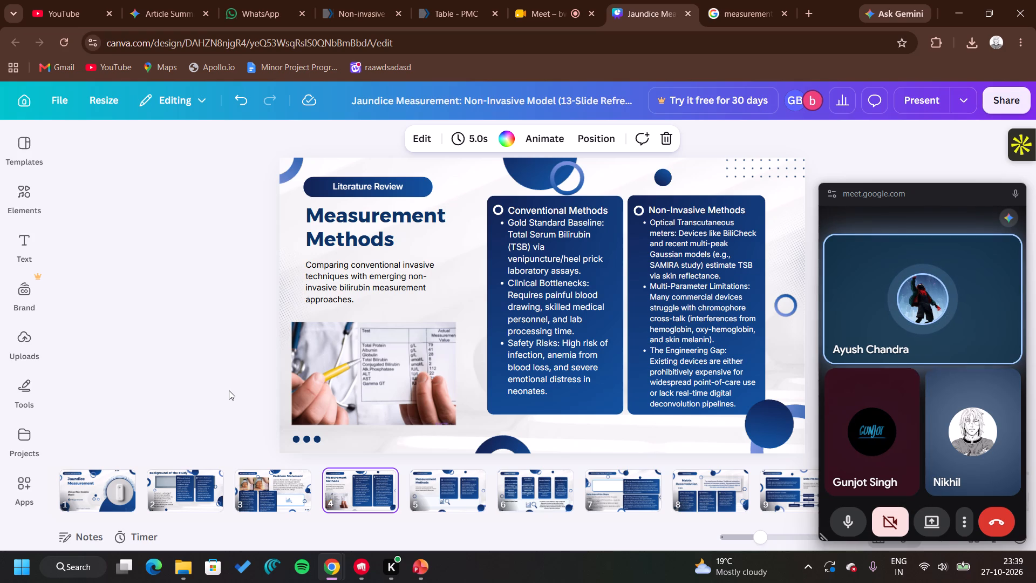
{"action": "key", "text": "Left"}
{"action": "key", "text": "Left"}
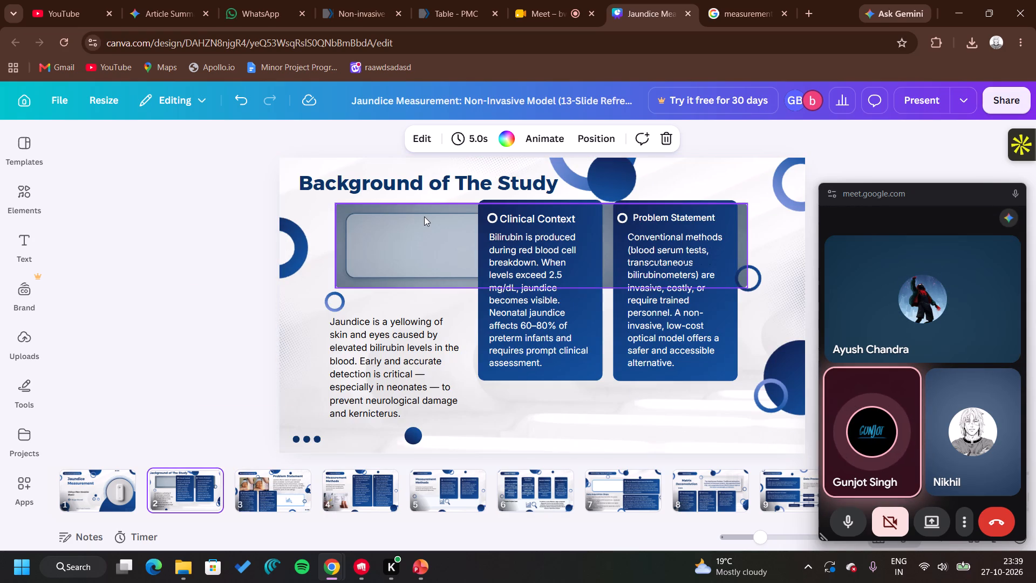
{"action": "key", "text": "Print"}
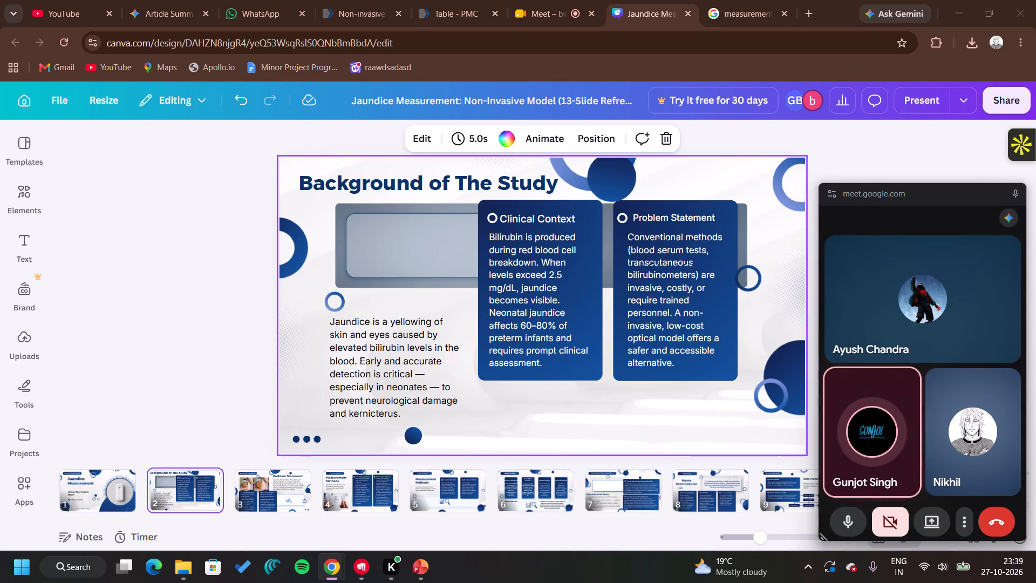
{"action": "left_click_drag", "start_coordinate": [286, 166], "coordinate": [640, 432]}
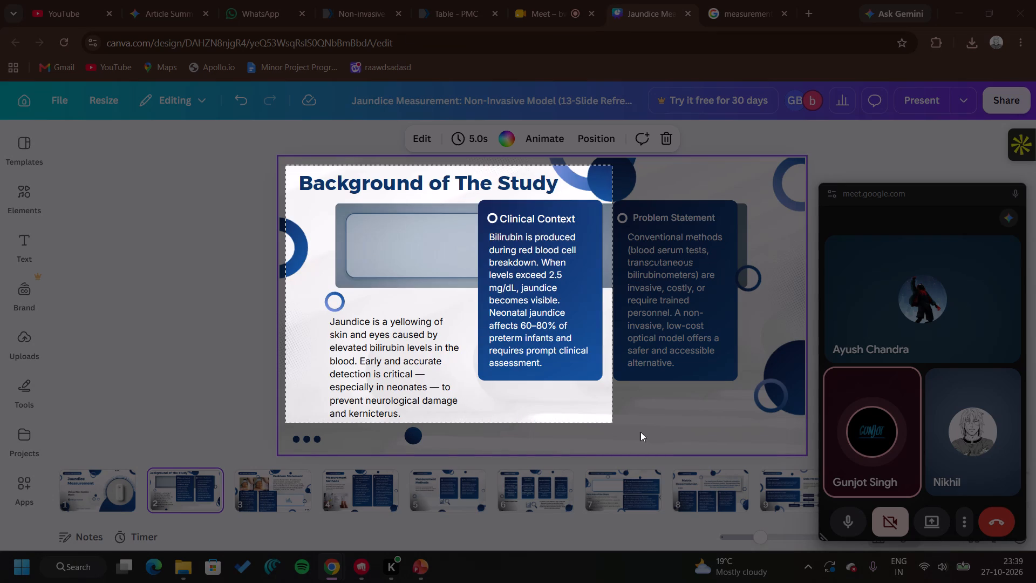
{"action": "left_click_drag", "start_coordinate": [640, 432], "coordinate": [805, 448]}
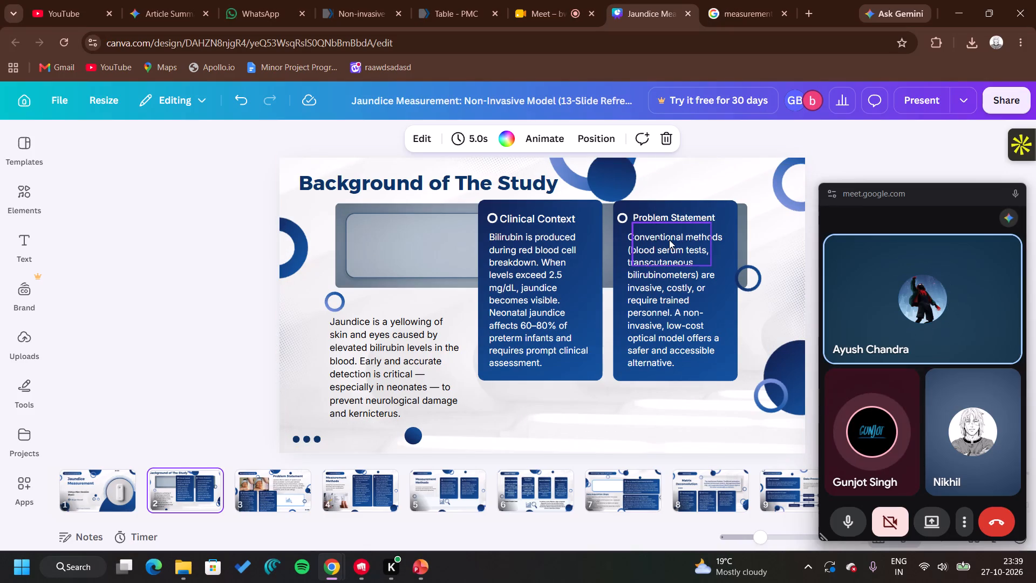
{"action": "left_click", "coordinate": [669, 240]}
{"action": "left_click_drag", "start_coordinate": [669, 240], "coordinate": [696, 391]}
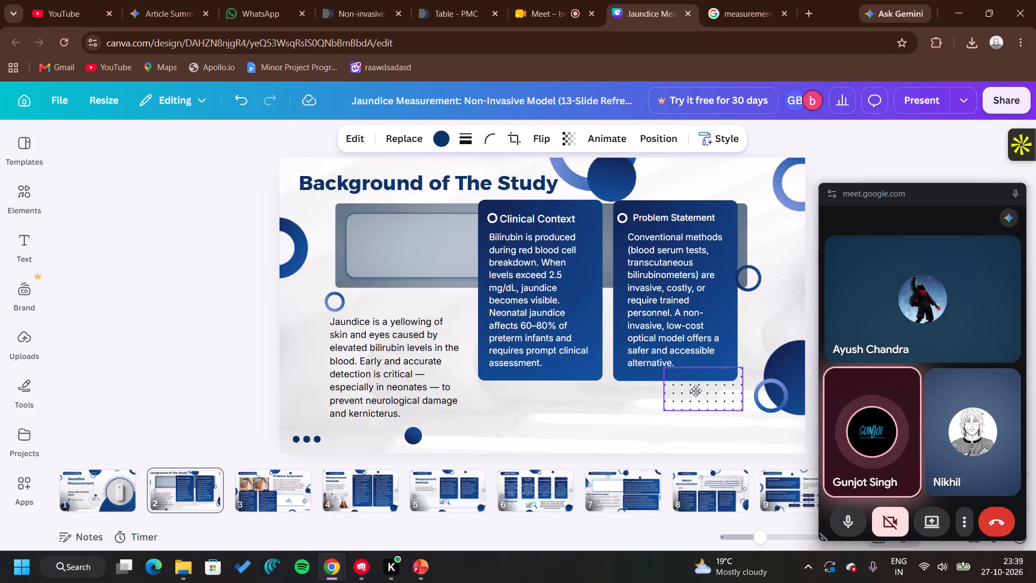
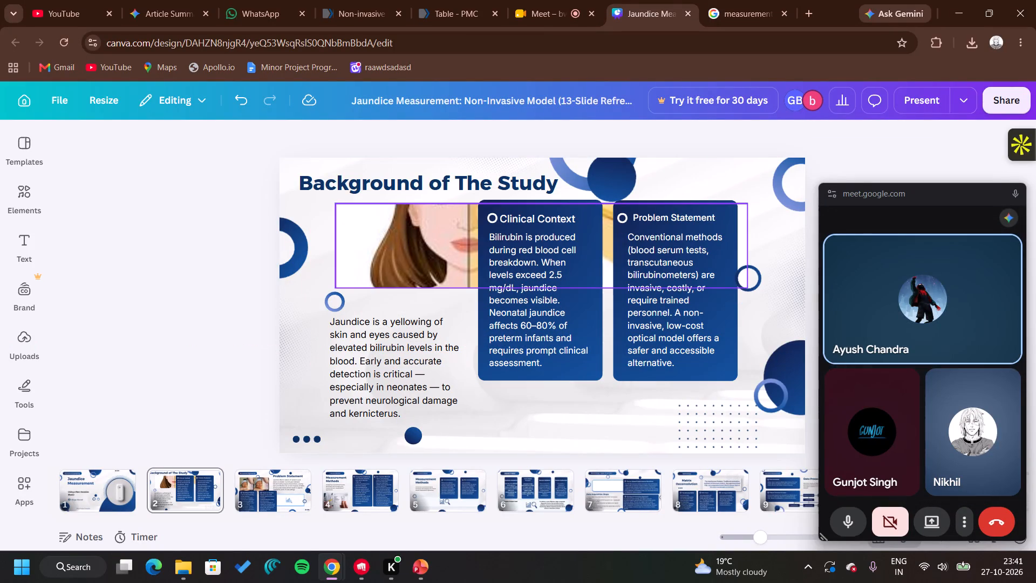
Undo the grey placeholder's image fill and scale the jaundice illustration down to about 389 by 384.
{"action": "key", "text": "ctrl+z"}
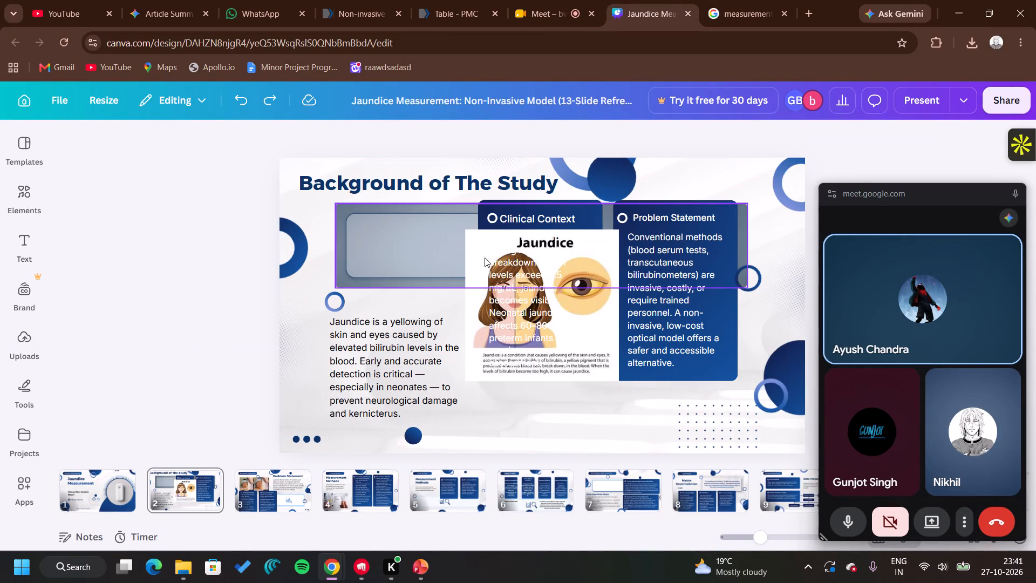
{"action": "left_click_drag", "start_coordinate": [611, 256], "coordinate": [459, 203]}
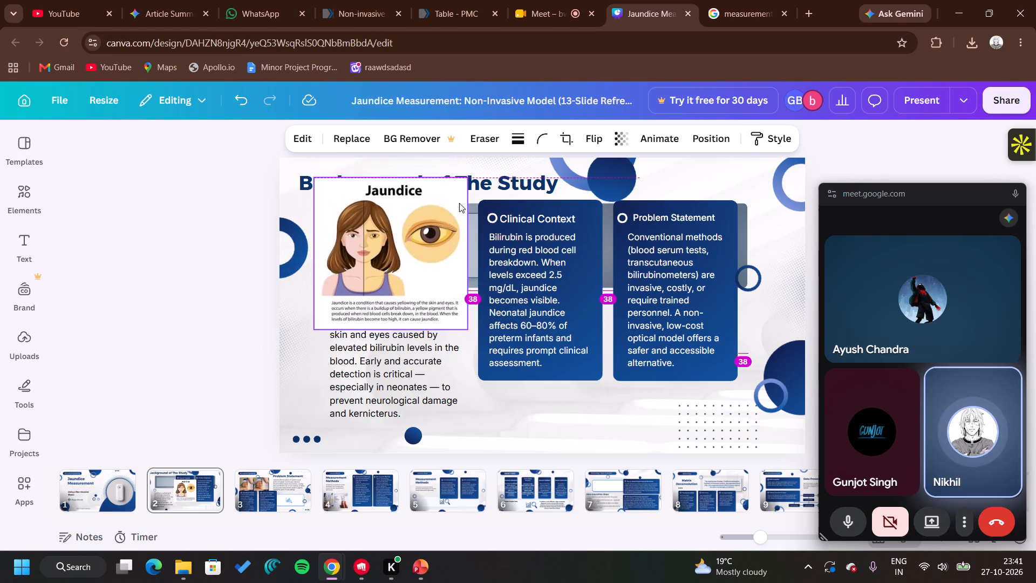
{"action": "left_click_drag", "start_coordinate": [459, 203], "coordinate": [459, 204]}
{"action": "left_click_drag", "start_coordinate": [471, 327], "coordinate": [414, 289]}
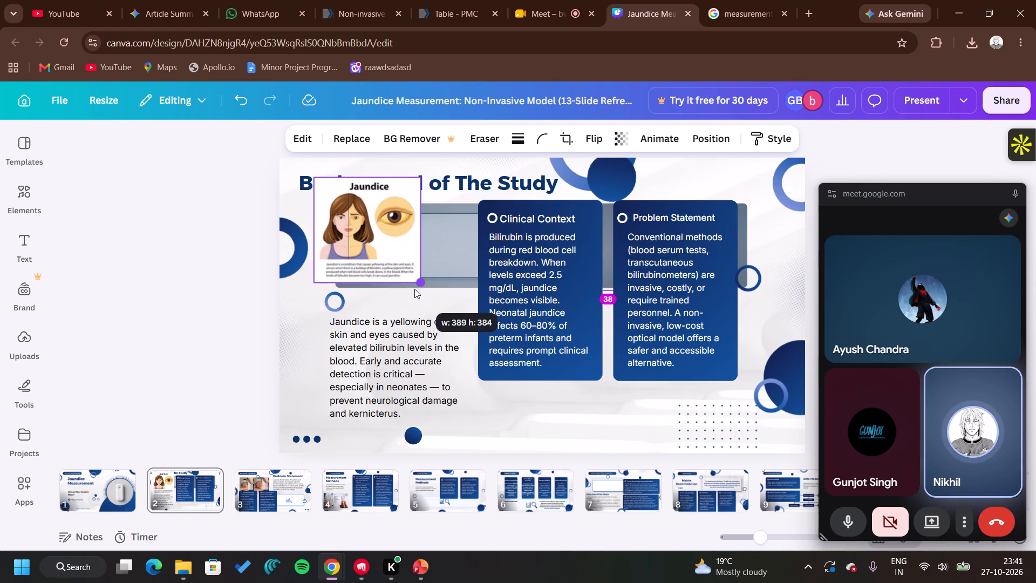
{"action": "left_click_drag", "start_coordinate": [392, 202], "coordinate": [412, 227]}
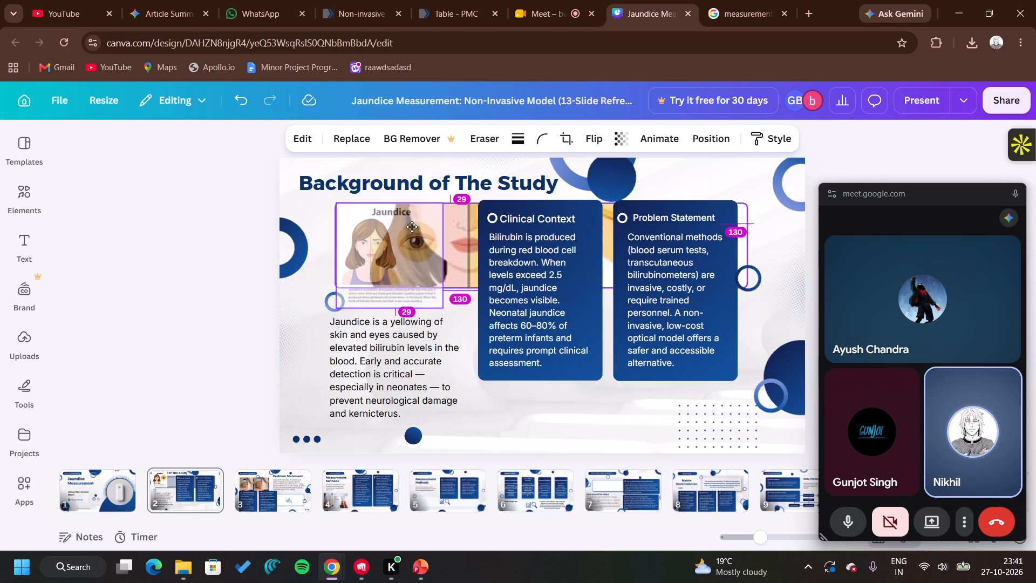
{"action": "left_click_drag", "start_coordinate": [412, 227], "coordinate": [376, 191]}
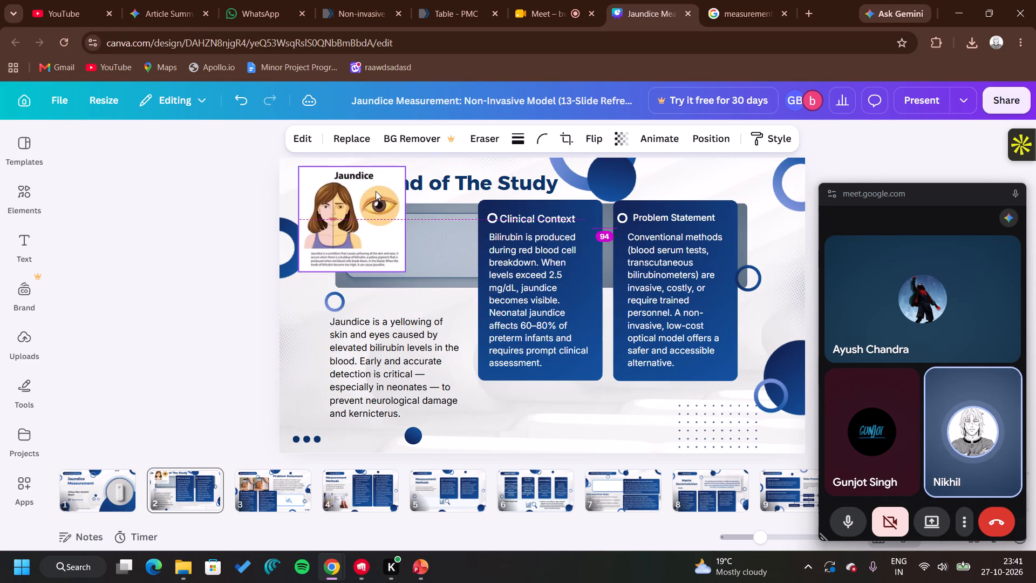
Crop the caption text off the bottom of the jaundice illustration and enlarge the cropped picture slightly.
{"action": "left_click_drag", "start_coordinate": [357, 267], "coordinate": [354, 245]}
{"action": "left_click_drag", "start_coordinate": [372, 186], "coordinate": [407, 214]}
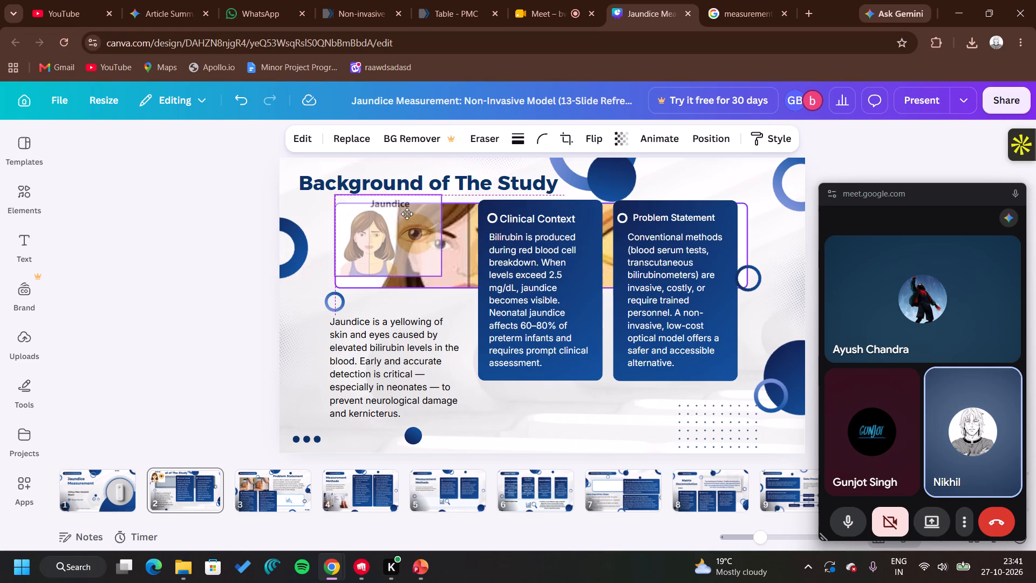
{"action": "left_click_drag", "start_coordinate": [407, 214], "coordinate": [415, 243]}
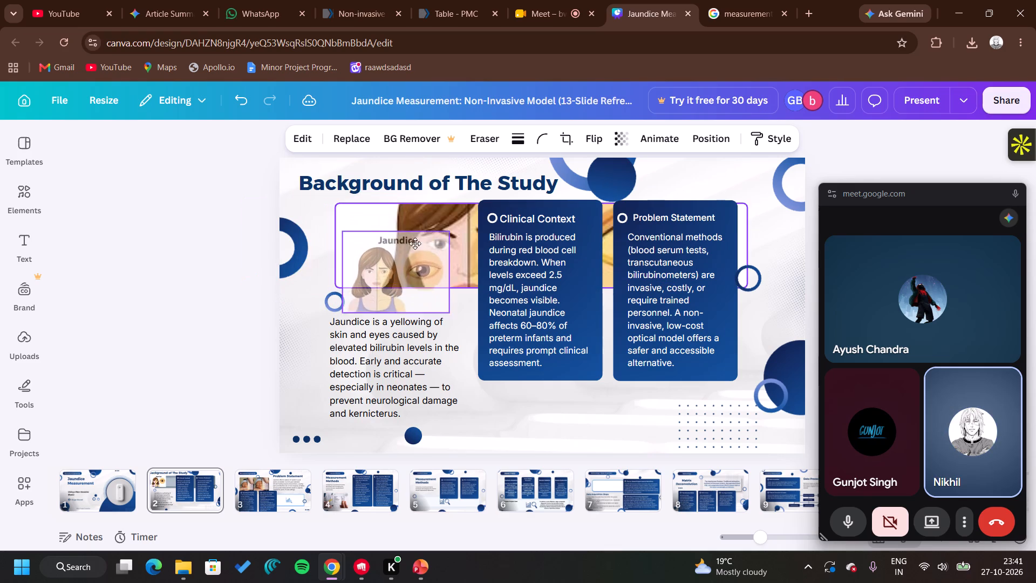
{"action": "left_click_drag", "start_coordinate": [415, 243], "coordinate": [333, 201]}
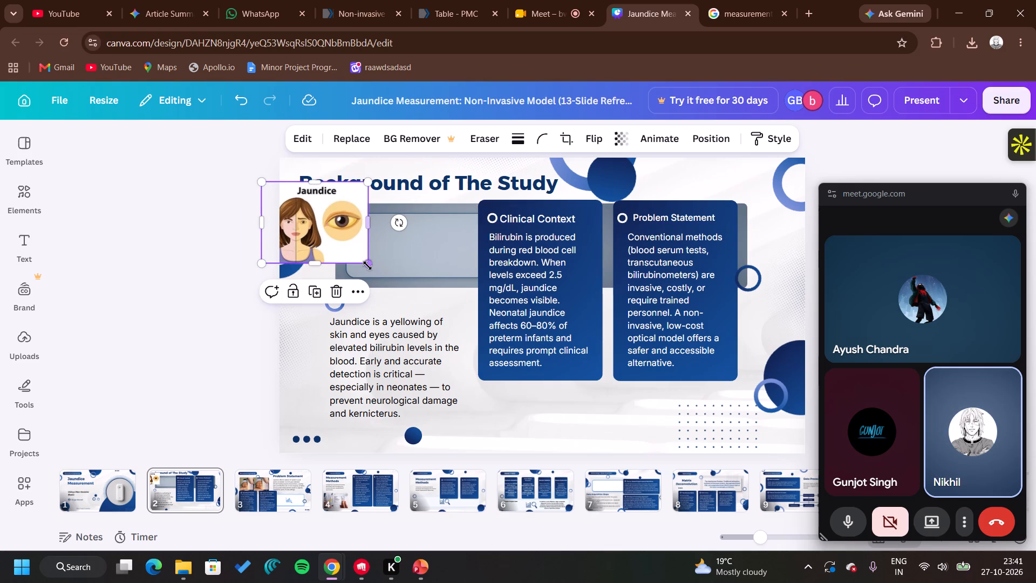
{"action": "left_click_drag", "start_coordinate": [367, 266], "coordinate": [377, 270]}
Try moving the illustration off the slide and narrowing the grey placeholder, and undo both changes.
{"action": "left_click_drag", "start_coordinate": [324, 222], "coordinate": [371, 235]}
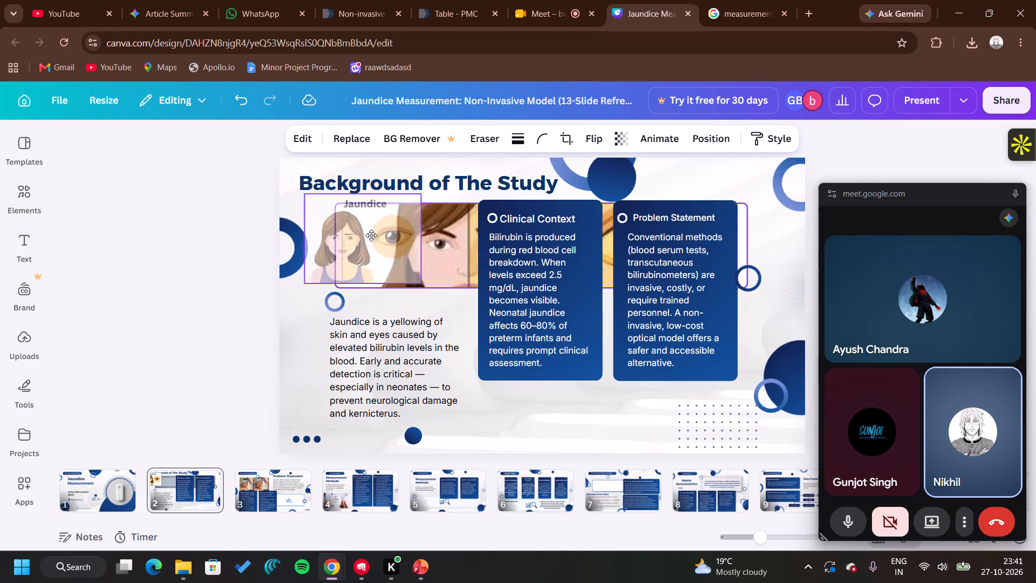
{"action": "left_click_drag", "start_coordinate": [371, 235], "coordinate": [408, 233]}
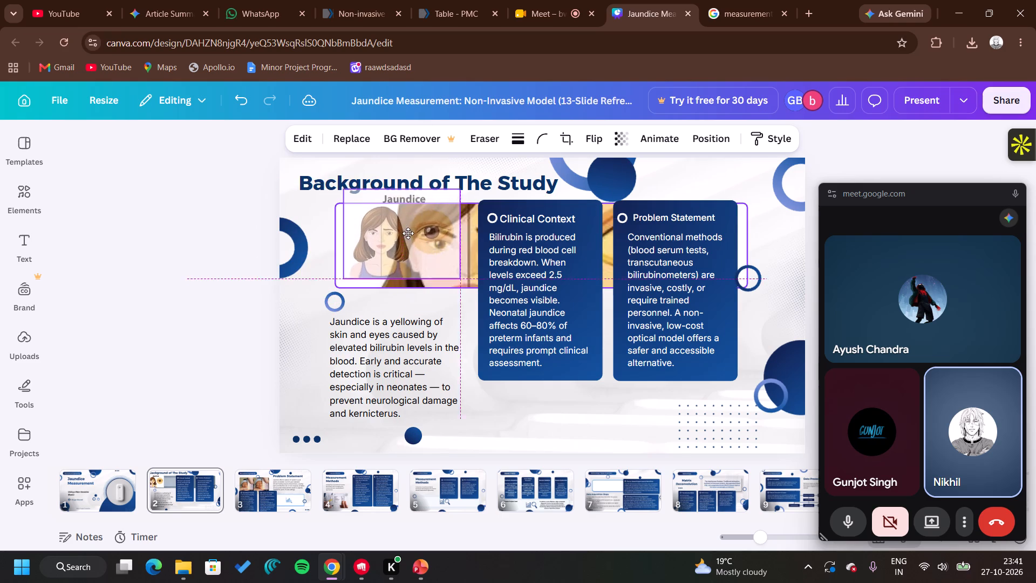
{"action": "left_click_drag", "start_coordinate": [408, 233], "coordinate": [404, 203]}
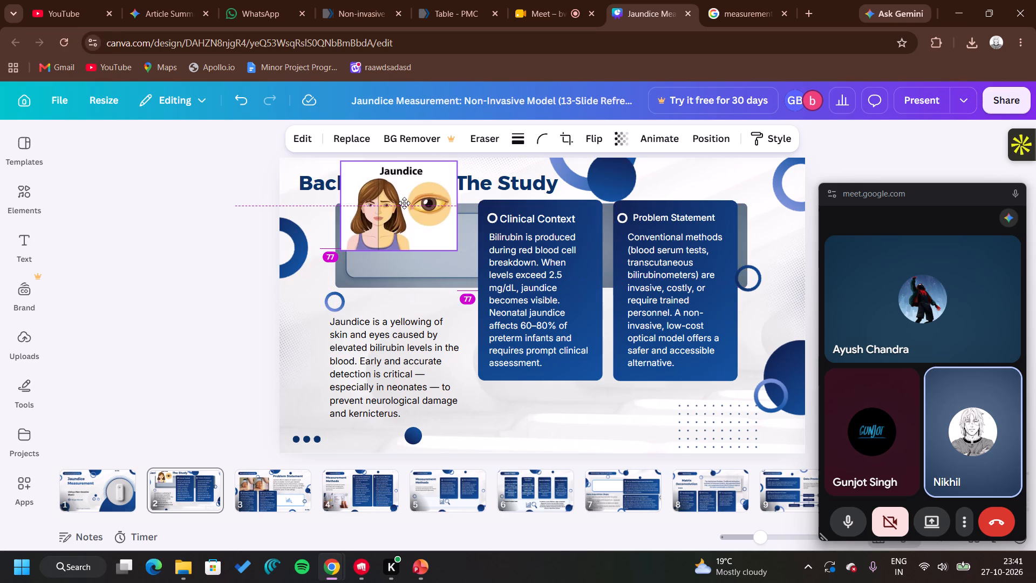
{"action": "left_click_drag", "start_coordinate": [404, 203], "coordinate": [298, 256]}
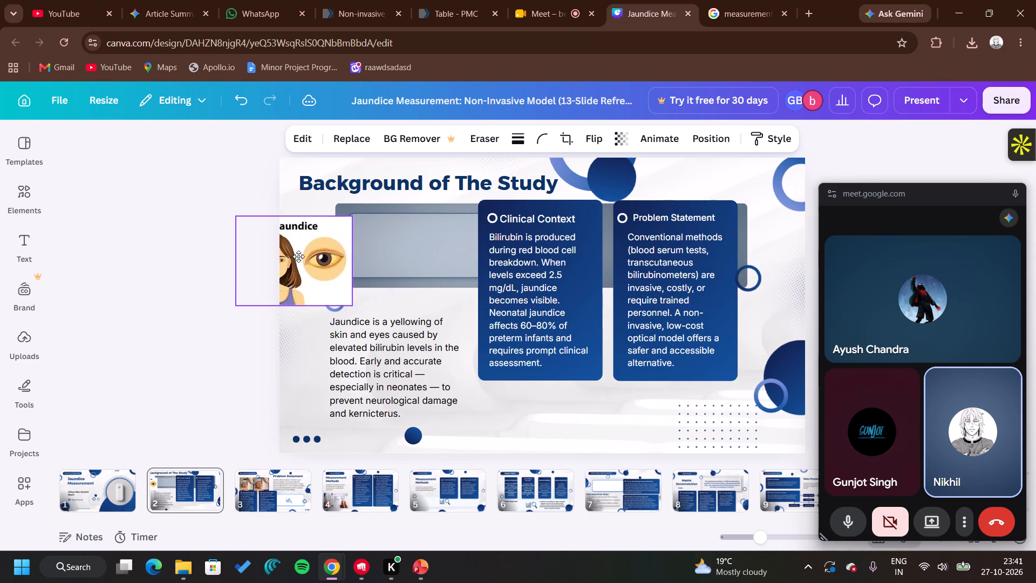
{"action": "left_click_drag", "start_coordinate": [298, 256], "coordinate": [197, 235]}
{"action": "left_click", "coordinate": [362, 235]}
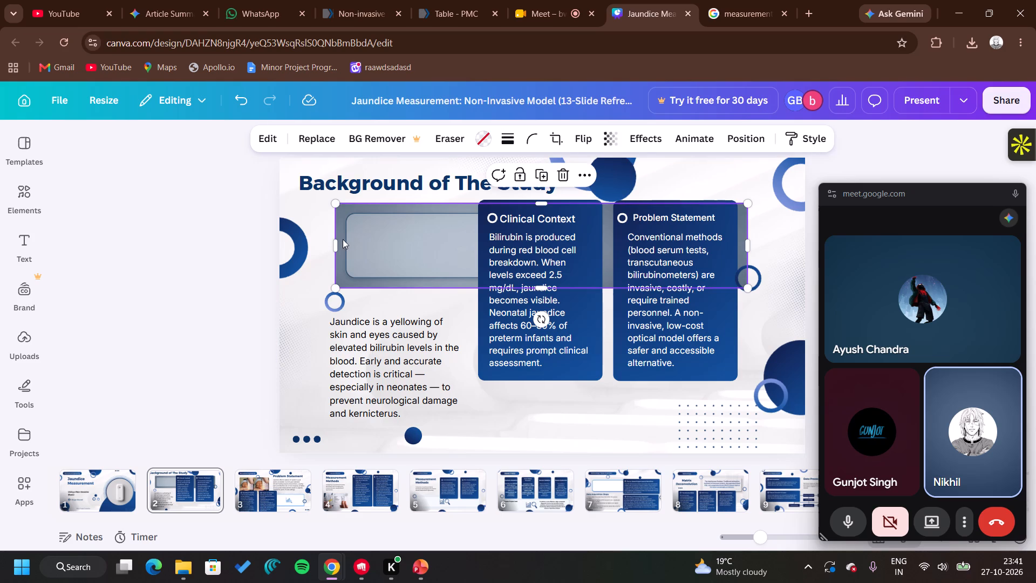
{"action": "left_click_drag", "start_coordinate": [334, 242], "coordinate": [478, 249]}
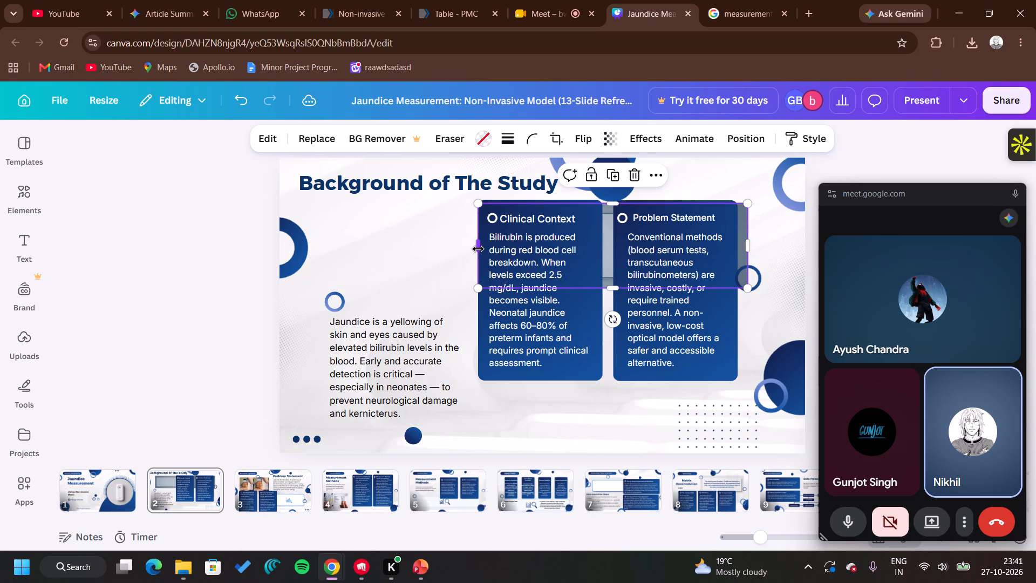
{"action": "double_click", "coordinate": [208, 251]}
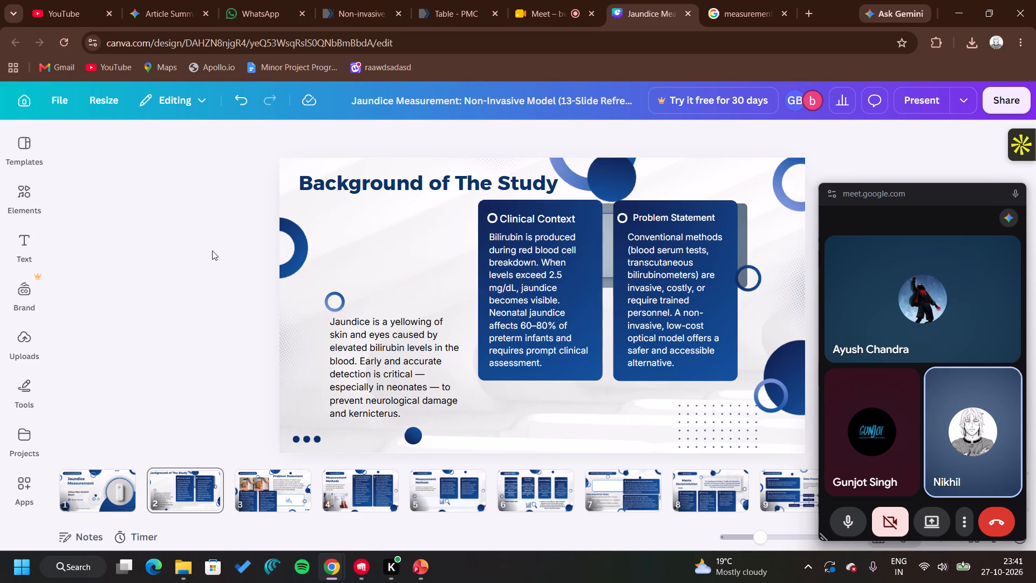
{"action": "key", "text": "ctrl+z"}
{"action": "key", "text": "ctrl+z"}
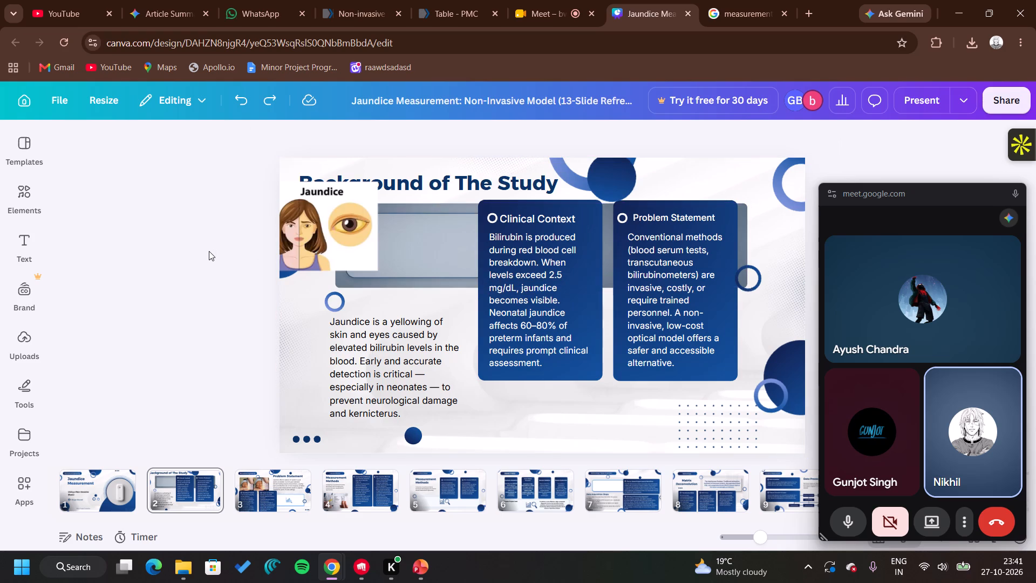
Narrow the grey placeholder so its left edge lines up with the left edge of the Clinical Context card.
{"action": "left_click", "coordinate": [430, 241]}
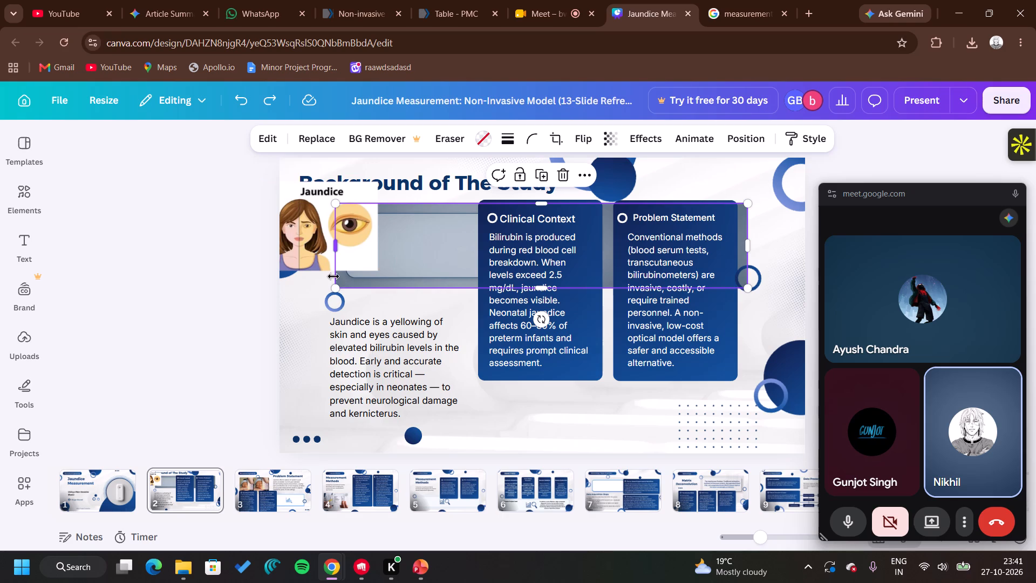
{"action": "left_click_drag", "start_coordinate": [333, 276], "coordinate": [475, 259]}
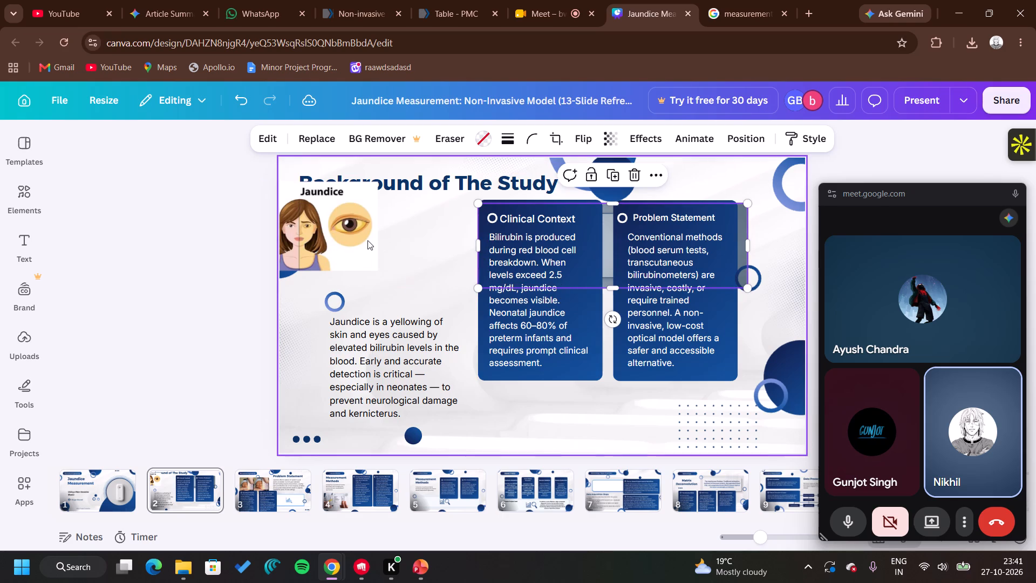
Place the jaundice illustration in the cleared space between the Background of The Study title and the jaundice paragraph.
{"action": "left_click_drag", "start_coordinate": [366, 241], "coordinate": [435, 255]}
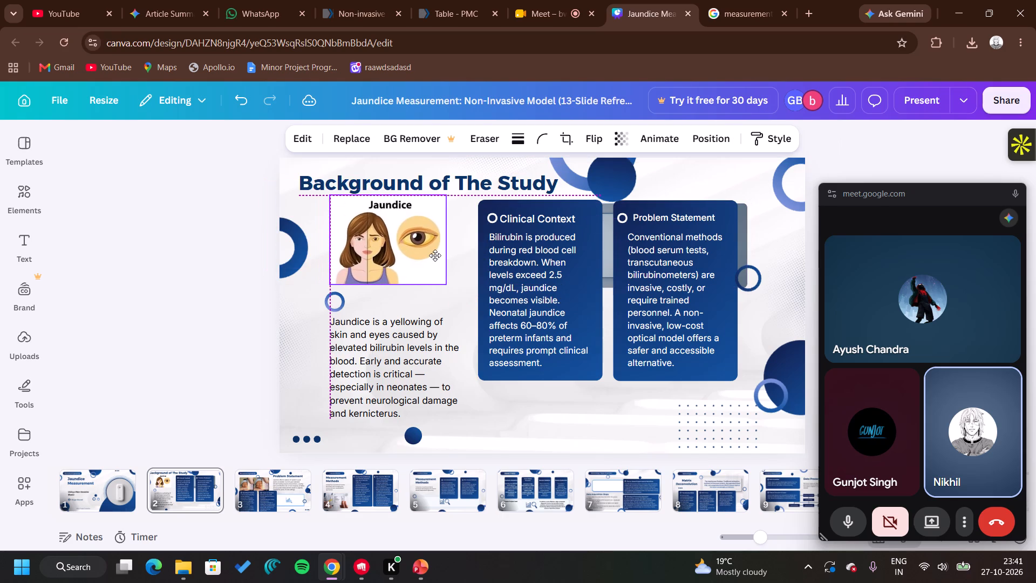
{"action": "left_click_drag", "start_coordinate": [435, 255], "coordinate": [443, 255]}
{"action": "left_click", "coordinate": [217, 316]}
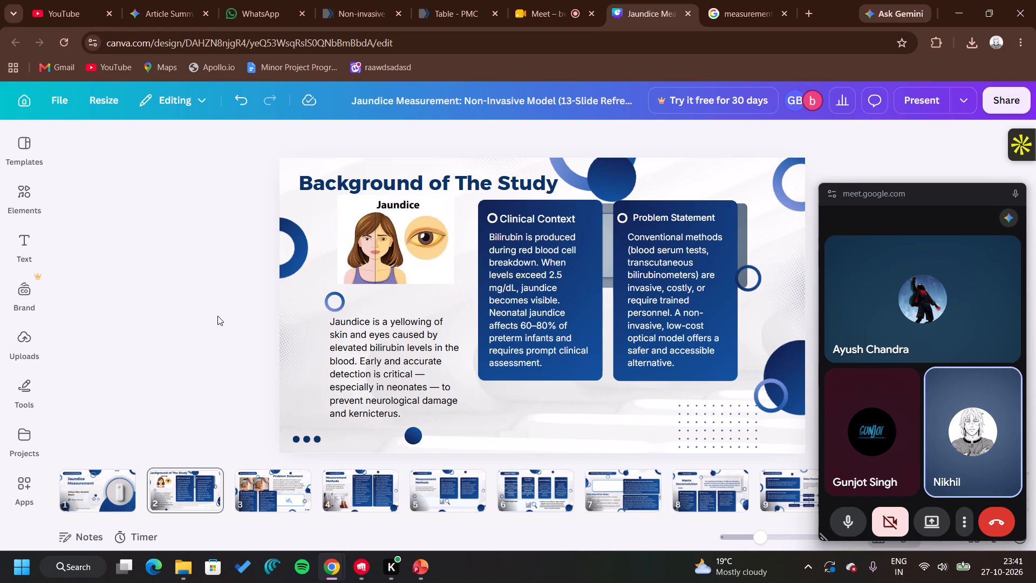
Look through the rest of the deck, examining the Measurement Methods, Future Work and Project Summary & Contribution slides.
{"action": "key", "text": "Right"}
{"action": "key", "text": "Right"}
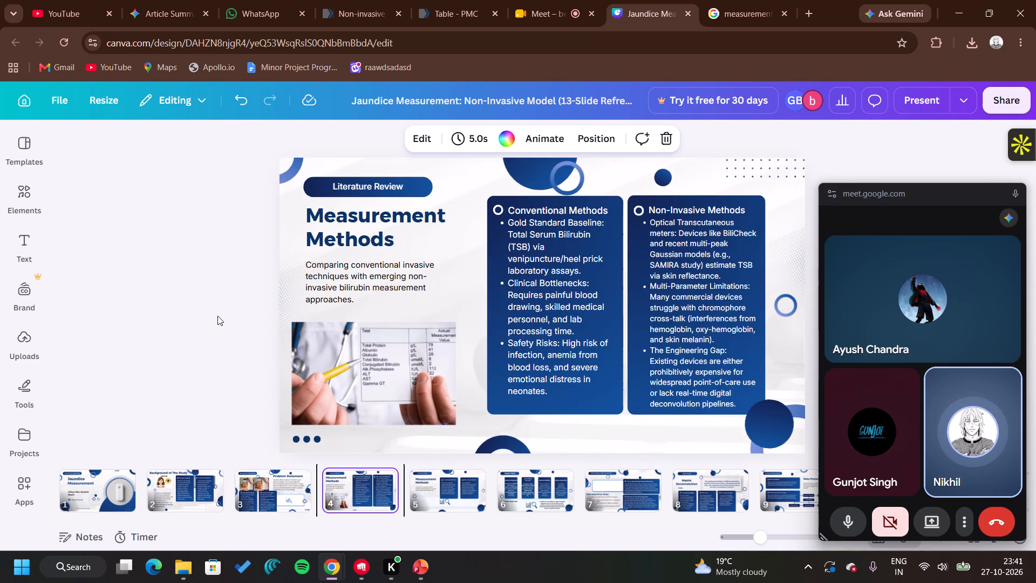
{"action": "scroll", "coordinate": [525, 483], "scroll_direction": "left", "scroll_amount": 3}
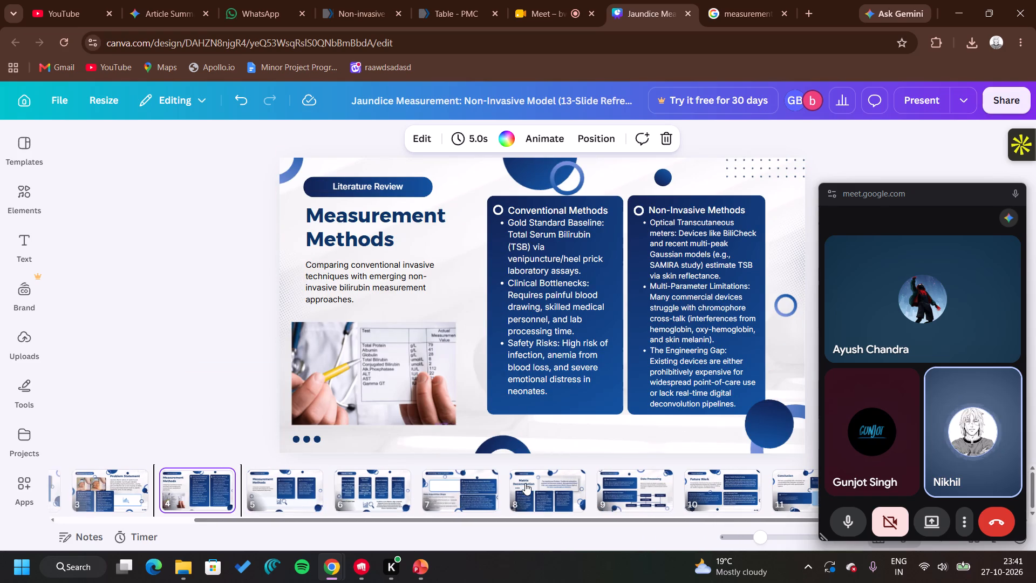
{"action": "scroll", "coordinate": [525, 483], "scroll_direction": "left", "scroll_amount": 2}
{"action": "left_click", "coordinate": [753, 494]}
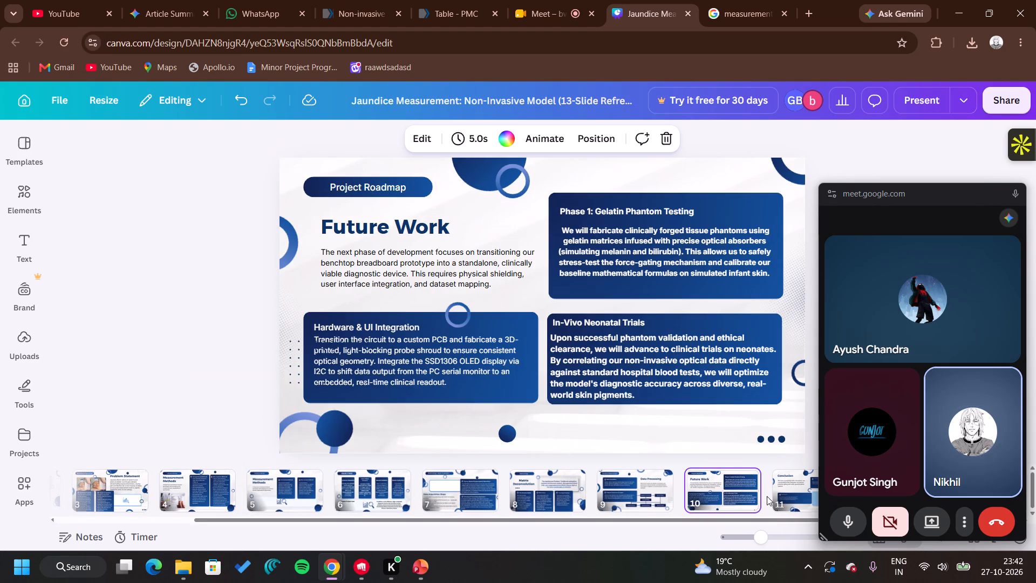
{"action": "left_click", "coordinate": [776, 497]}
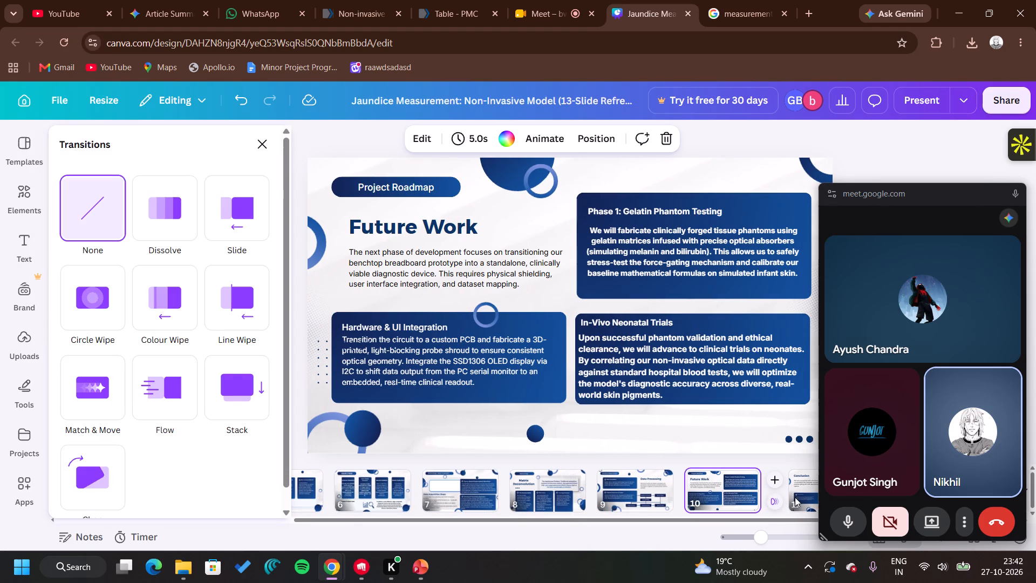
{"action": "left_click", "coordinate": [795, 497]}
{"action": "scroll", "coordinate": [795, 497], "scroll_direction": "left", "scroll_amount": 1}
{"action": "scroll", "coordinate": [729, 495], "scroll_direction": "left", "scroll_amount": 2}
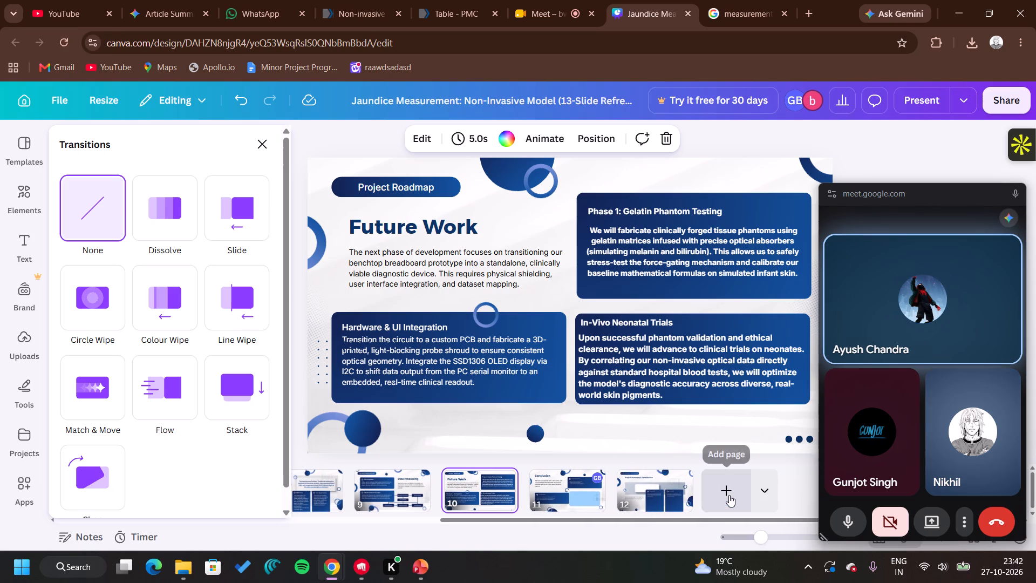
{"action": "left_click", "coordinate": [662, 498]}
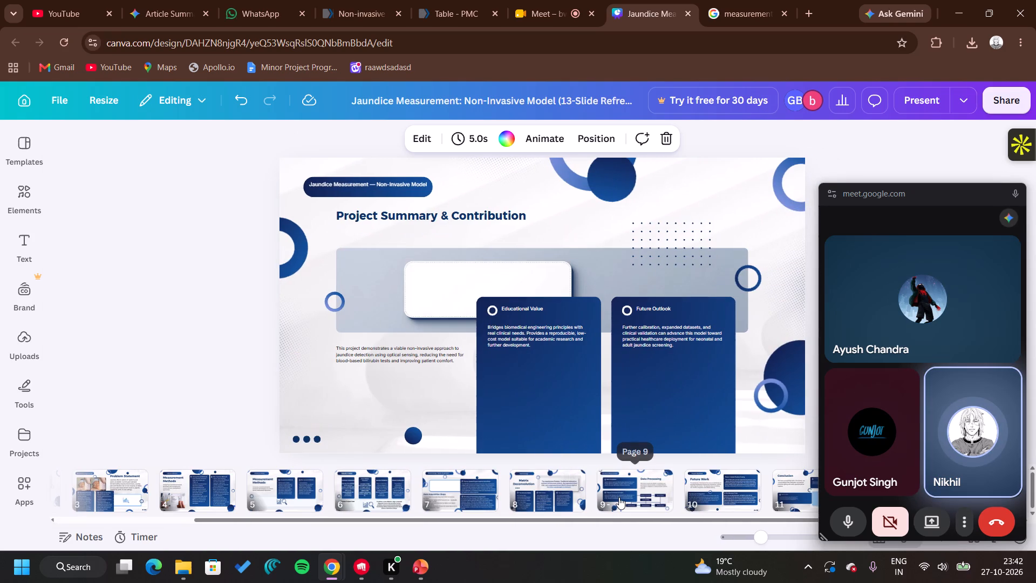
{"action": "scroll", "coordinate": [619, 497], "scroll_direction": "left", "scroll_amount": 13}
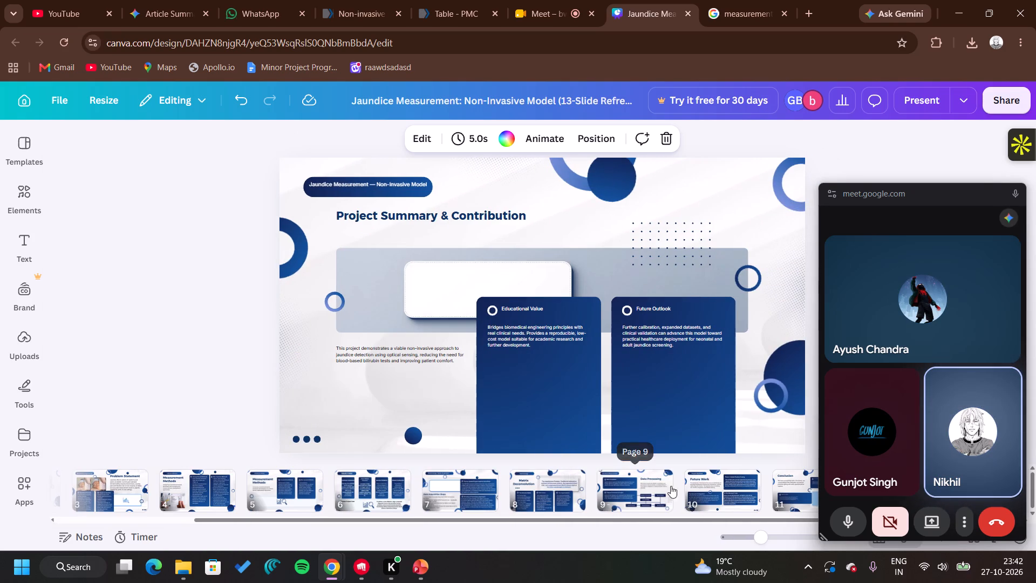
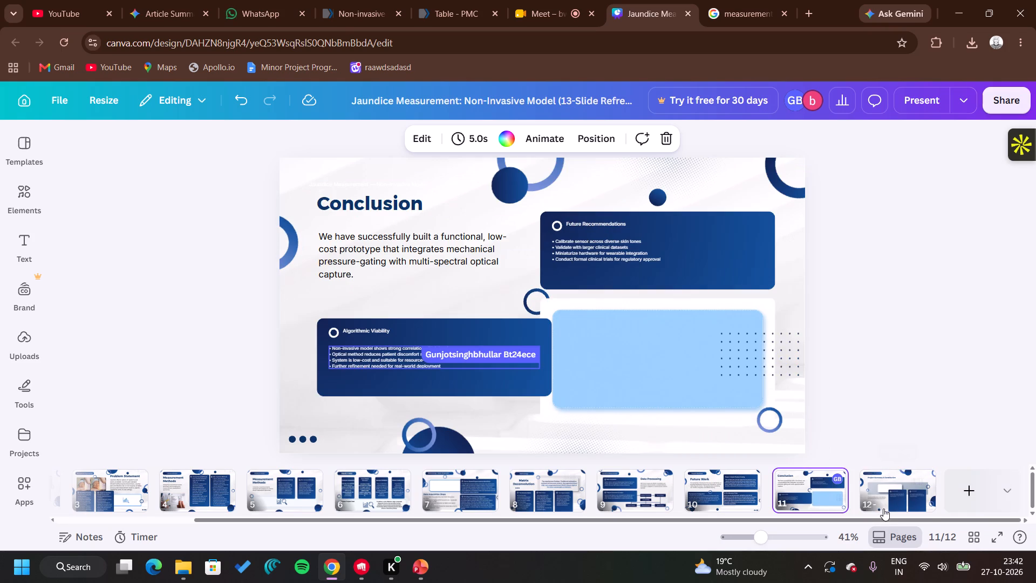
Look over the Future Work slide and return to the Conclusion slide to examine its content.
{"action": "left_click", "coordinate": [724, 499]}
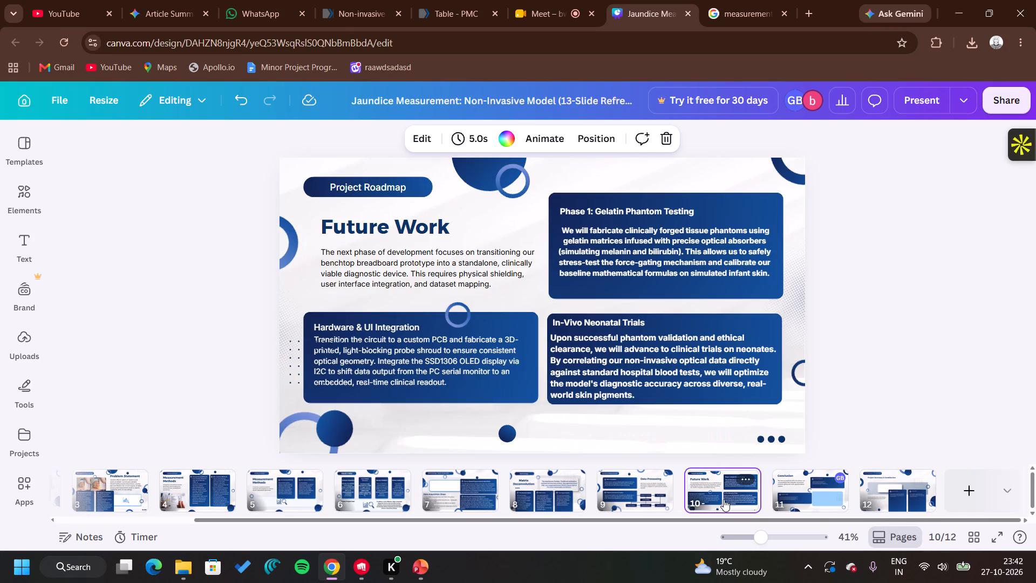
{"action": "left_click", "coordinate": [785, 490]}
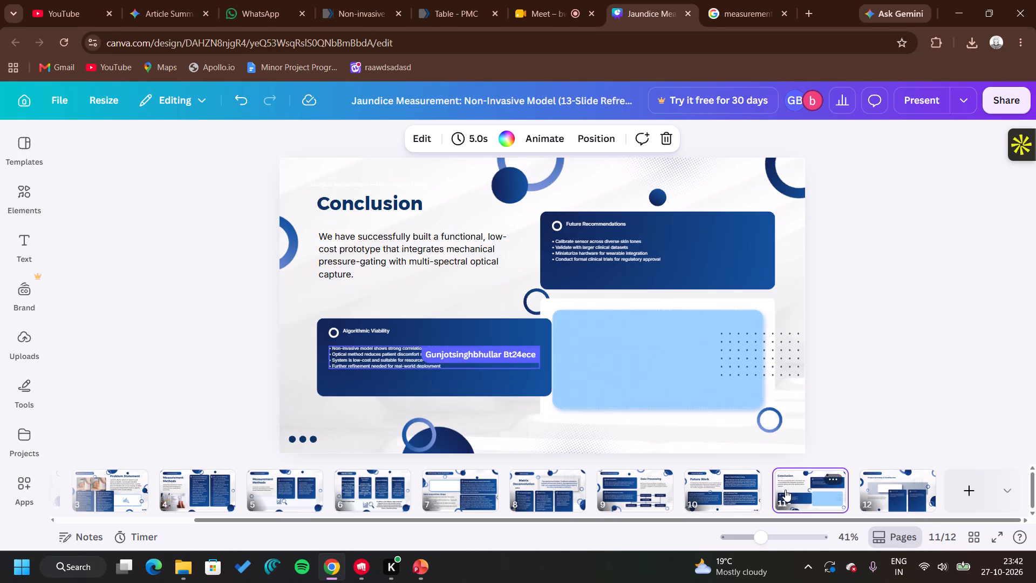
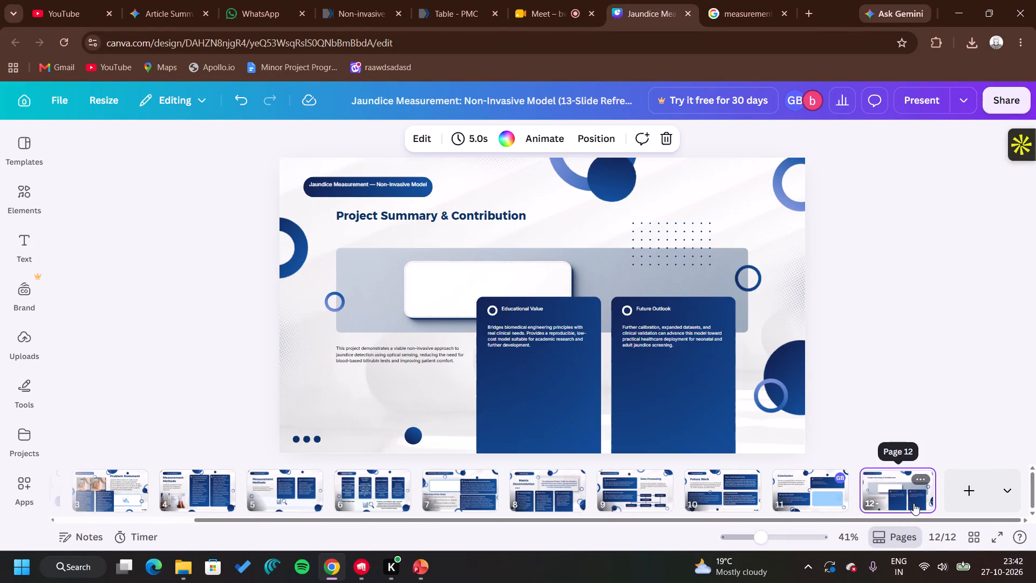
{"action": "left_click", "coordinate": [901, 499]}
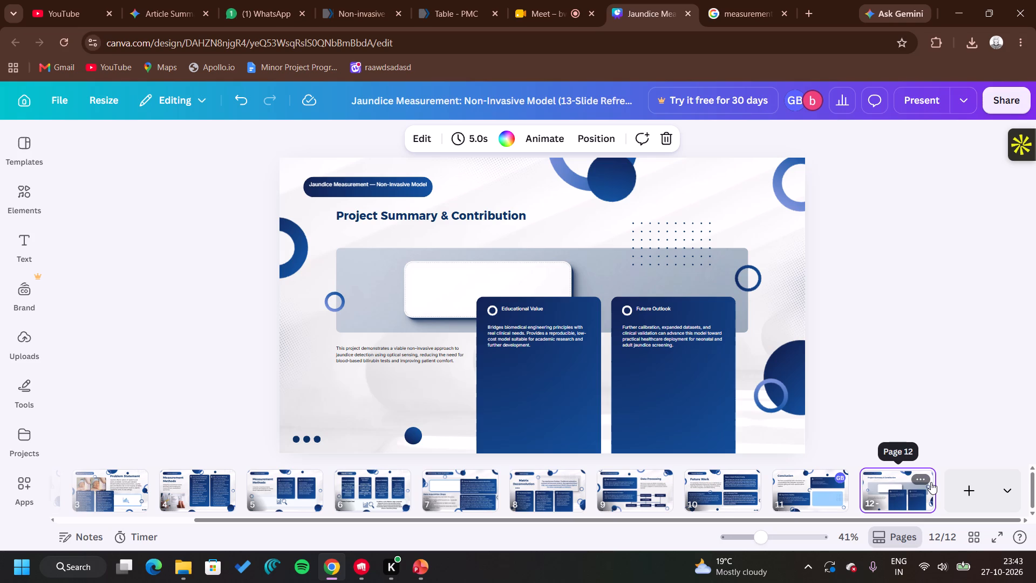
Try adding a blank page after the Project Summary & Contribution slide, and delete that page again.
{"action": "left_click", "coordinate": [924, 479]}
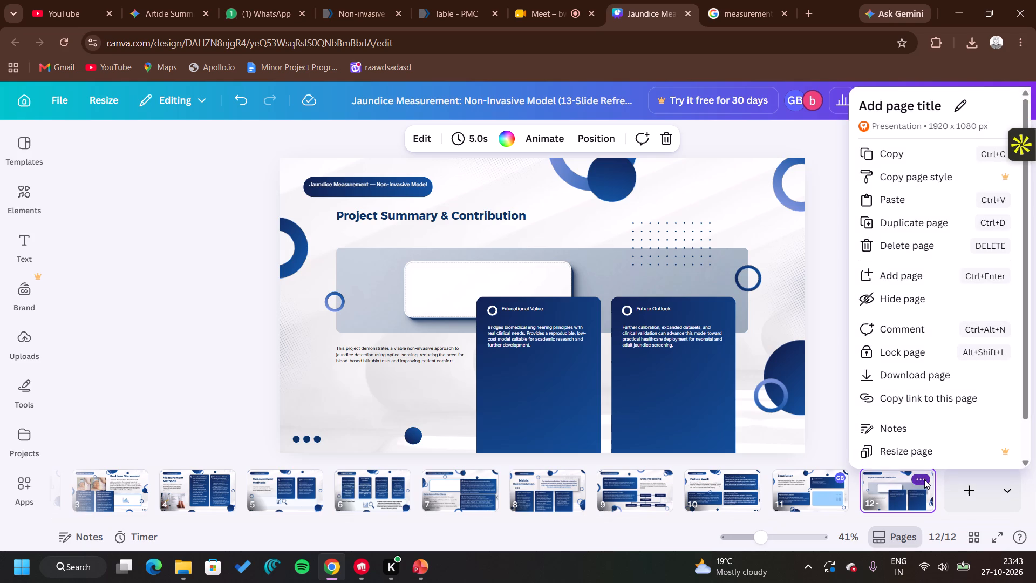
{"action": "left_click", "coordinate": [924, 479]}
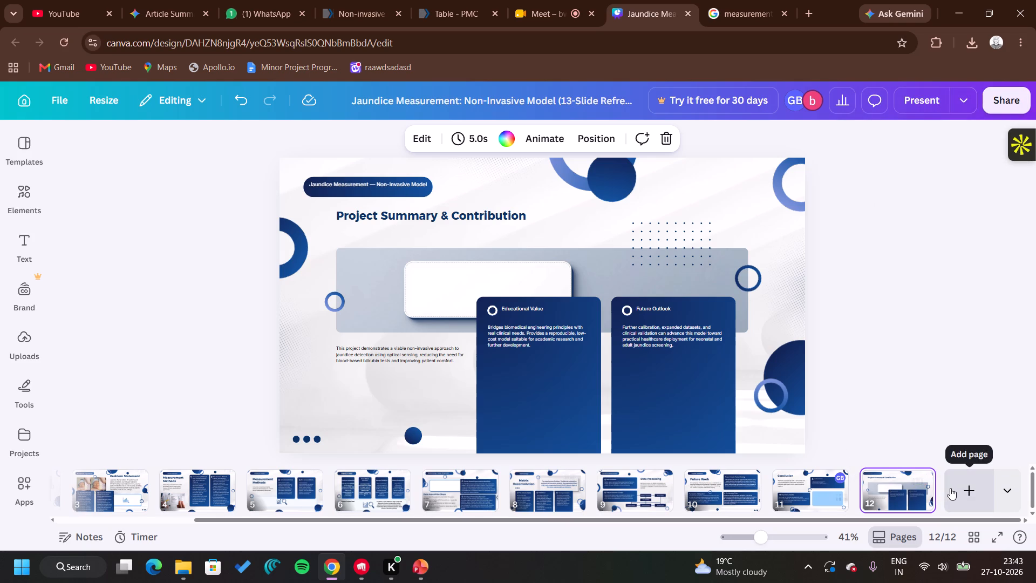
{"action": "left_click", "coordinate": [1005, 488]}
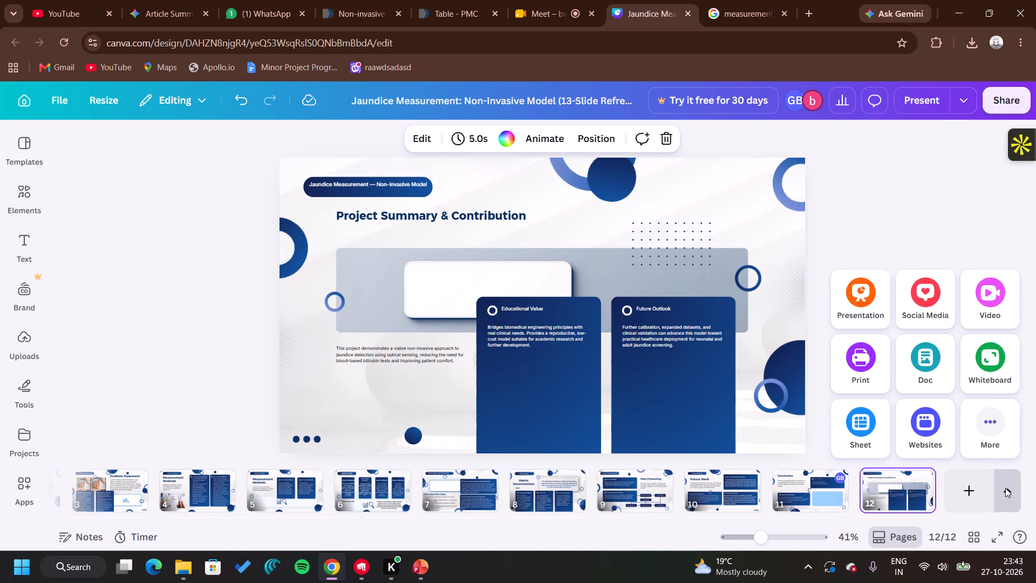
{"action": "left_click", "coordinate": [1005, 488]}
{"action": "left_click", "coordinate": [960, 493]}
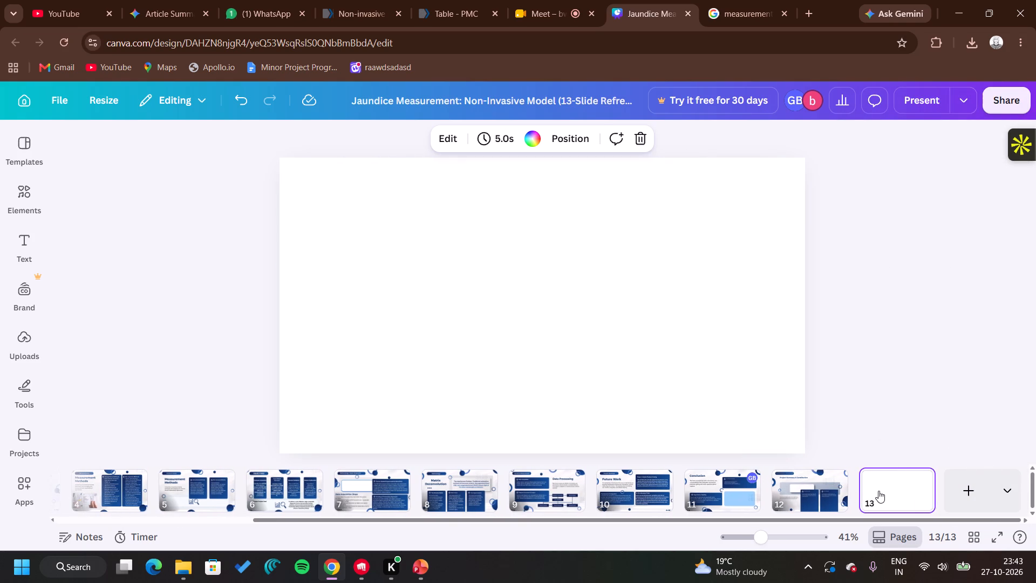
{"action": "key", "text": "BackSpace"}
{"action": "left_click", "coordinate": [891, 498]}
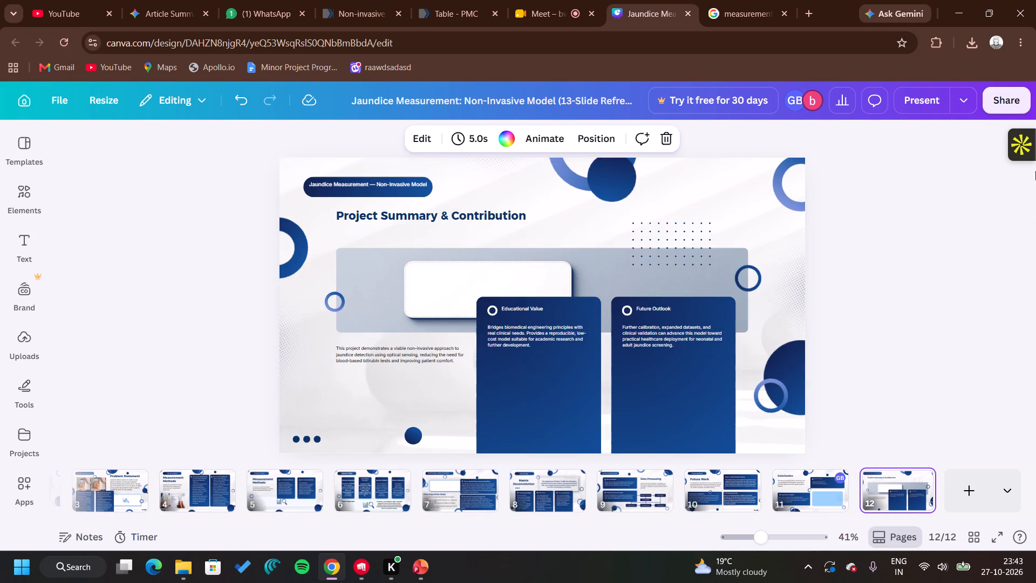
Go back through the preceding slides, examining the Conclusion slide and the Future Work slide.
{"action": "left_click", "coordinate": [786, 480]}
{"action": "left_click", "coordinate": [742, 486]}
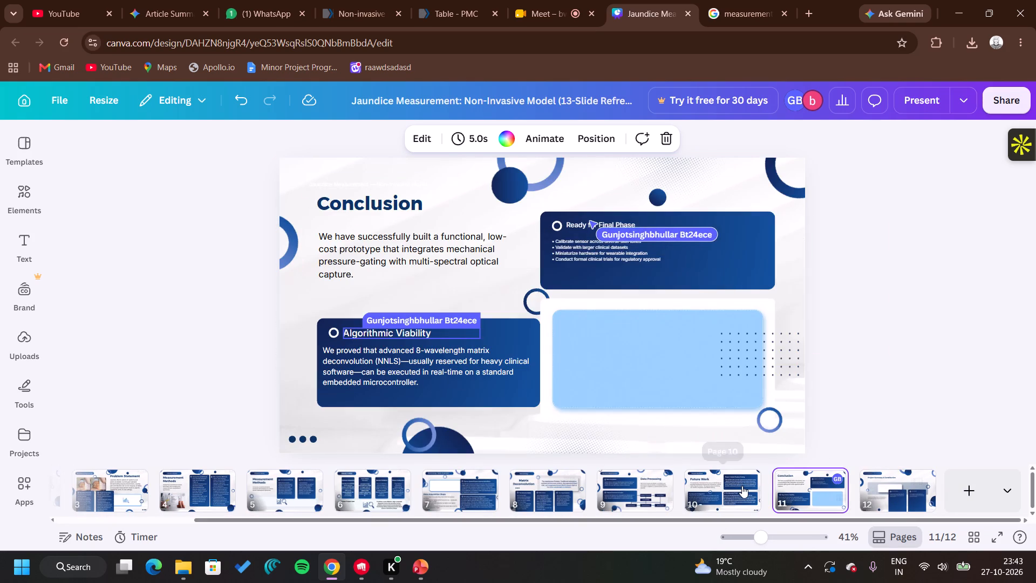
Add a blank page at the end of the deck, after the Project Summary & Contribution slide, and open that page's options.
{"action": "left_click", "coordinate": [616, 501]}
{"action": "left_click", "coordinate": [957, 495]}
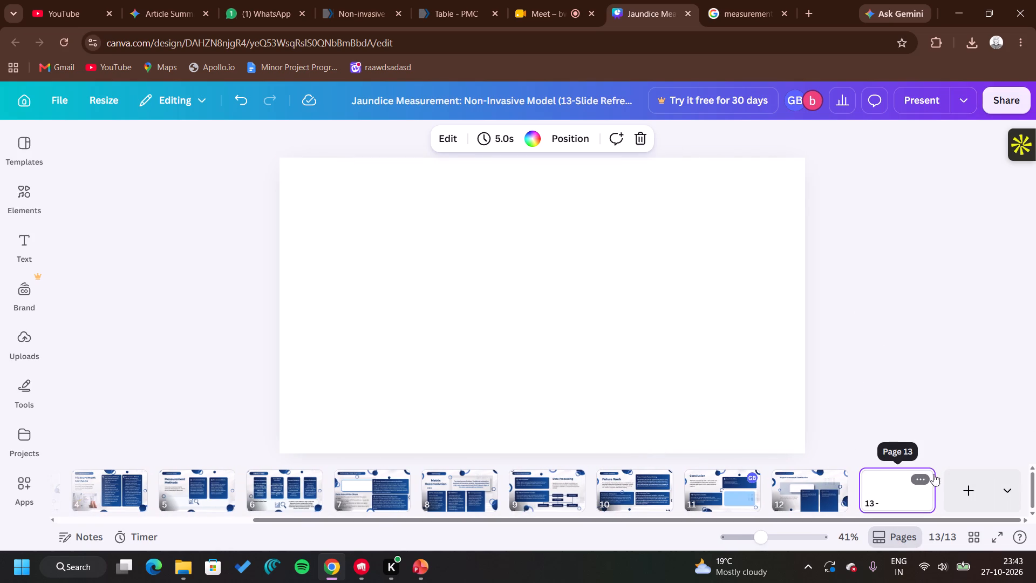
{"action": "left_click", "coordinate": [924, 484]}
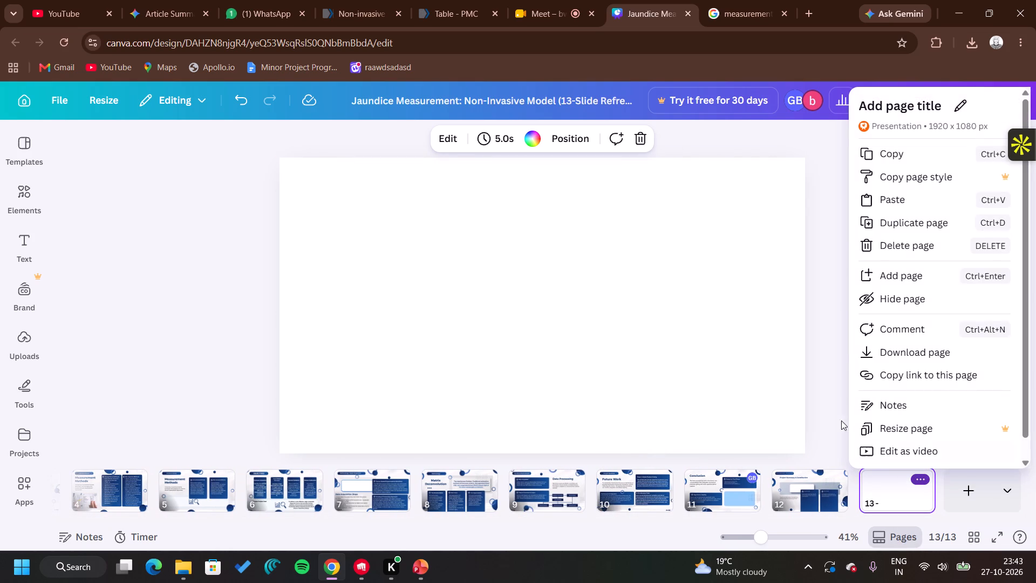
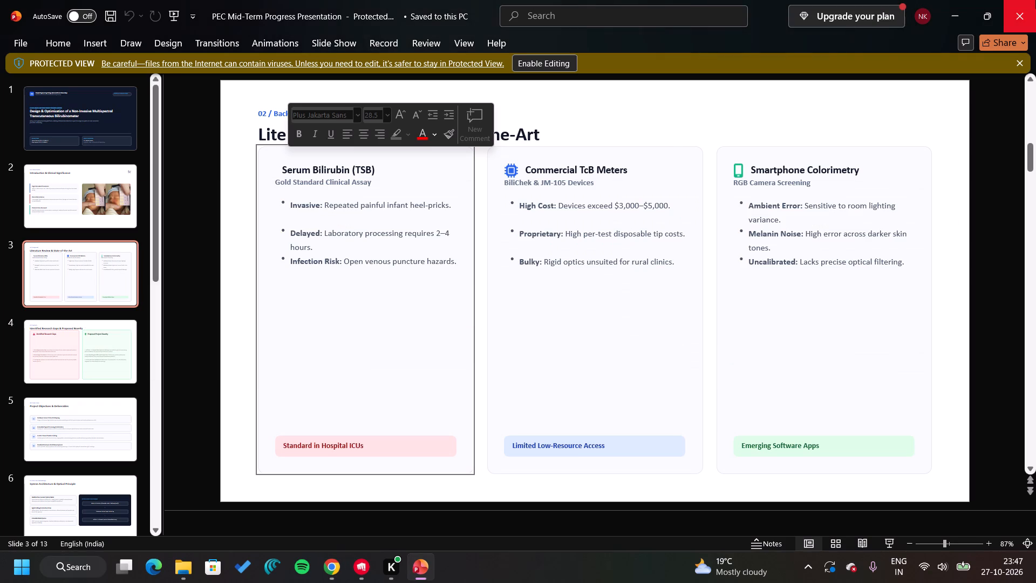
Close the PEC Mid-Term Progress Presentation in PowerPoint.
{"action": "left_click", "coordinate": [1035, 0]}
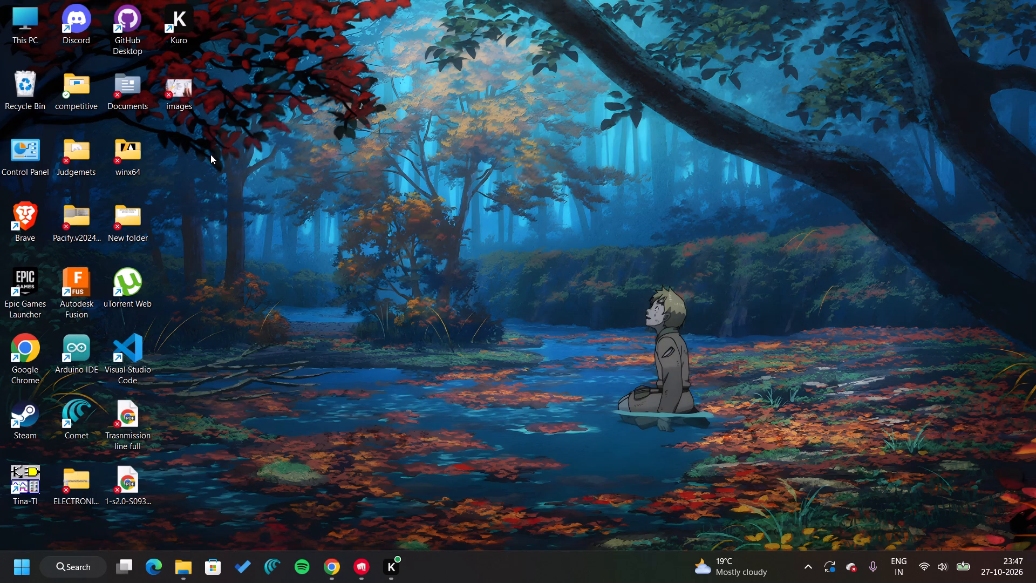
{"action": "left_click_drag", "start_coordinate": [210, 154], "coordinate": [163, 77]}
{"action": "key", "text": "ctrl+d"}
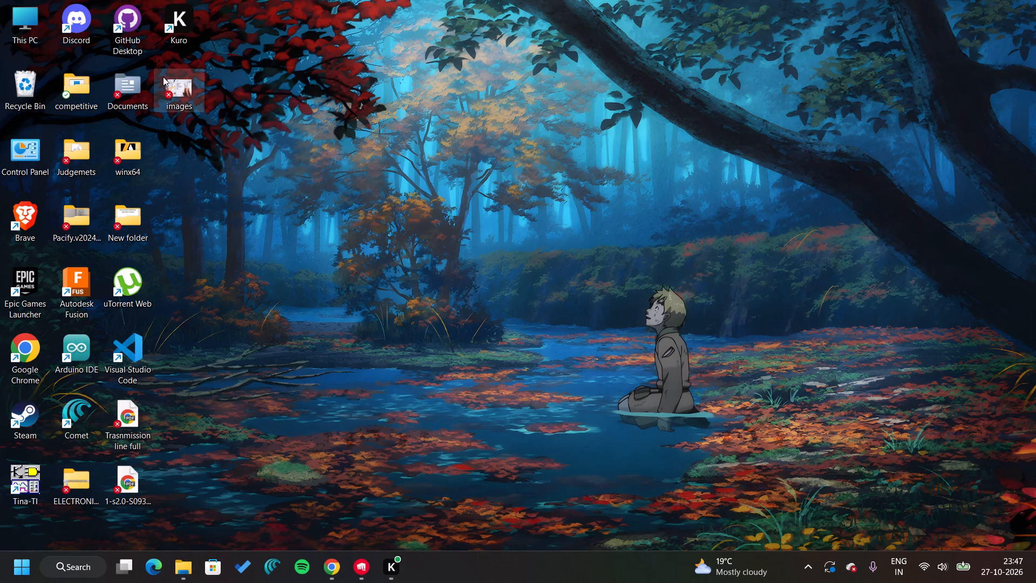
Reopen the References Page Template presentation from the Downloads folder and try selecting its card, title and header badge.
{"action": "double_click", "coordinate": [29, 31]}
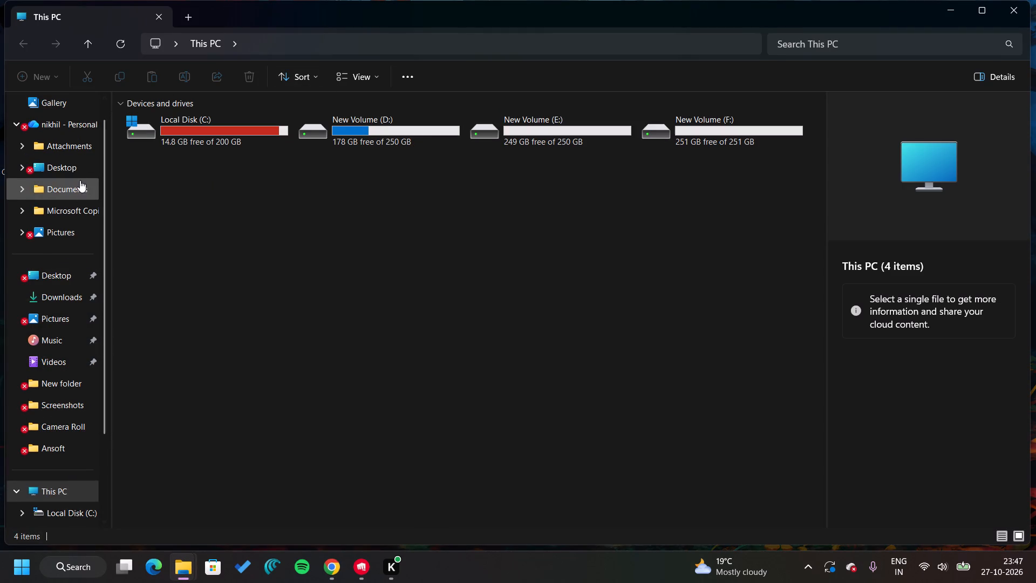
{"action": "double_click", "coordinate": [72, 301]}
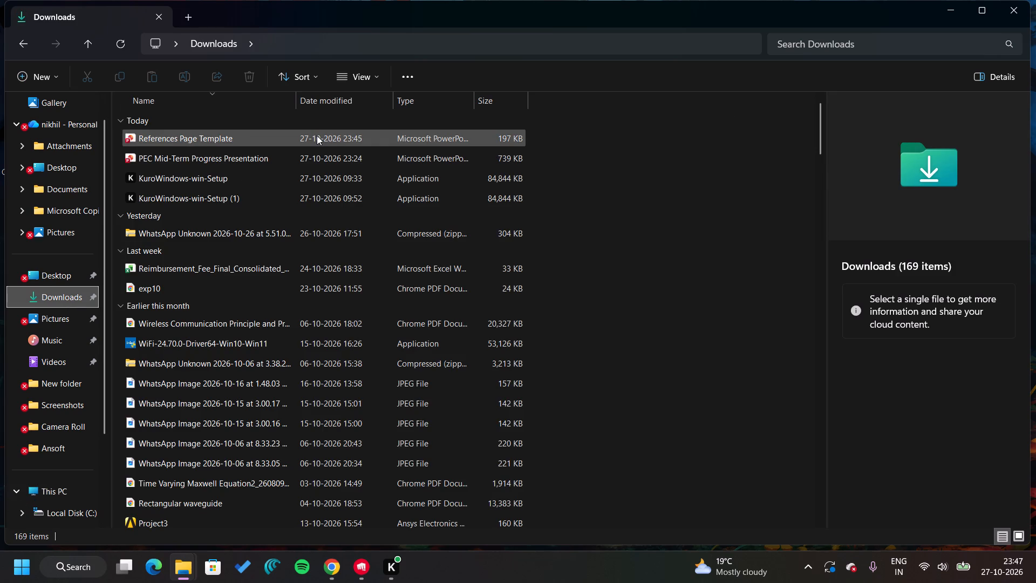
{"action": "double_click", "coordinate": [317, 138]}
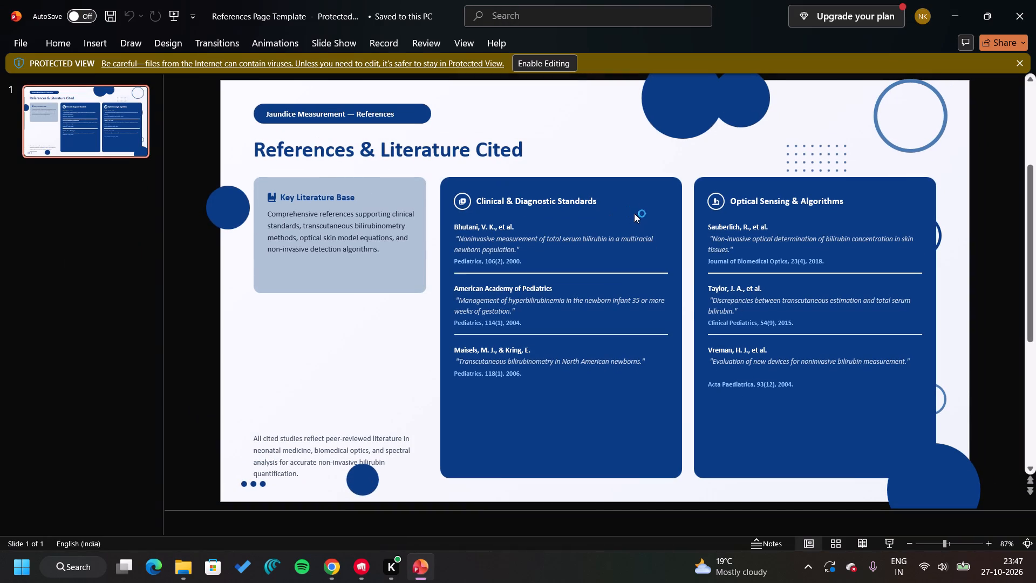
{"action": "left_click_drag", "start_coordinate": [648, 194], "coordinate": [652, 176]}
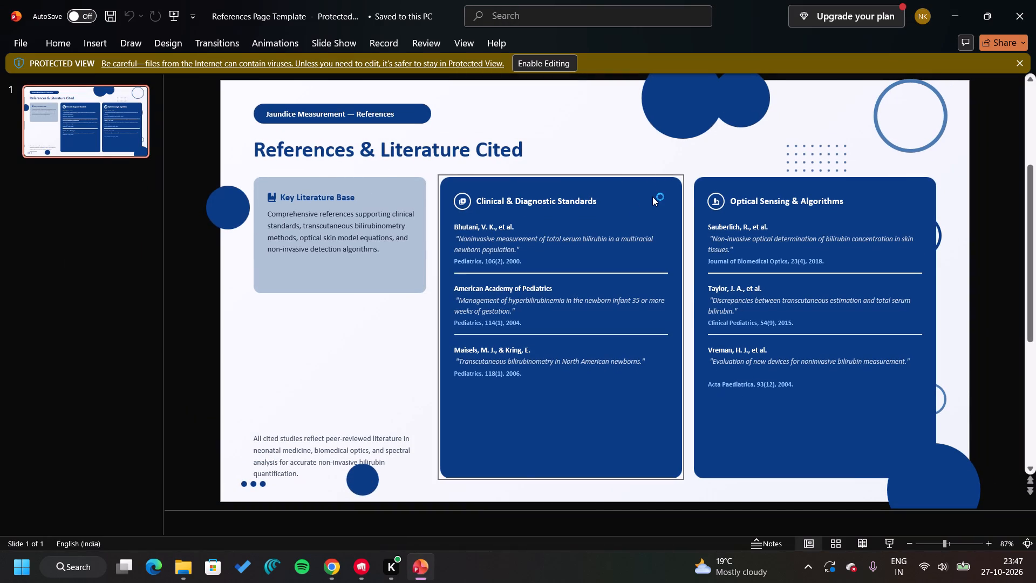
{"action": "left_click", "coordinate": [506, 141]}
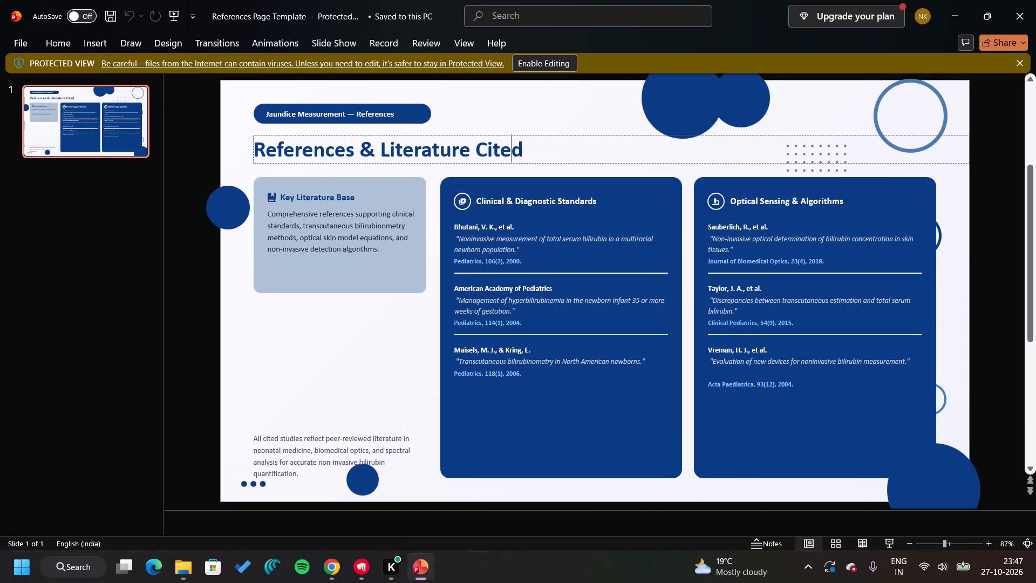
{"action": "left_click", "coordinate": [430, 113]}
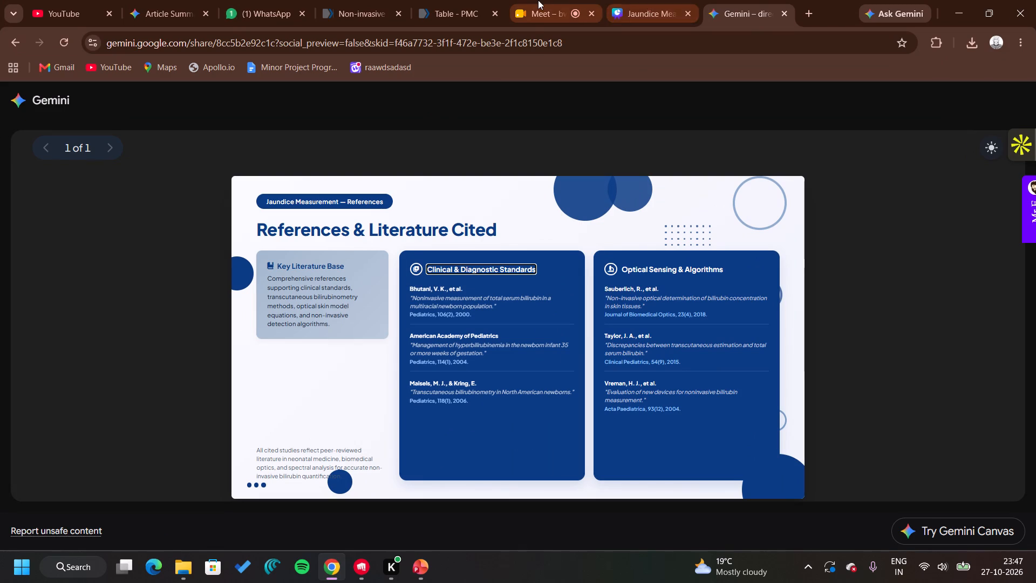
Return to the Canva presentation and review its slides, starting with Background of The Study on page 2.
{"action": "left_click", "coordinate": [632, 0]}
{"action": "scroll", "coordinate": [134, 497], "scroll_direction": "right", "scroll_amount": 3}
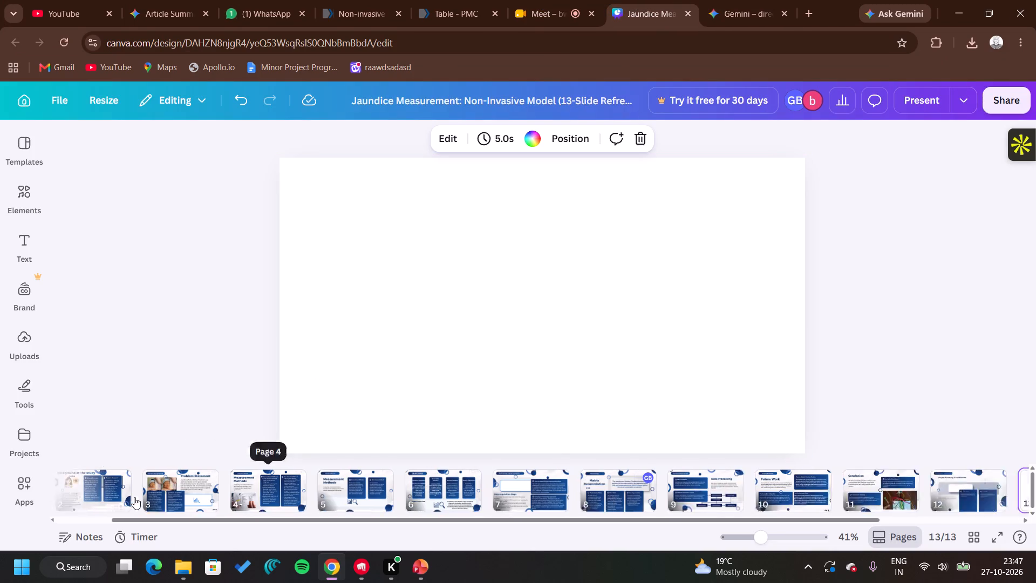
{"action": "scroll", "coordinate": [134, 497], "scroll_direction": "right", "scroll_amount": 8}
{"action": "left_click", "coordinate": [179, 498]}
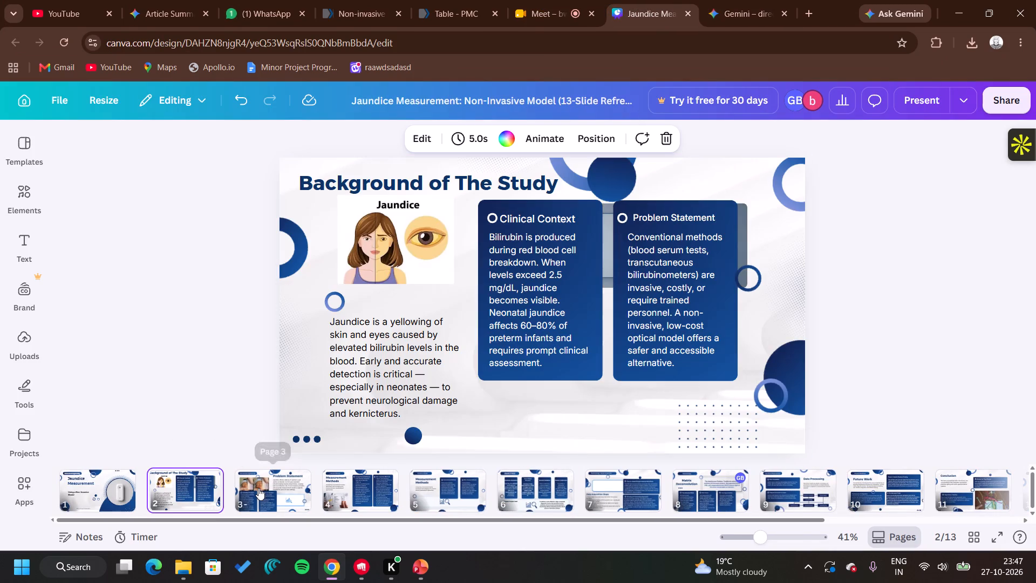
Open the Problem Statement slide on page 3 to review it.
{"action": "left_click", "coordinate": [258, 488]}
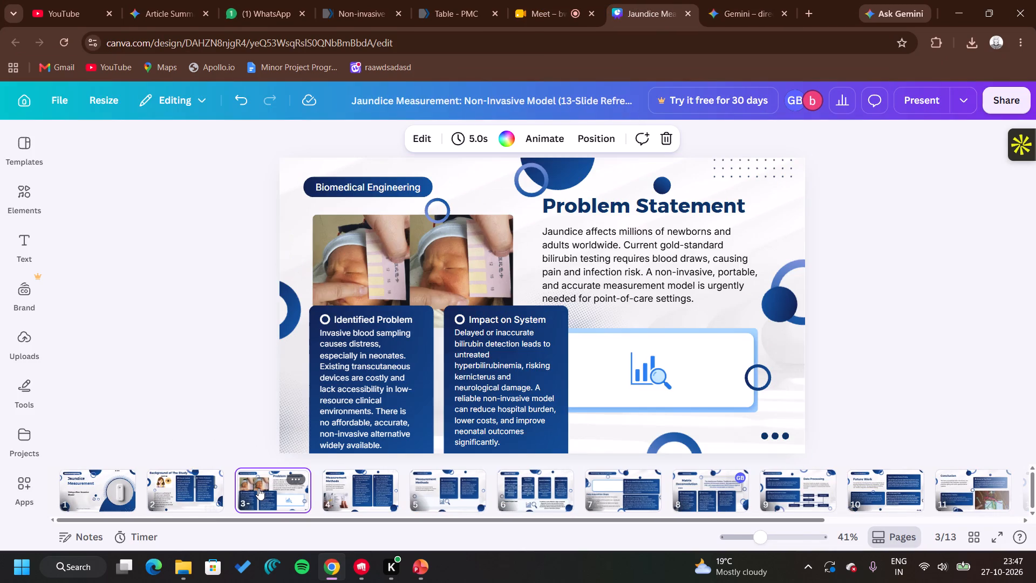
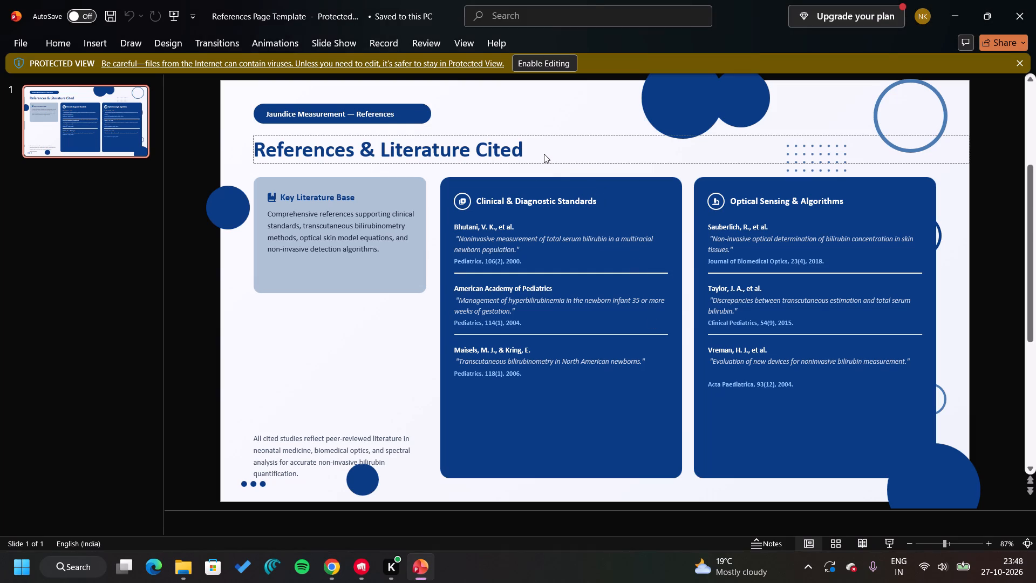
Copy the References & Literature Cited title box from the References Page Template slide.
{"action": "right_click", "coordinate": [544, 154]}
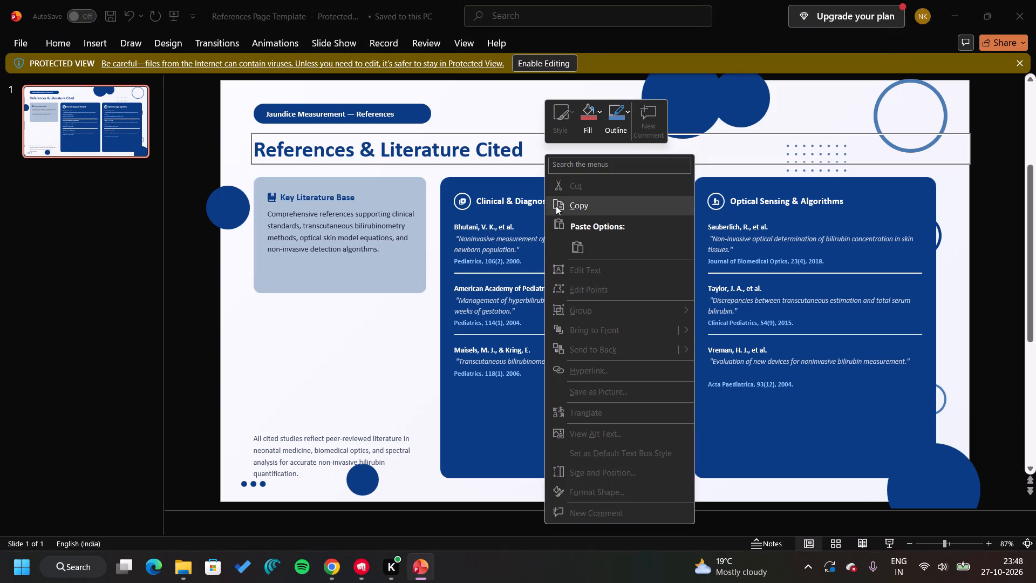
{"action": "left_click", "coordinate": [556, 206]}
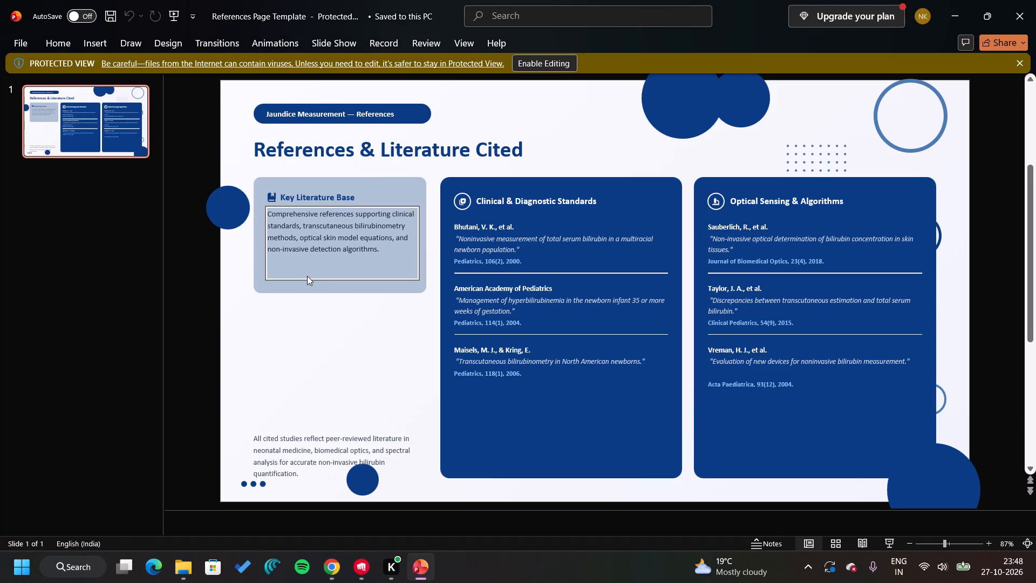
{"action": "right_click", "coordinate": [343, 276]}
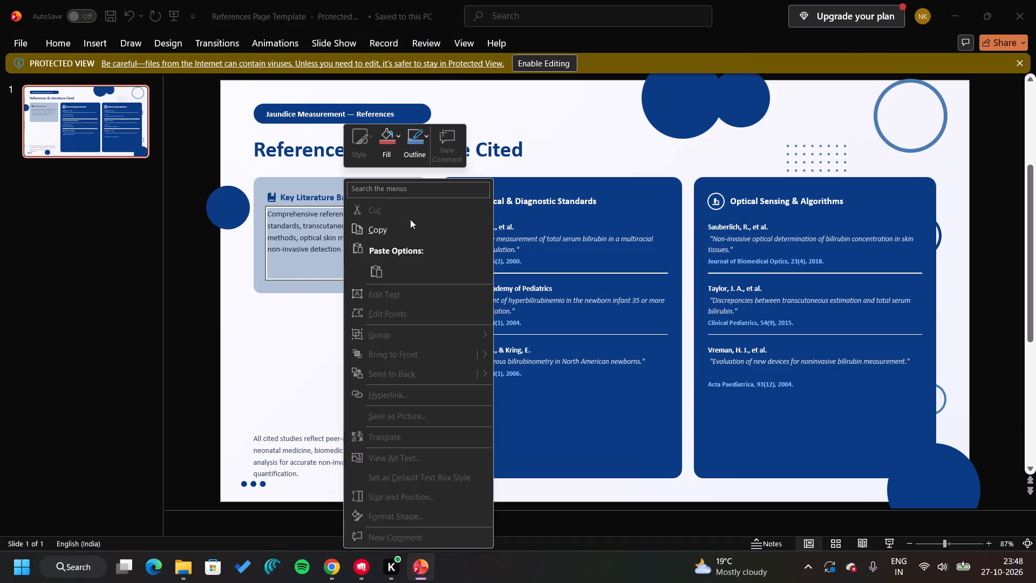
{"action": "left_click", "coordinate": [312, 276]}
{"action": "double_click", "coordinate": [322, 287]}
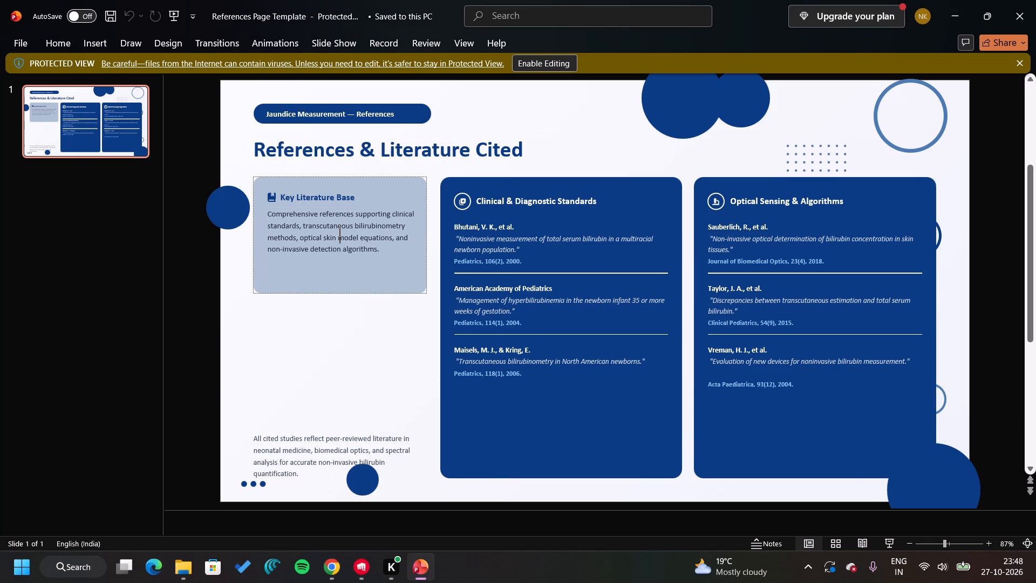
{"action": "left_click", "coordinate": [322, 287]}
{"action": "right_click", "coordinate": [322, 287]}
{"action": "left_click", "coordinate": [354, 233]}
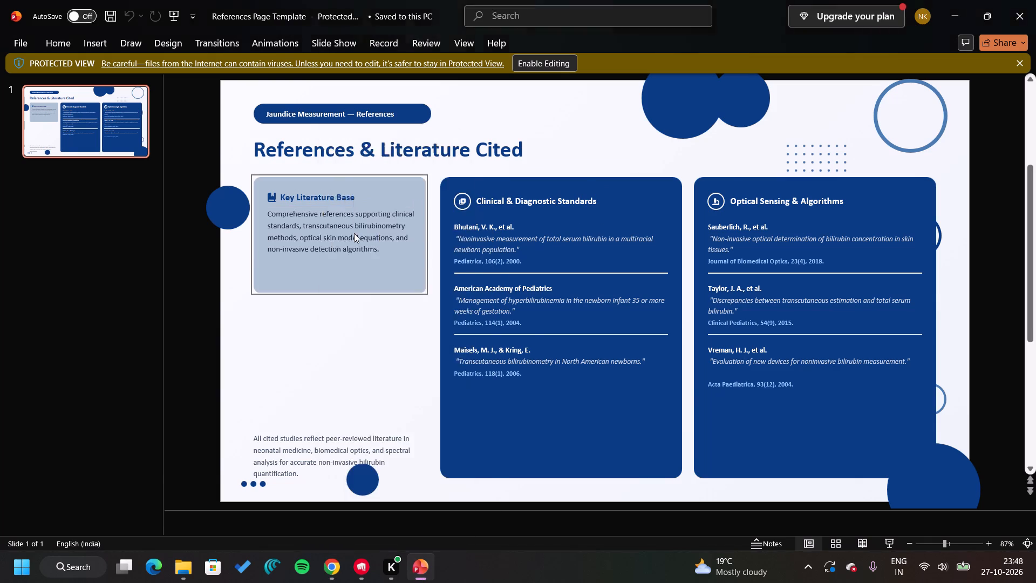
{"action": "left_click", "coordinate": [360, 274]}
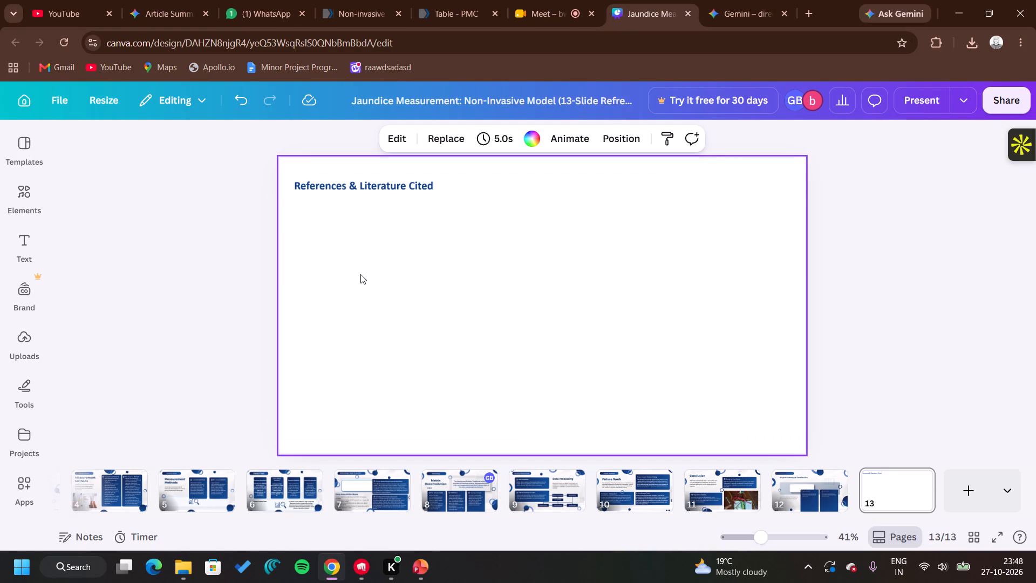
{"action": "key", "text": "ctrl+v"}
{"action": "left_click_drag", "start_coordinate": [479, 287], "coordinate": [350, 258]}
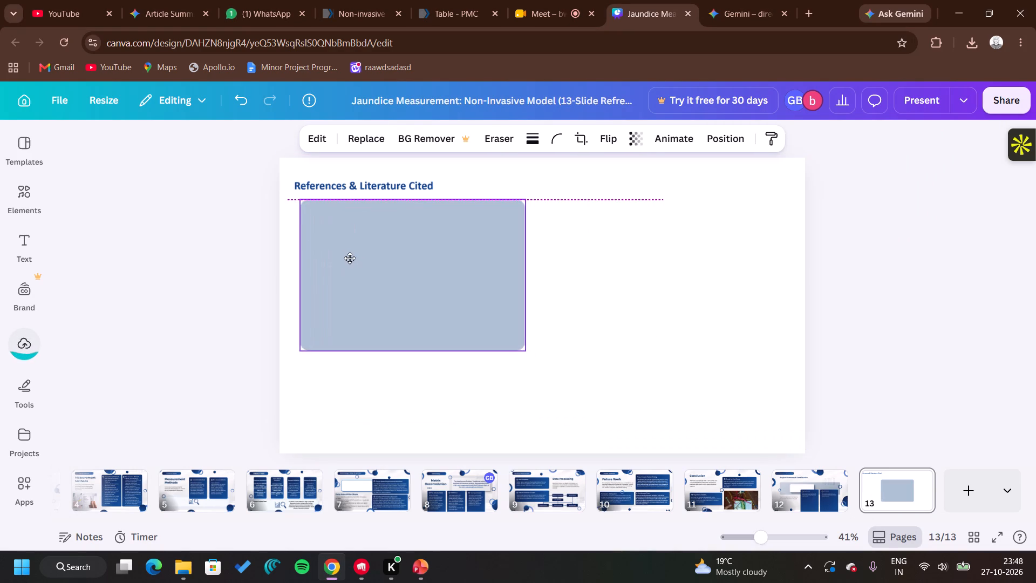
{"action": "left_click_drag", "start_coordinate": [350, 258], "coordinate": [340, 260]}
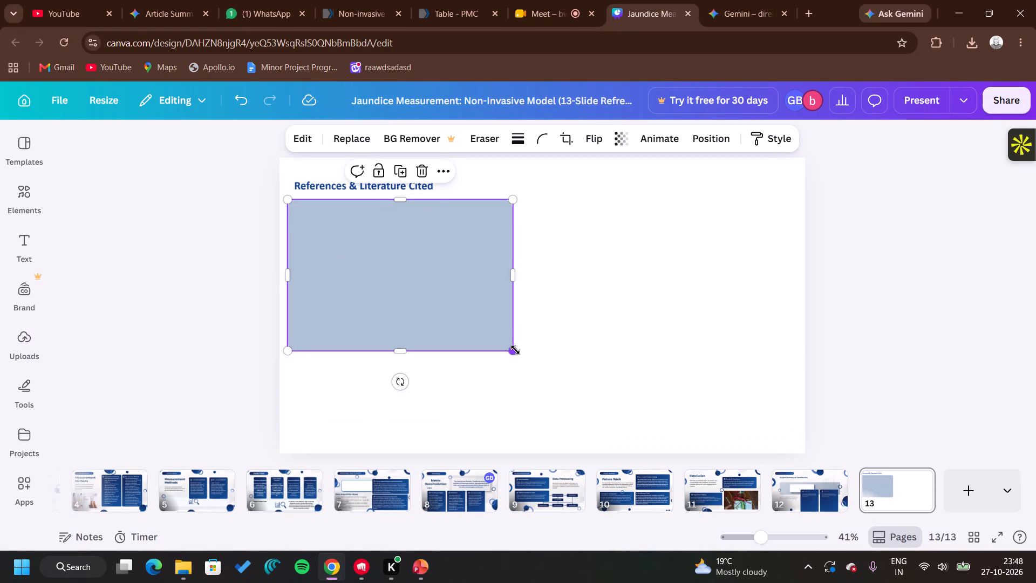
{"action": "left_click_drag", "start_coordinate": [515, 350], "coordinate": [444, 297]}
{"action": "left_click", "coordinate": [371, 250]}
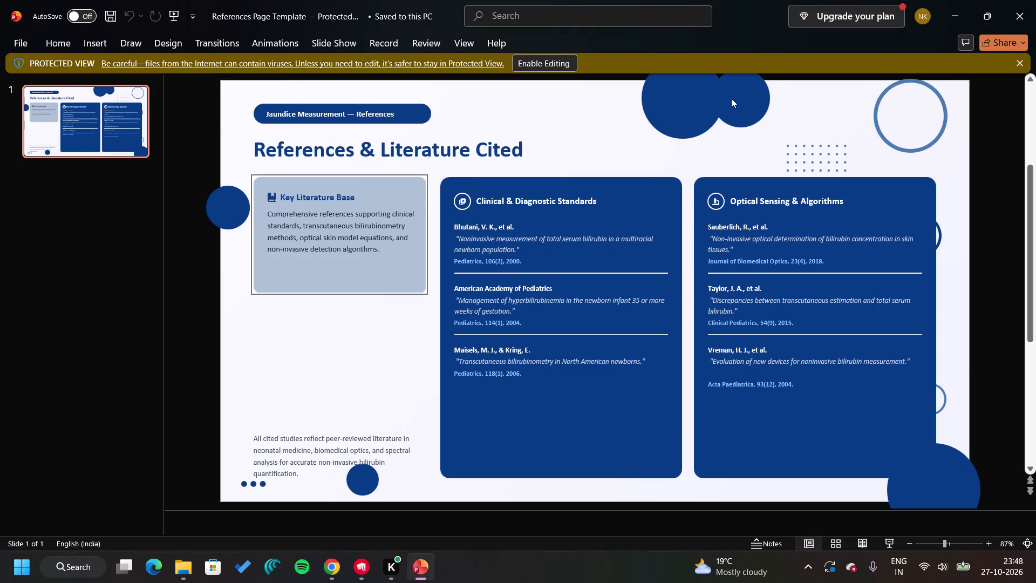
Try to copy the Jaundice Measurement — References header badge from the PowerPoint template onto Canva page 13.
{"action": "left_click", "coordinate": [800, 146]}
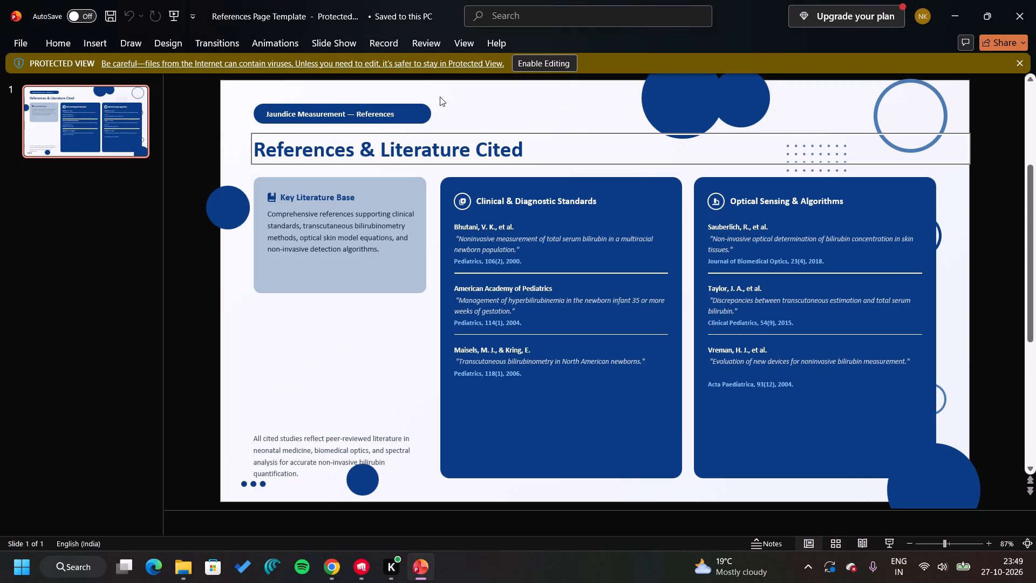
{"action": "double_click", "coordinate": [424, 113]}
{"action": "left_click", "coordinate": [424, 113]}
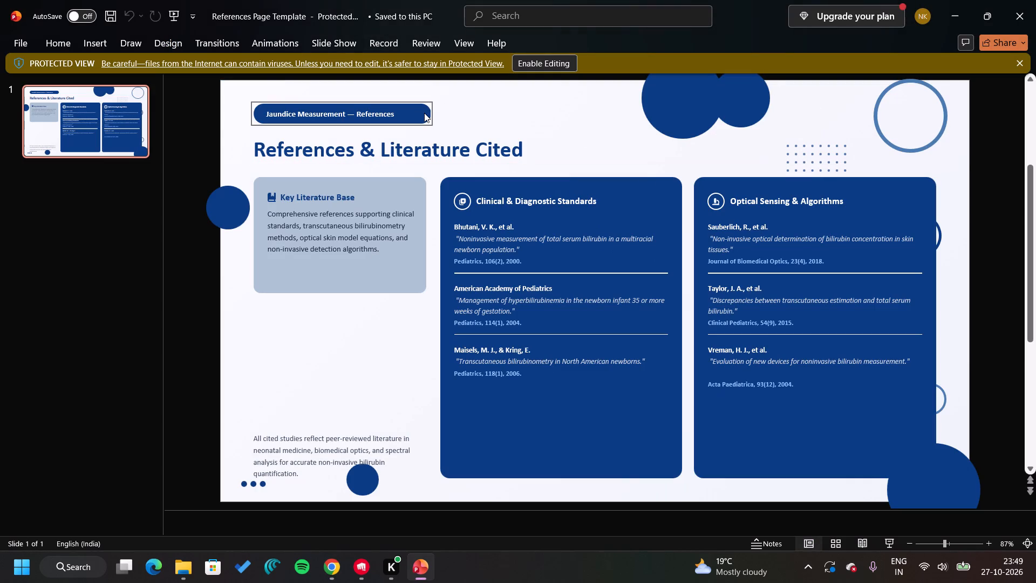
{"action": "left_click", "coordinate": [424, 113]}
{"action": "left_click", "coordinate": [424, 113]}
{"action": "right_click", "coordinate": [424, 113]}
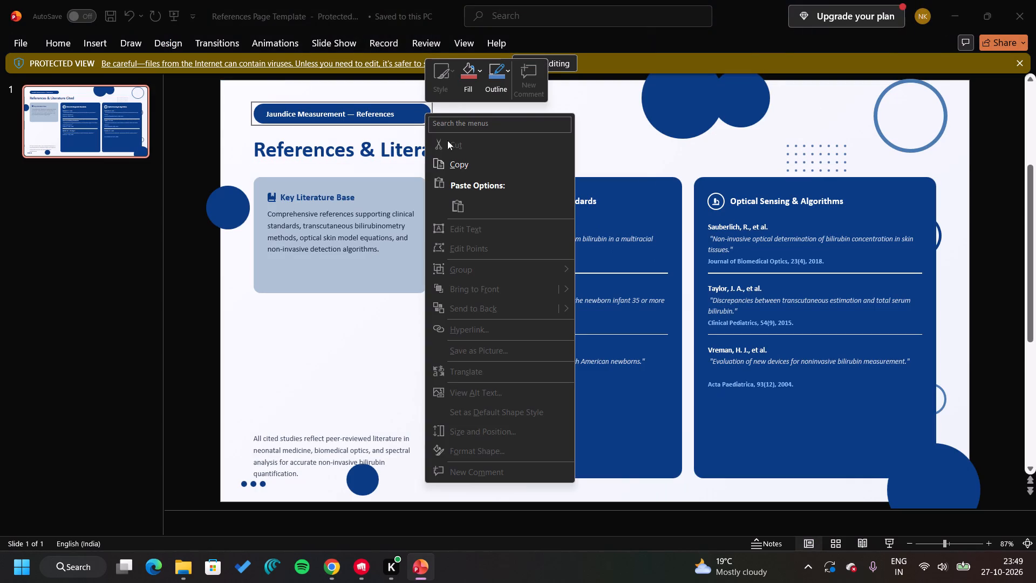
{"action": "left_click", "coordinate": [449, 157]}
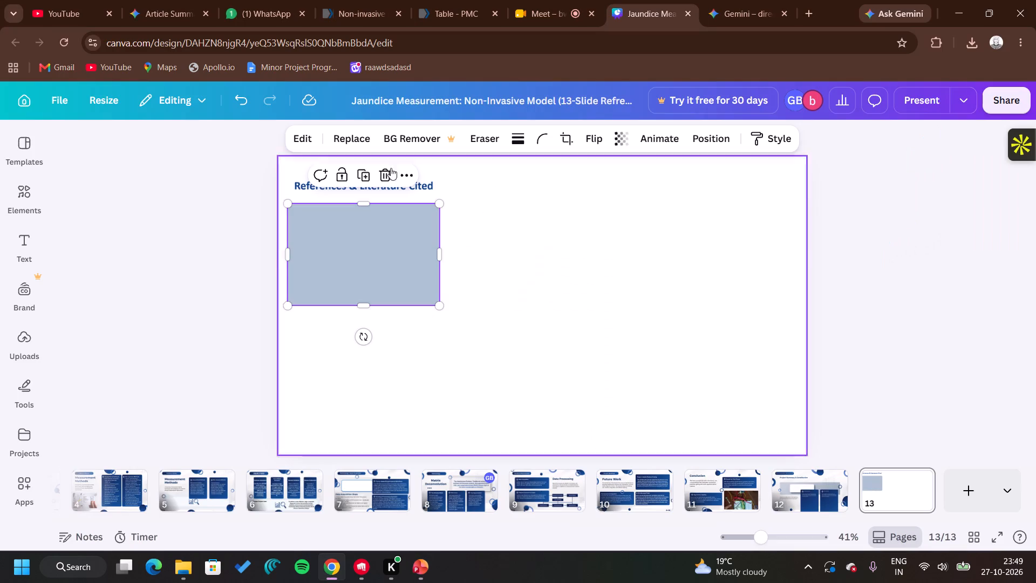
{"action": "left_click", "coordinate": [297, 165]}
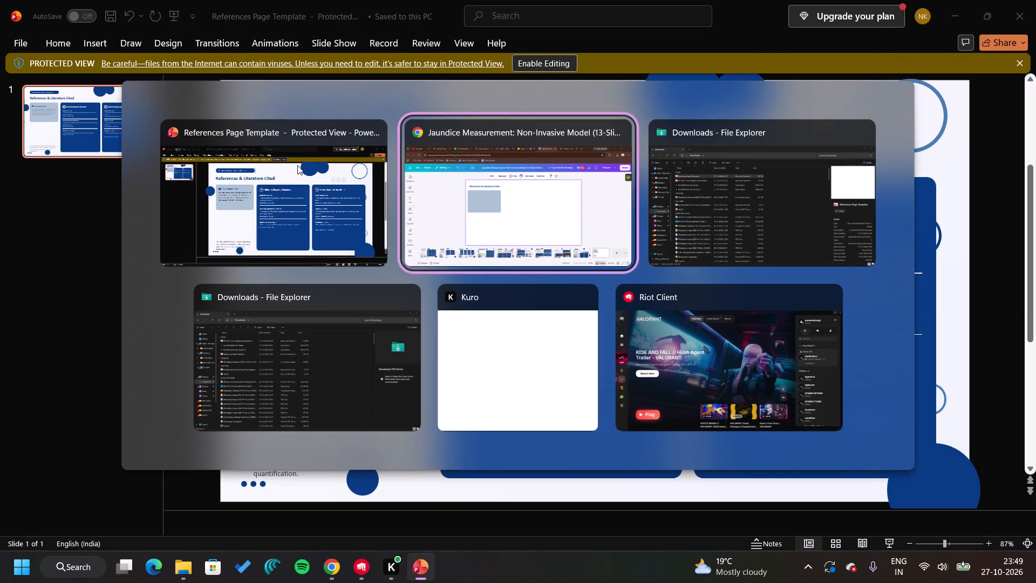
Copy the small blue circle overlapping the bottom note on the PowerPoint references template.
{"action": "left_click", "coordinate": [676, 109]}
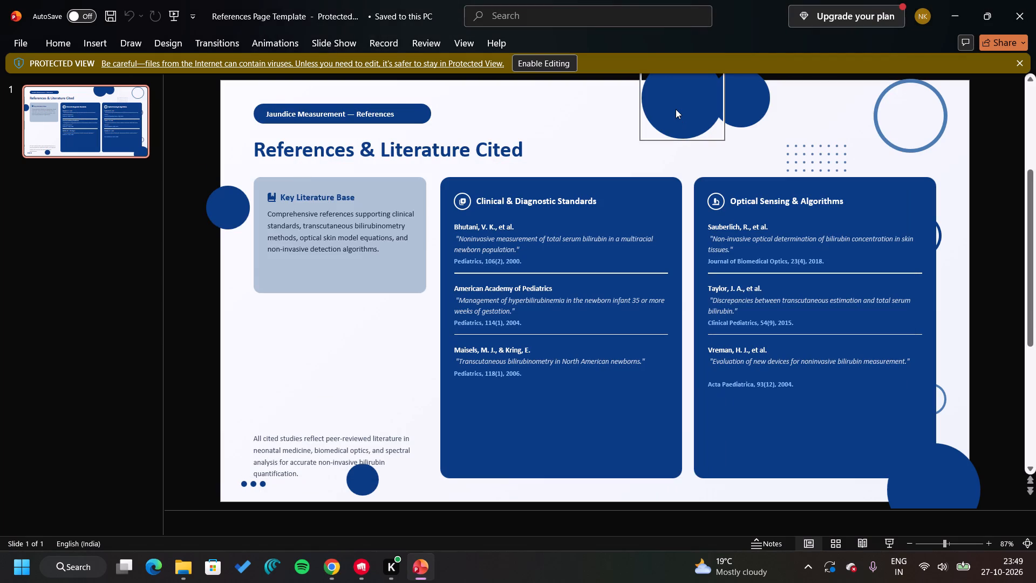
{"action": "left_click", "coordinate": [732, 109]}
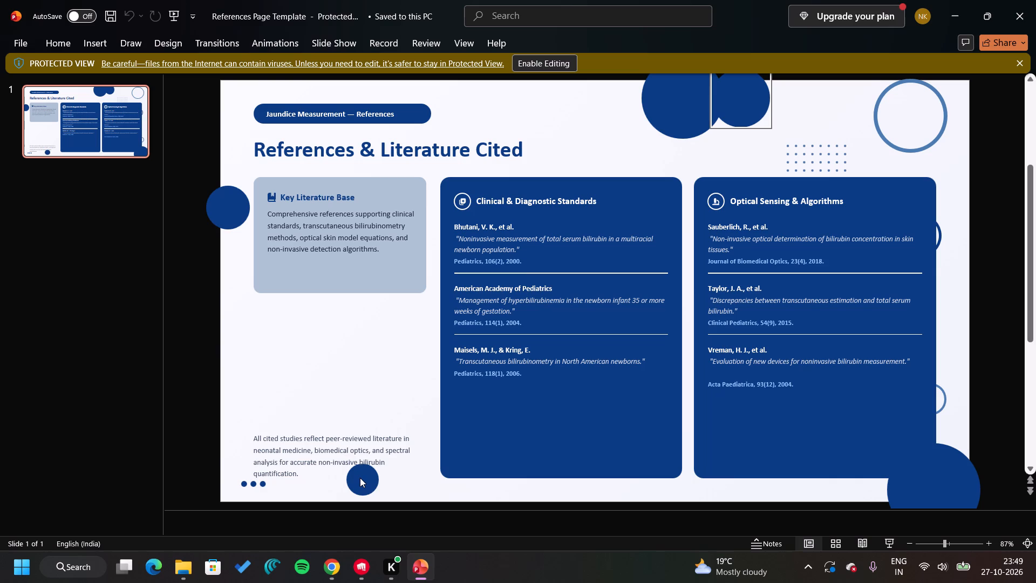
{"action": "left_click", "coordinate": [356, 477]}
{"action": "left_click", "coordinate": [261, 483]}
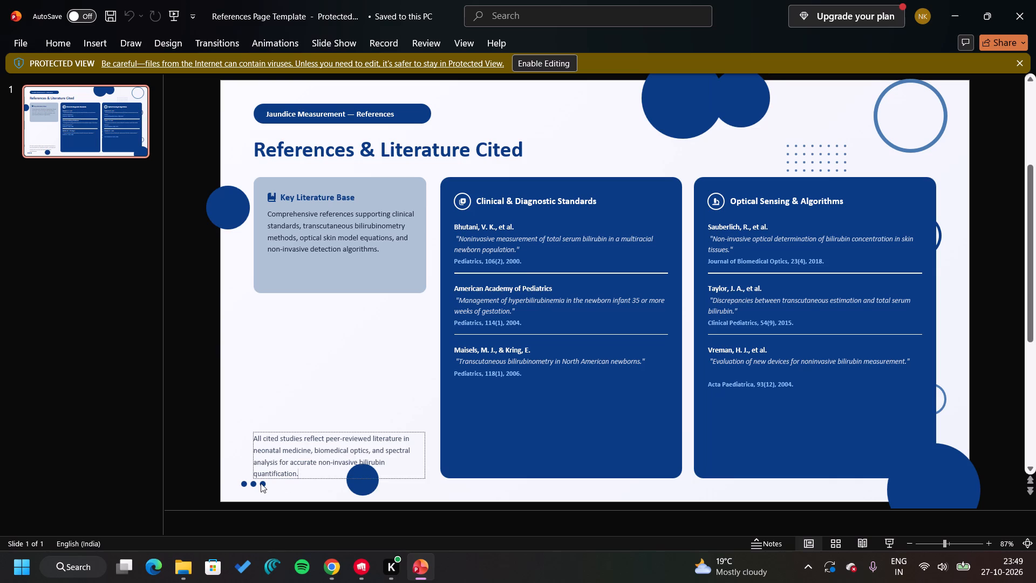
{"action": "double_click", "coordinate": [261, 483]}
{"action": "double_click", "coordinate": [262, 489]}
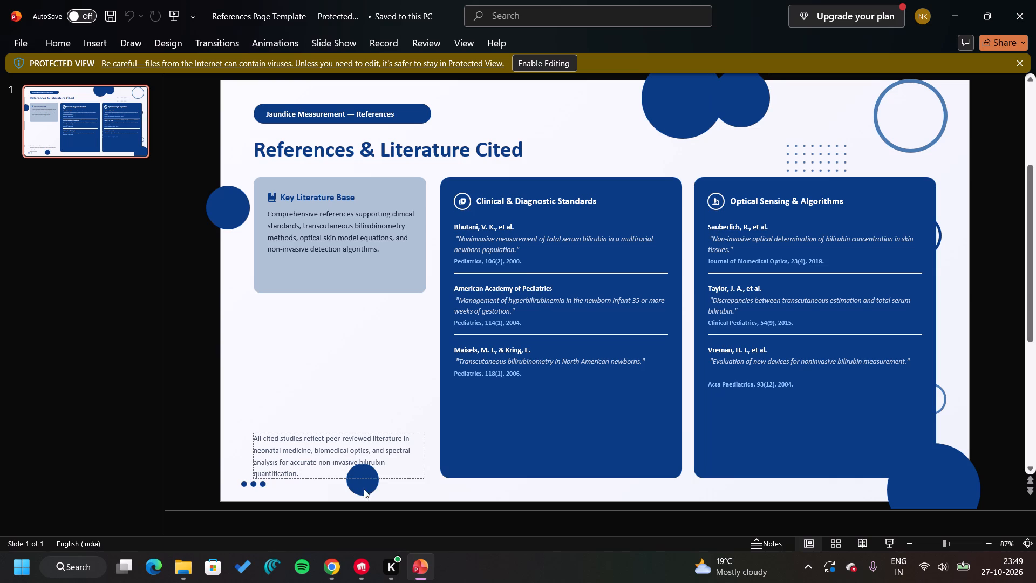
{"action": "double_click", "coordinate": [373, 486]}
{"action": "left_click", "coordinate": [373, 486]}
{"action": "key", "text": "ctrl+c"}
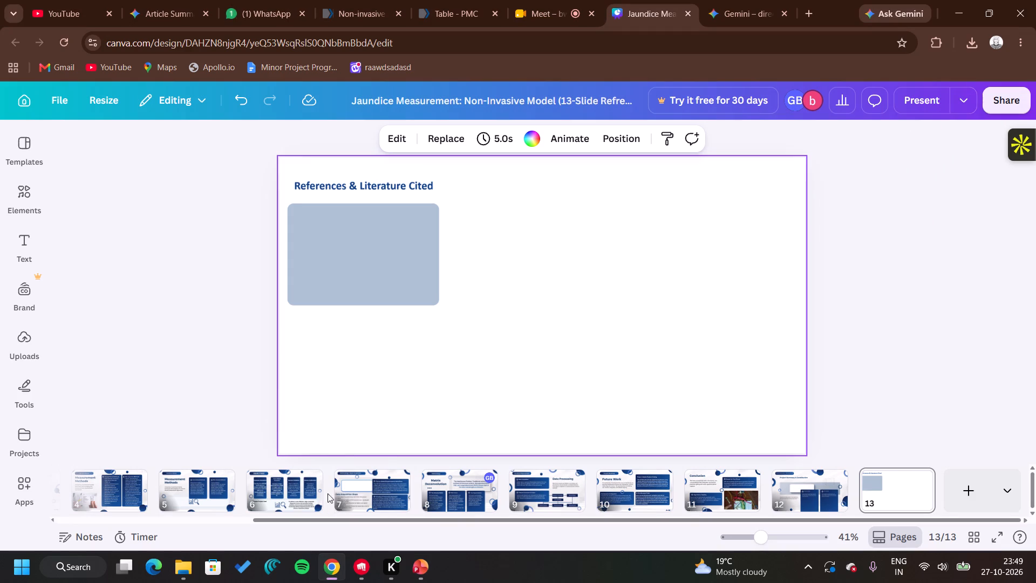
Paste the blue circle onto Canva page 13, shrink it to a small dot and place it below the card near the bottom edge.
{"action": "key", "text": "ctrl+v"}
{"action": "left_click_drag", "start_coordinate": [533, 321], "coordinate": [432, 433]}
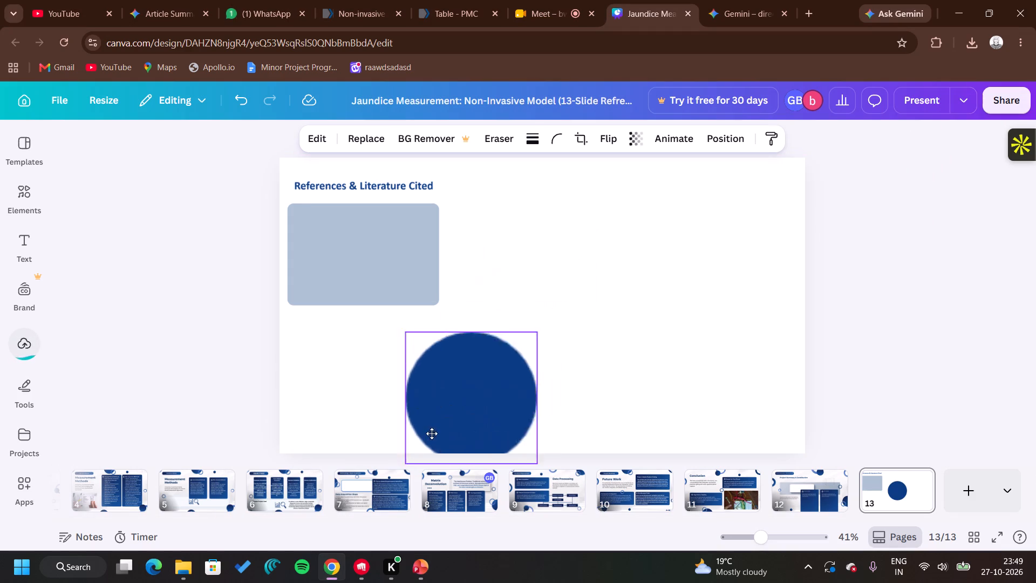
{"action": "left_click_drag", "start_coordinate": [432, 433], "coordinate": [370, 413]}
{"action": "left_click_drag", "start_coordinate": [445, 462], "coordinate": [391, 404]}
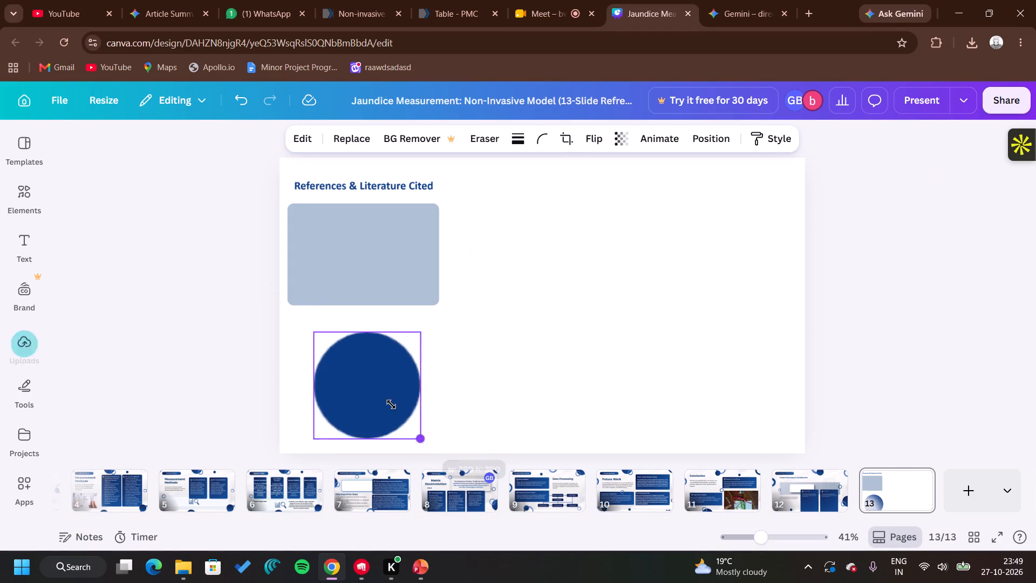
{"action": "left_click_drag", "start_coordinate": [391, 404], "coordinate": [368, 391]}
{"action": "left_click_drag", "start_coordinate": [347, 375], "coordinate": [374, 436]}
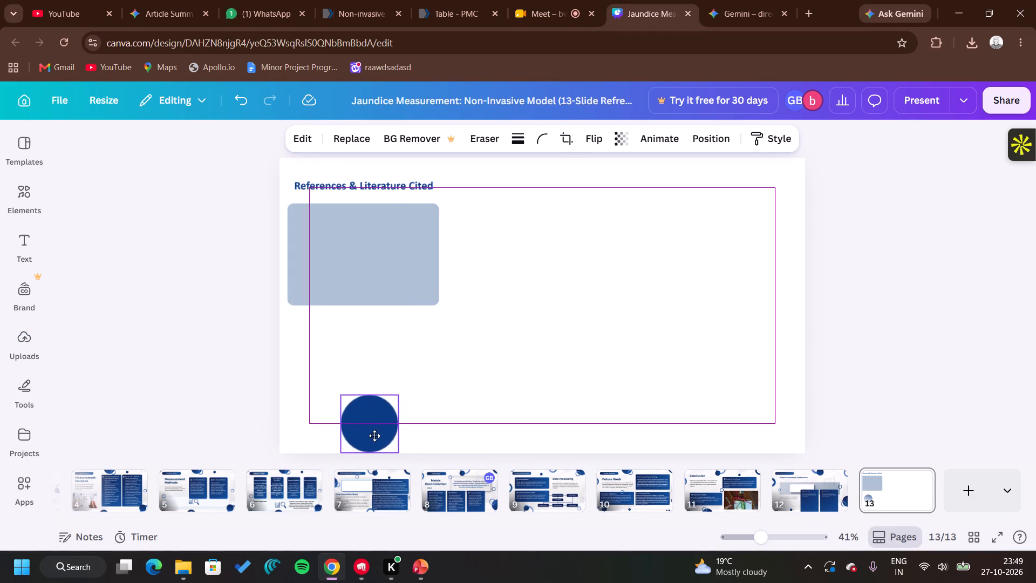
{"action": "left_click_drag", "start_coordinate": [374, 436], "coordinate": [391, 436]}
{"action": "left_click_drag", "start_coordinate": [417, 451], "coordinate": [390, 431]}
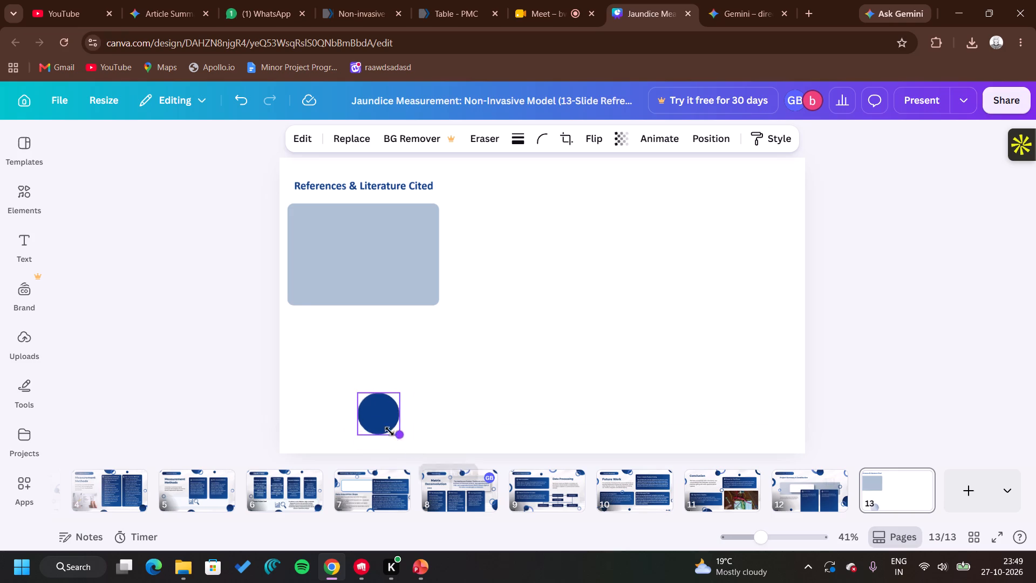
{"action": "left_click_drag", "start_coordinate": [390, 431], "coordinate": [388, 430]}
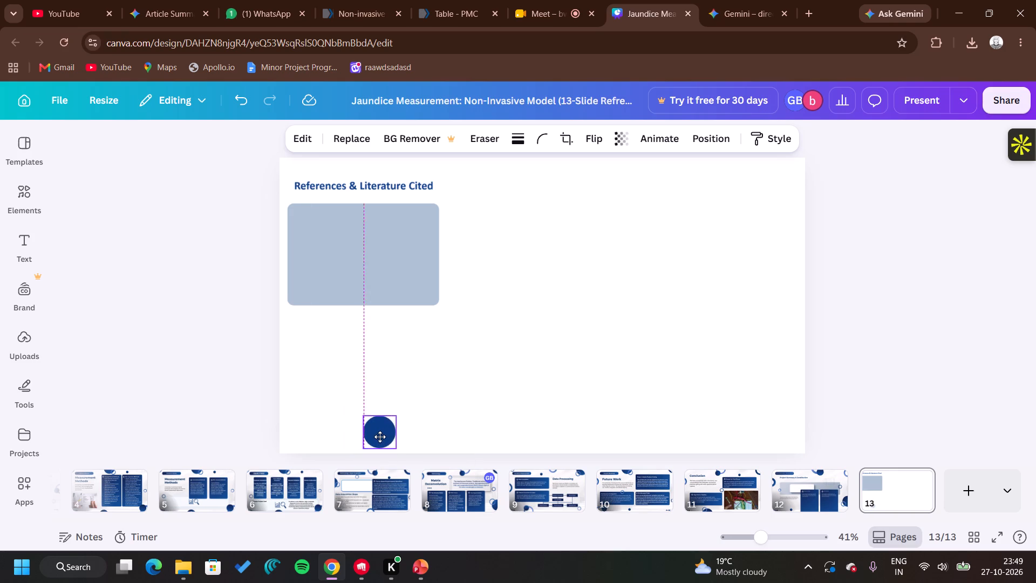
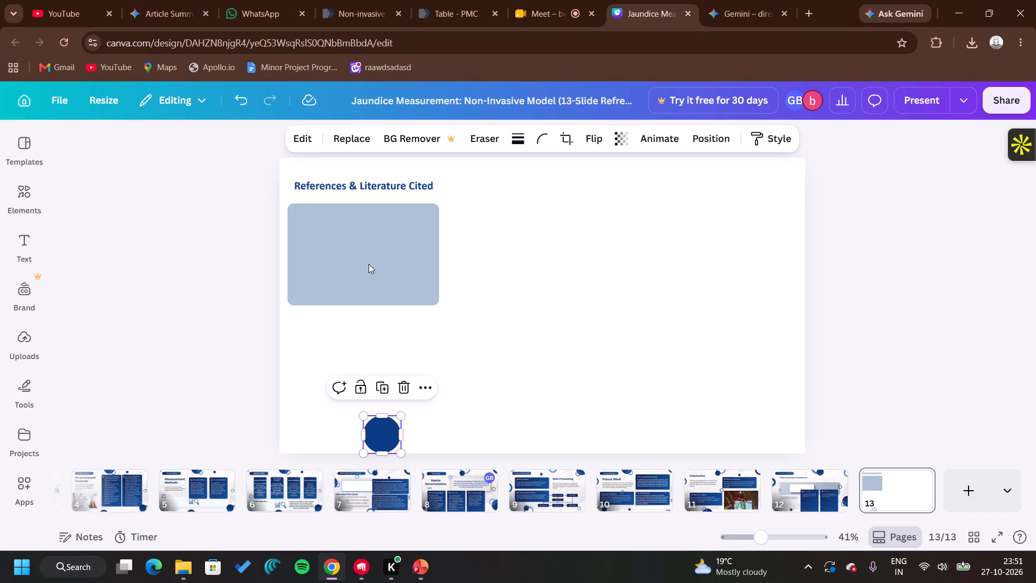
Paste the "Comprehensive references supporting clinical standards…" paragraph onto Canva page 13, shrink it and fit it inside the light blue card.
{"action": "key", "text": "ctrl+v"}
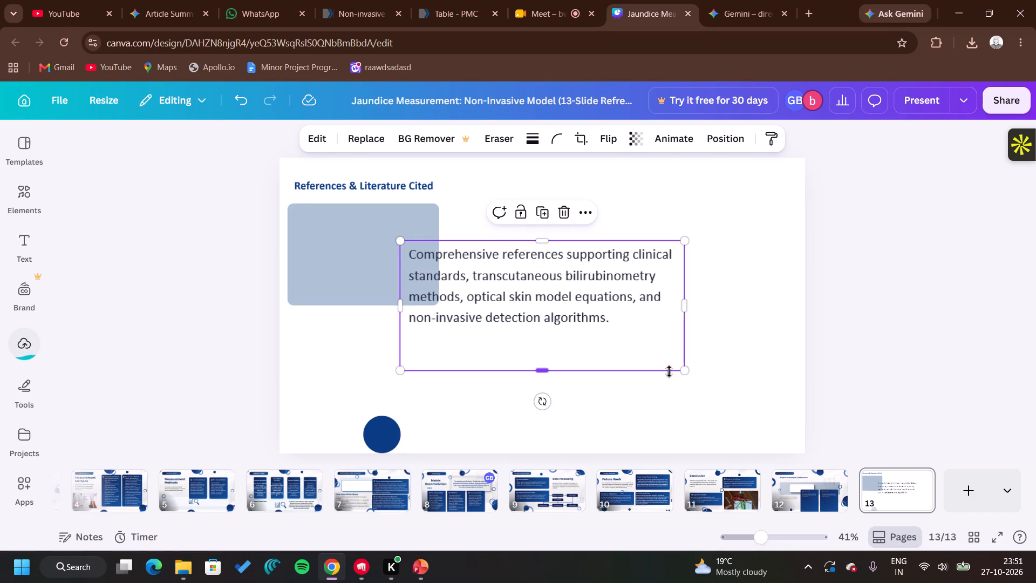
{"action": "left_click_drag", "start_coordinate": [683, 369], "coordinate": [507, 296]}
{"action": "left_click_drag", "start_coordinate": [465, 253], "coordinate": [360, 236]}
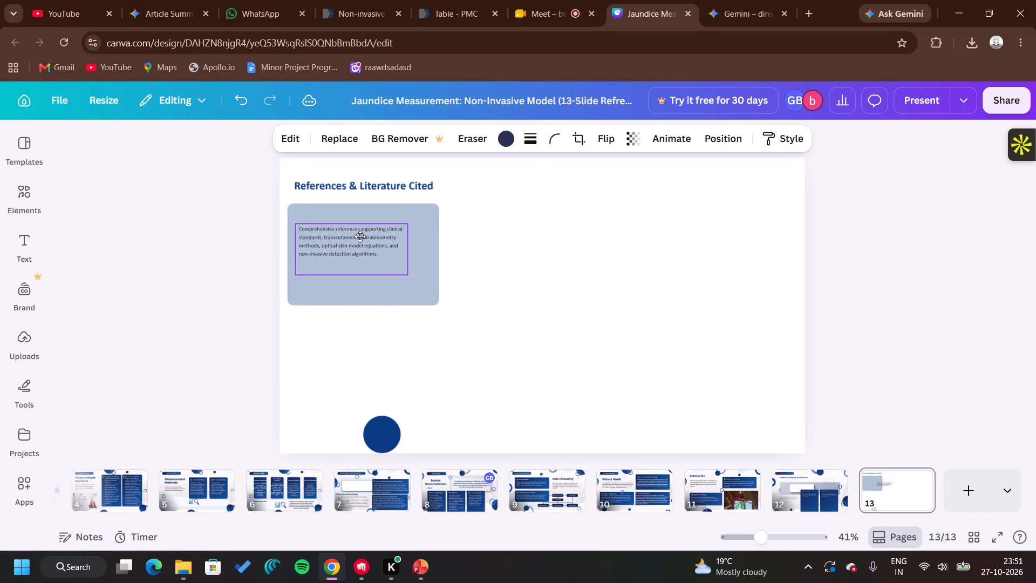
{"action": "left_click_drag", "start_coordinate": [360, 236], "coordinate": [358, 231]}
{"action": "left_click_drag", "start_coordinate": [408, 269], "coordinate": [411, 269]}
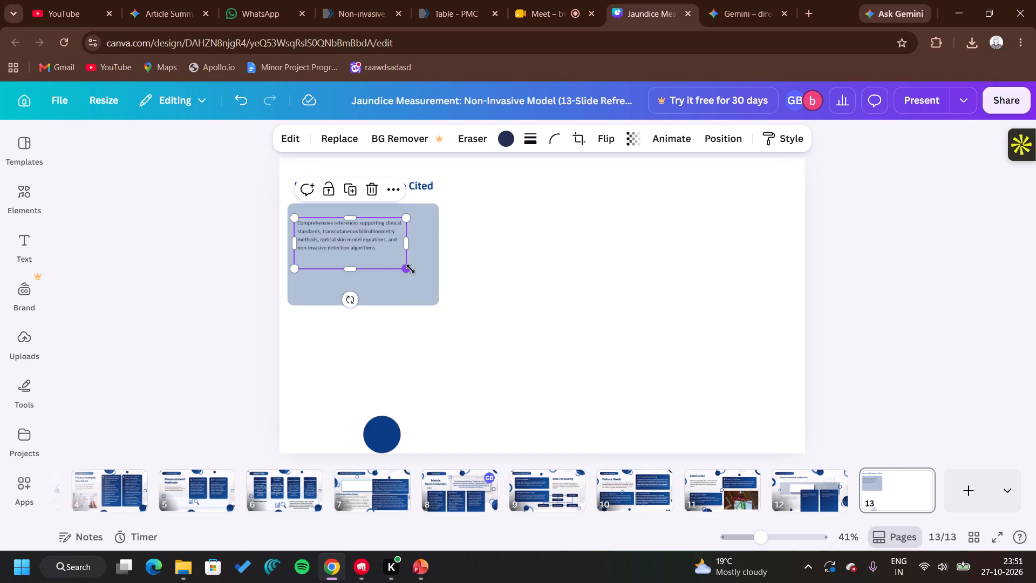
{"action": "left_click_drag", "start_coordinate": [411, 269], "coordinate": [428, 293]}
{"action": "left_click_drag", "start_coordinate": [366, 240], "coordinate": [366, 248]}
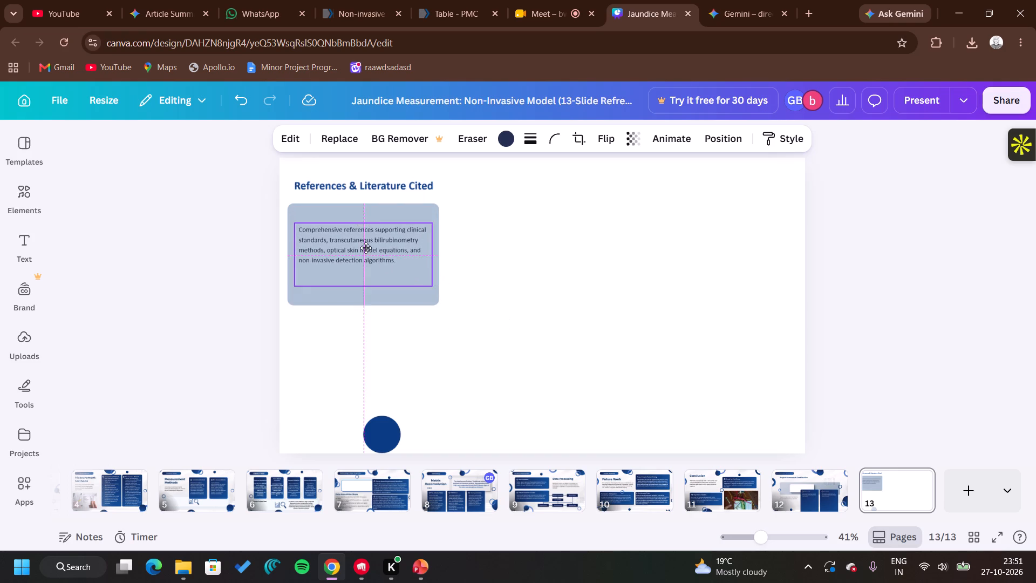
{"action": "left_click_drag", "start_coordinate": [366, 248], "coordinate": [365, 255]}
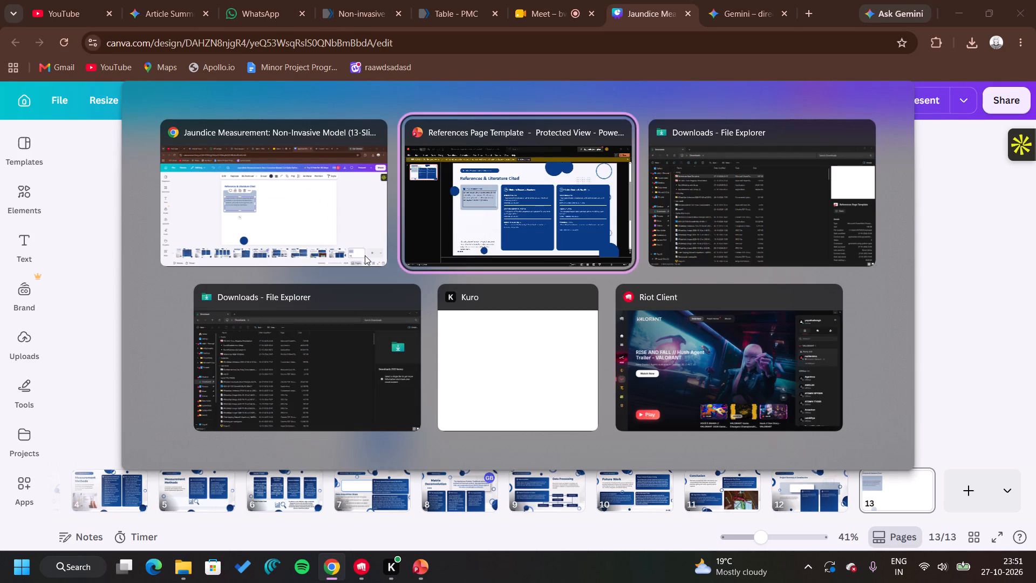
Copy the Key Literature Base heading from the PowerPoint template onto Canva page 13, shrinking and placing it above the card's paragraph.
{"action": "double_click", "coordinate": [317, 199]}
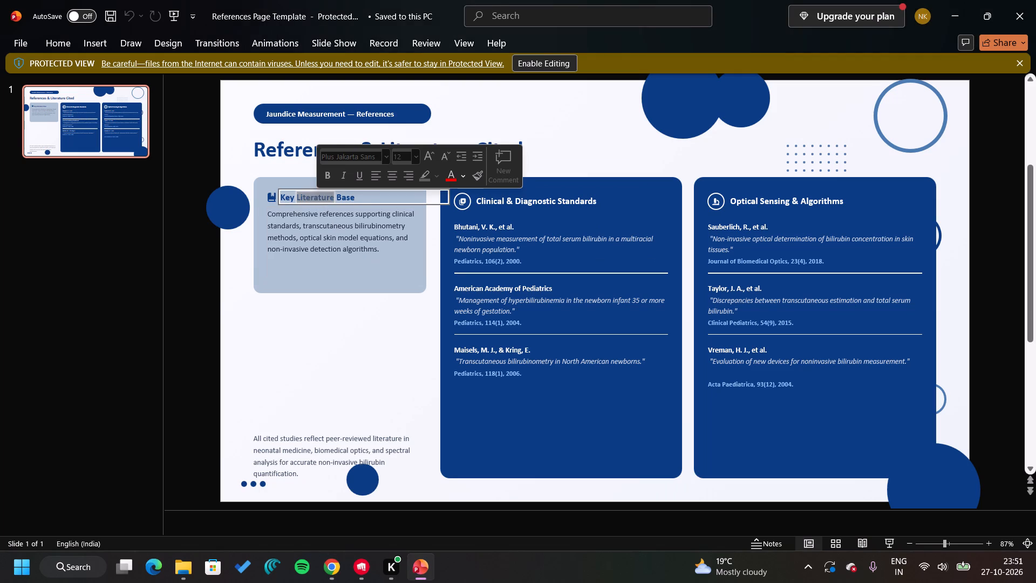
{"action": "right_click", "coordinate": [357, 198]}
{"action": "left_click", "coordinate": [385, 232]}
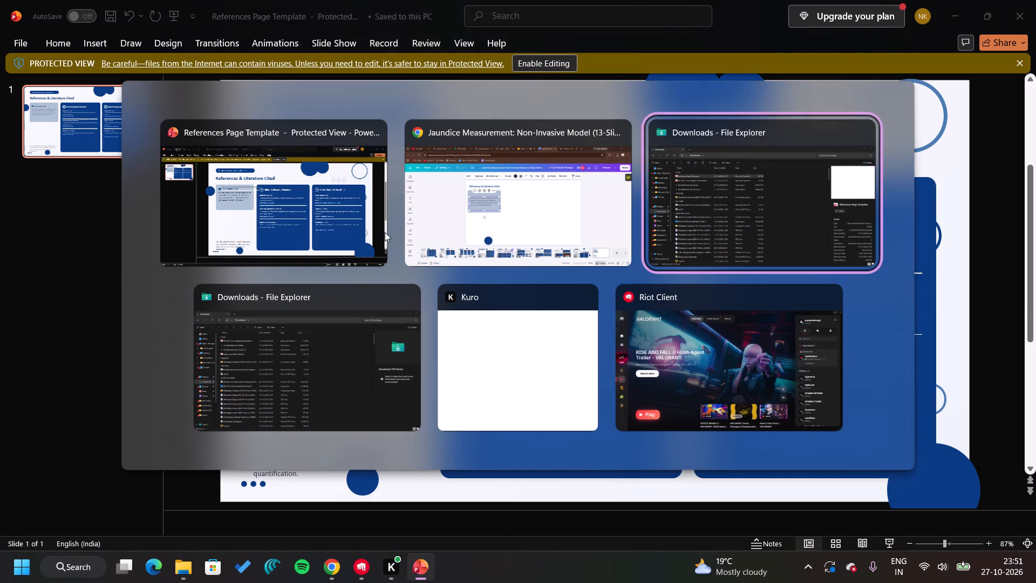
{"action": "left_click", "coordinate": [358, 215]}
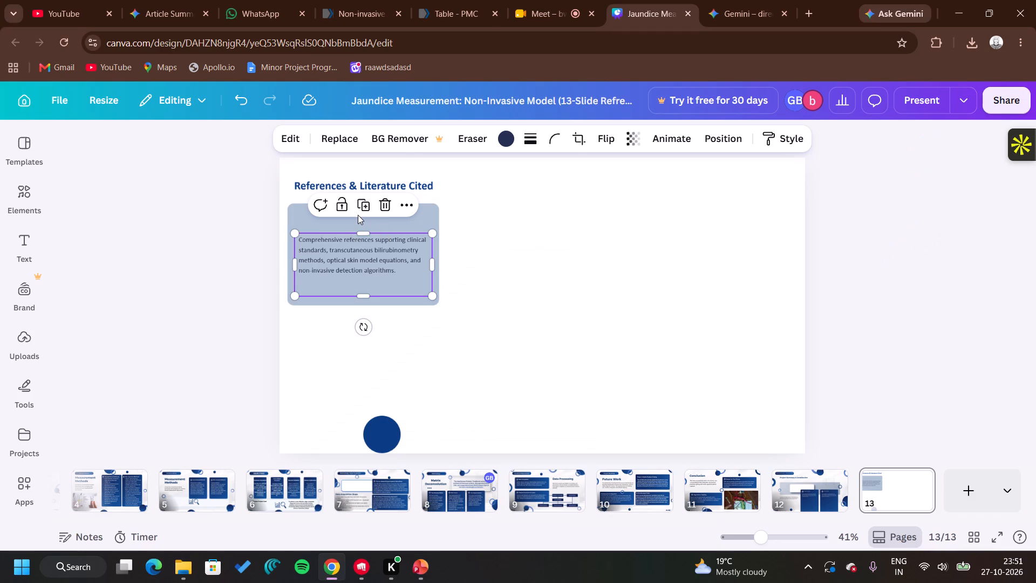
{"action": "left_click", "coordinate": [350, 227]}
{"action": "key", "text": "ctrl+v"}
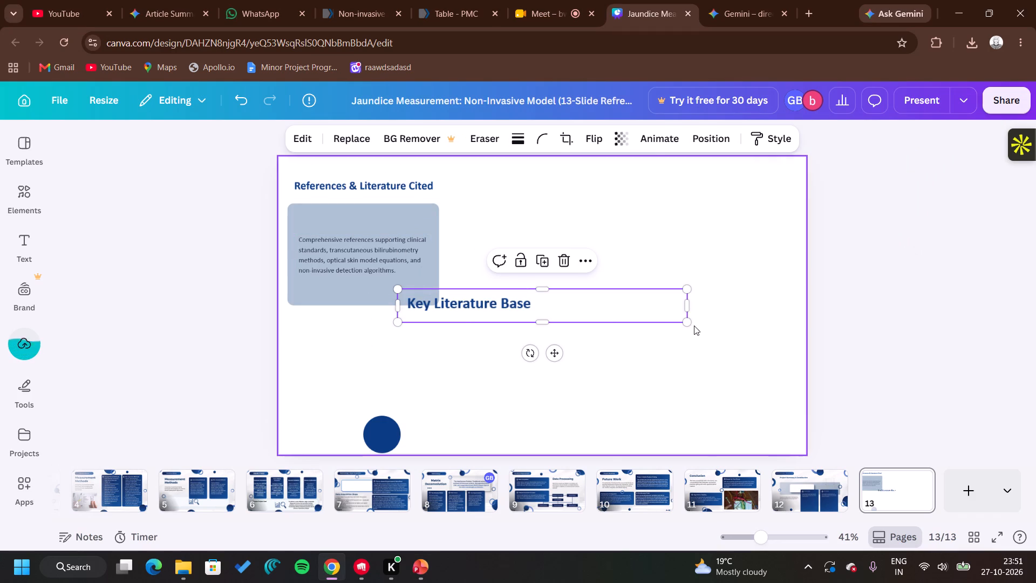
{"action": "left_click_drag", "start_coordinate": [685, 321], "coordinate": [569, 267]}
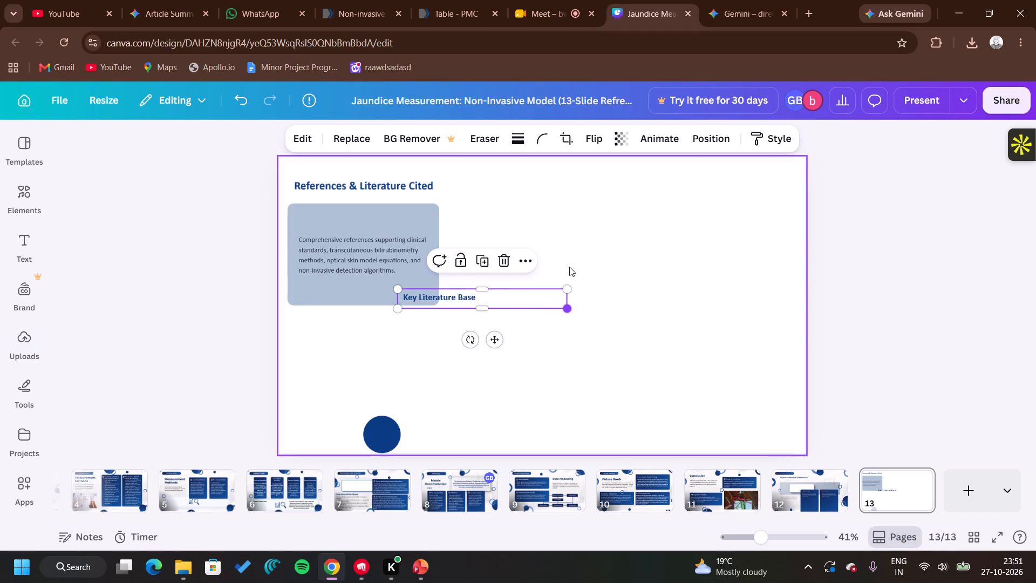
{"action": "left_click_drag", "start_coordinate": [497, 301], "coordinate": [438, 226]}
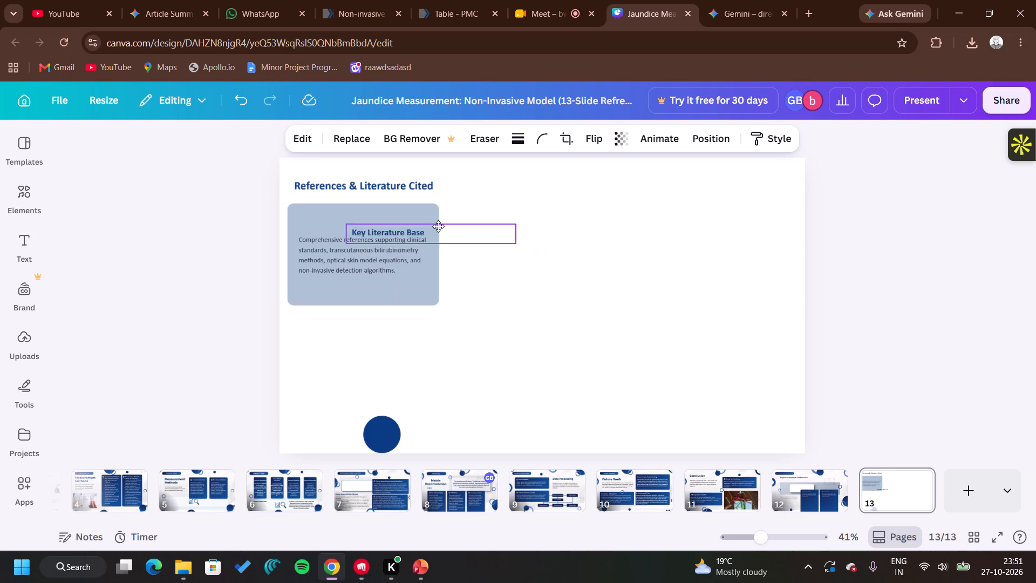
{"action": "left_click_drag", "start_coordinate": [438, 226], "coordinate": [393, 223]}
{"action": "left_click", "coordinate": [383, 242]}
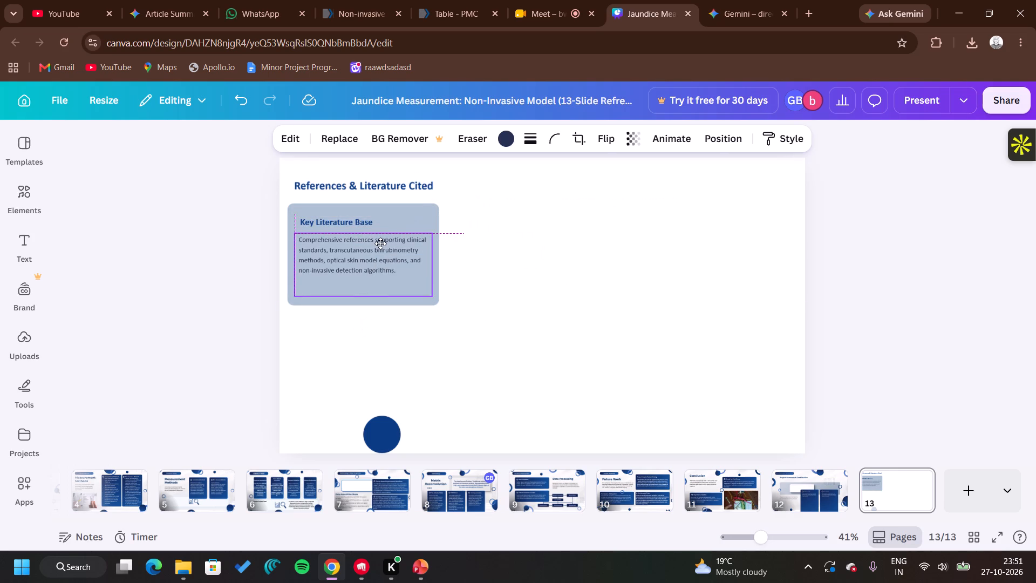
{"action": "left_click", "coordinate": [368, 226]}
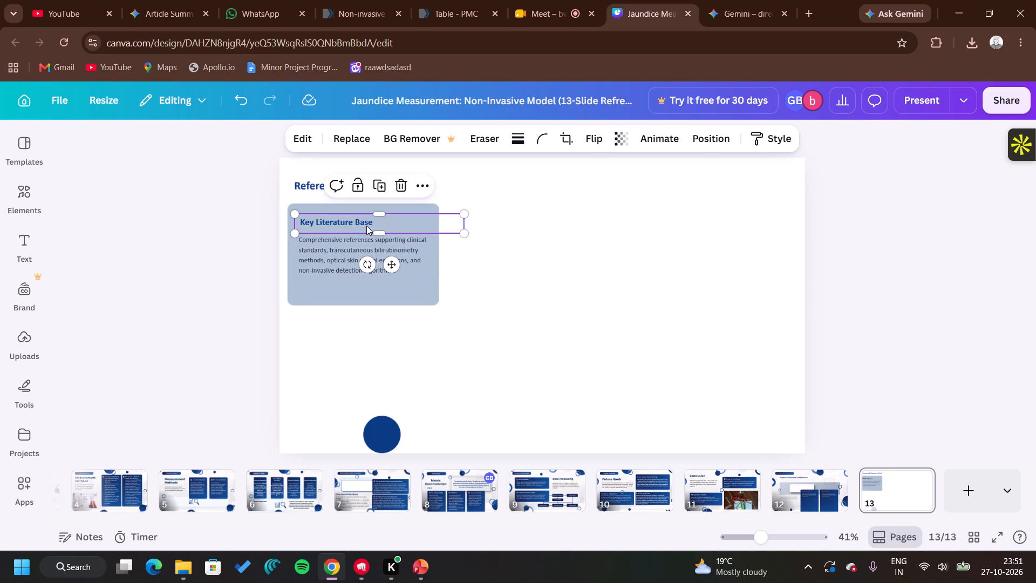
{"action": "left_click", "coordinate": [490, 282]}
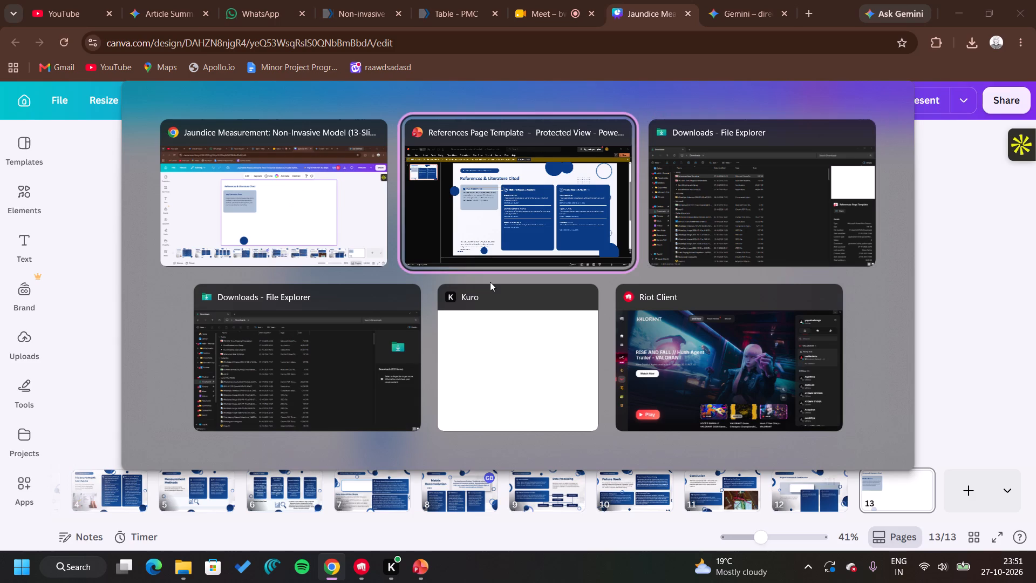
Copy the dark blue Clinical & Diagnostic Standards card background from PowerPoint onto Canva page 13, enlarging it beside the light blue card.
{"action": "left_click", "coordinate": [502, 214]}
{"action": "left_click", "coordinate": [503, 207]}
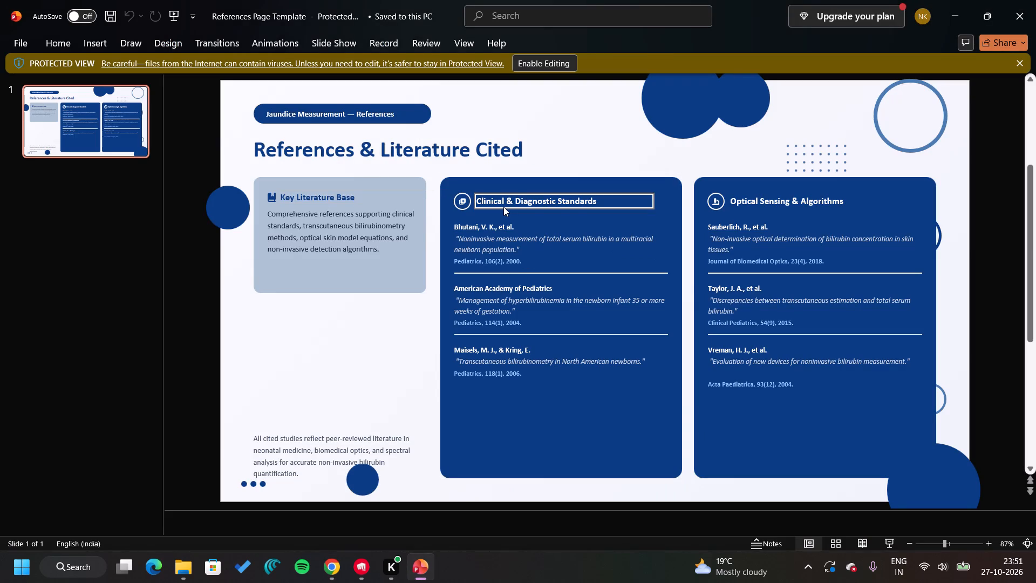
{"action": "left_click", "coordinate": [651, 221]}
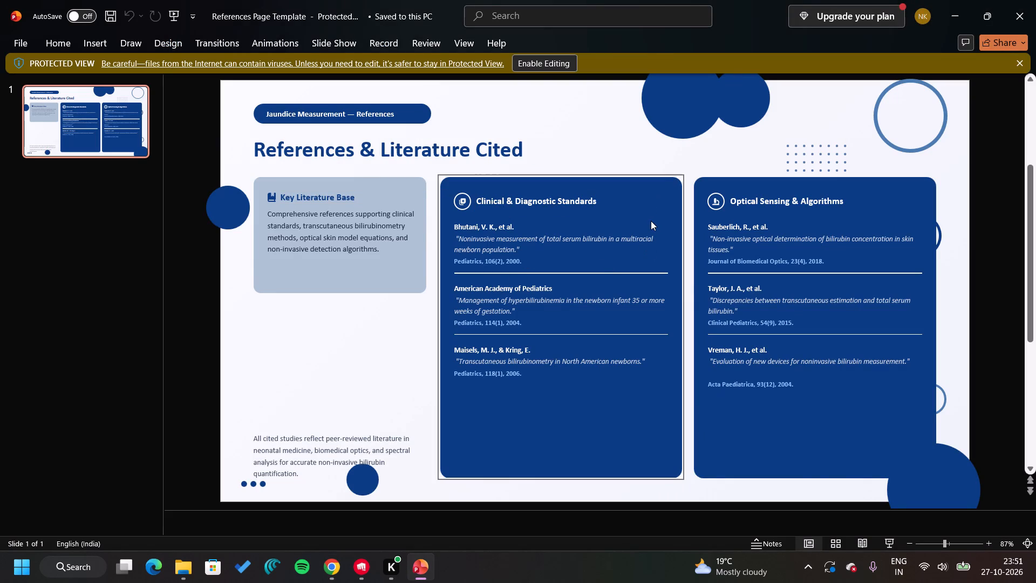
{"action": "right_click", "coordinate": [651, 221]}
{"action": "left_click", "coordinate": [667, 231]}
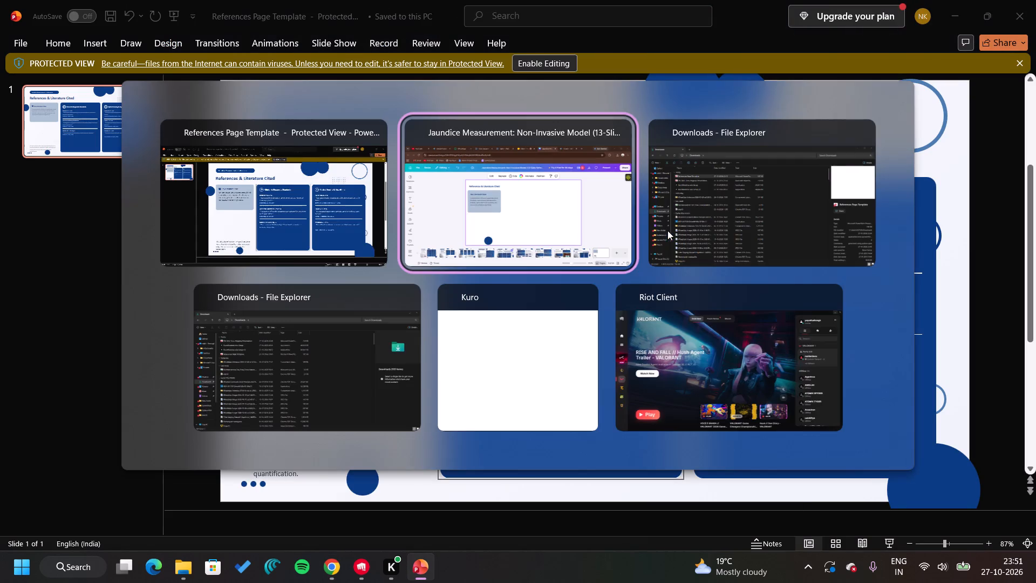
{"action": "left_click", "coordinate": [585, 283]}
{"action": "key", "text": "ctrl+v"}
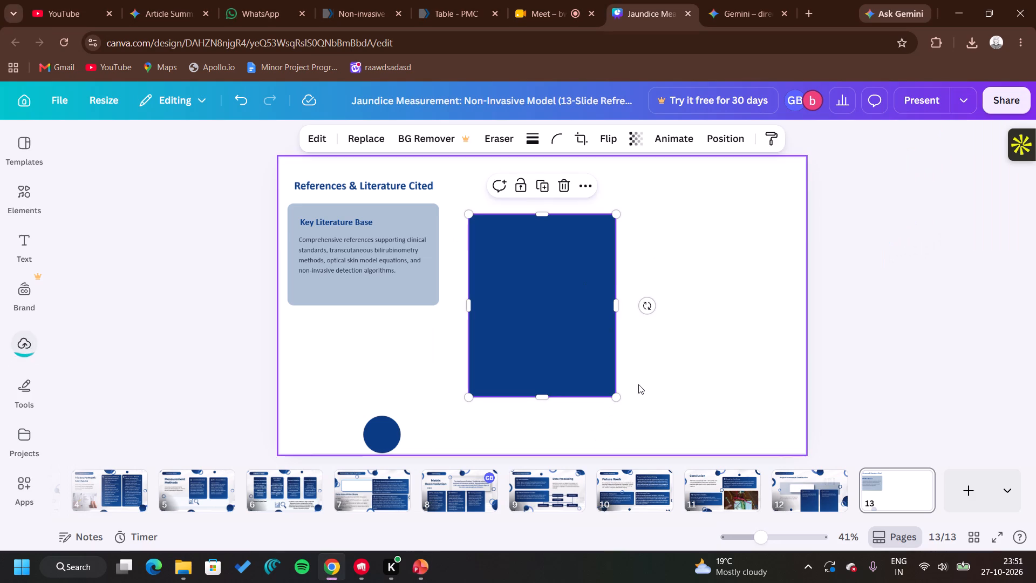
{"action": "left_click_drag", "start_coordinate": [614, 393], "coordinate": [656, 419]}
{"action": "left_click_drag", "start_coordinate": [605, 356], "coordinate": [605, 348]}
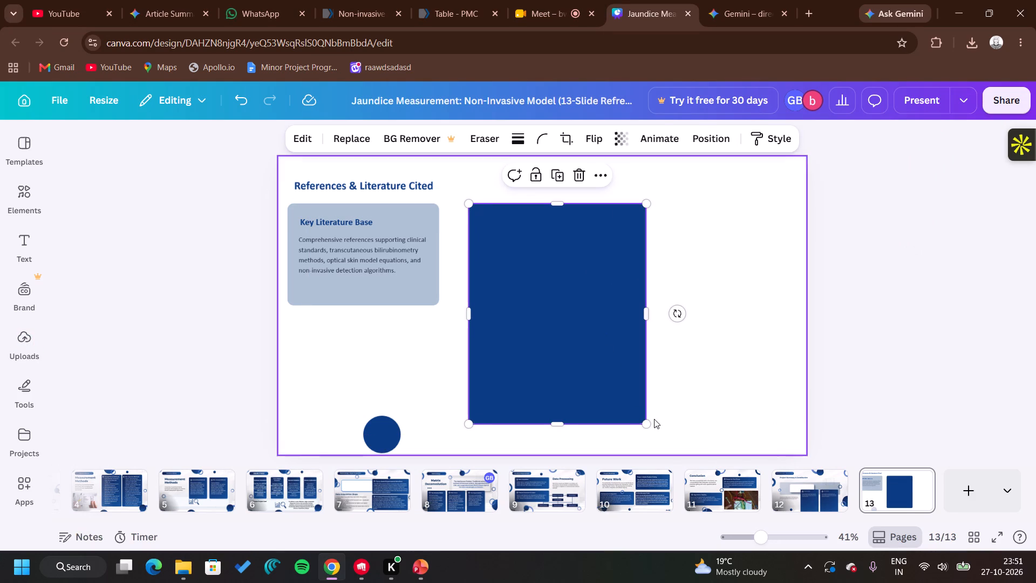
{"action": "left_click_drag", "start_coordinate": [647, 424], "coordinate": [657, 440]}
{"action": "left_click_drag", "start_coordinate": [607, 371], "coordinate": [596, 371]}
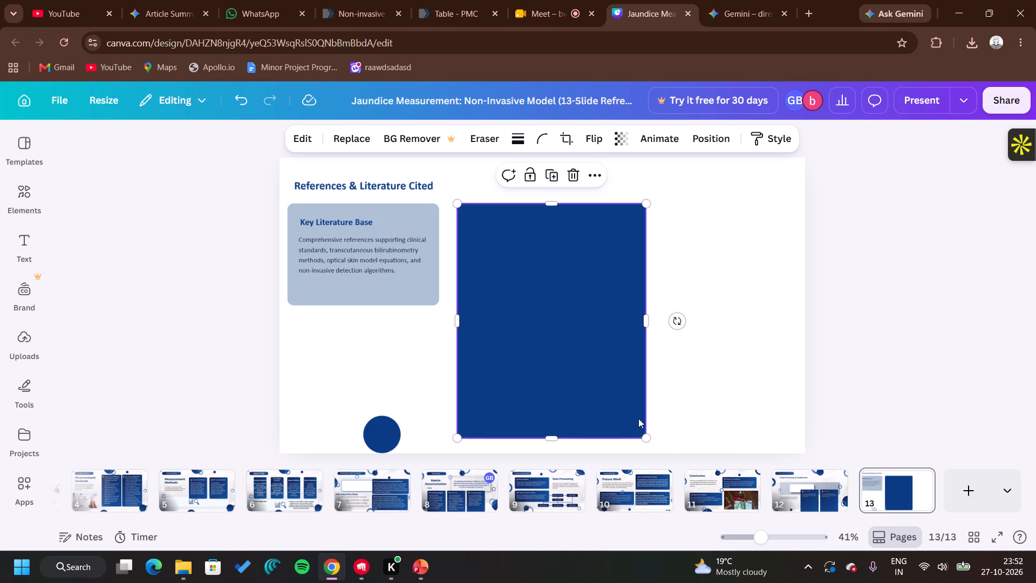
{"action": "left_click", "coordinate": [647, 436]}
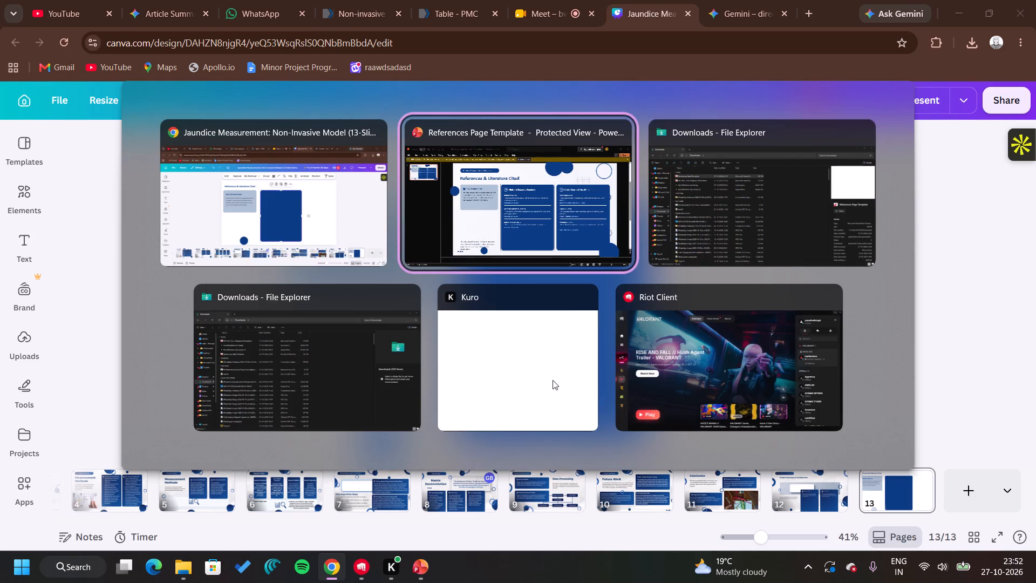
Copy the smaller overlapping top circle from the PowerPoint template onto Canva page 13, shrink it and place it partly off the top edge.
{"action": "left_click", "coordinate": [734, 101]}
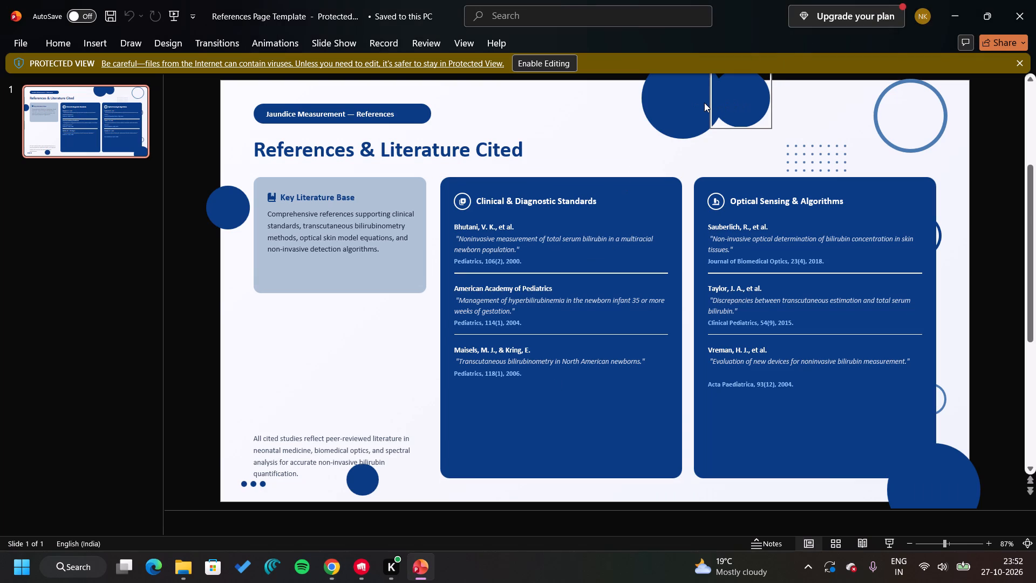
{"action": "key", "text": "ctrl+c"}
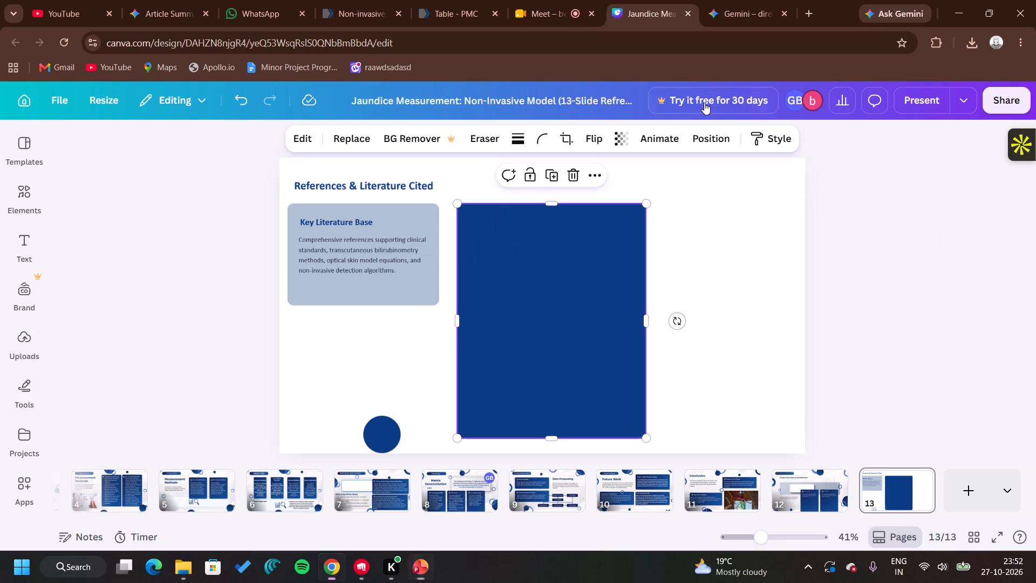
{"action": "left_click", "coordinate": [665, 159]}
{"action": "left_click", "coordinate": [583, 172]}
{"action": "key", "text": "ctrl+v"}
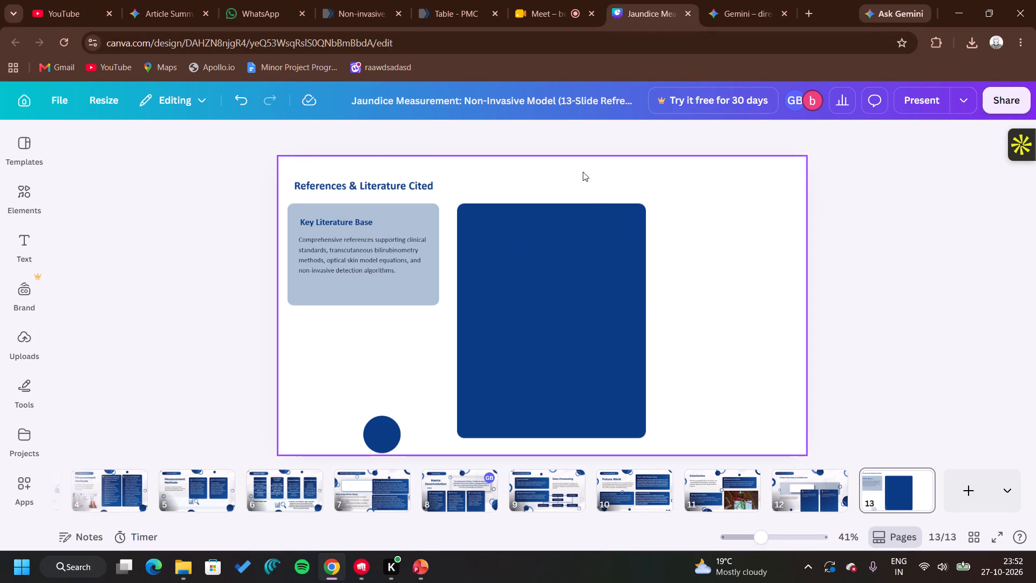
{"action": "left_click_drag", "start_coordinate": [551, 316], "coordinate": [575, 288]}
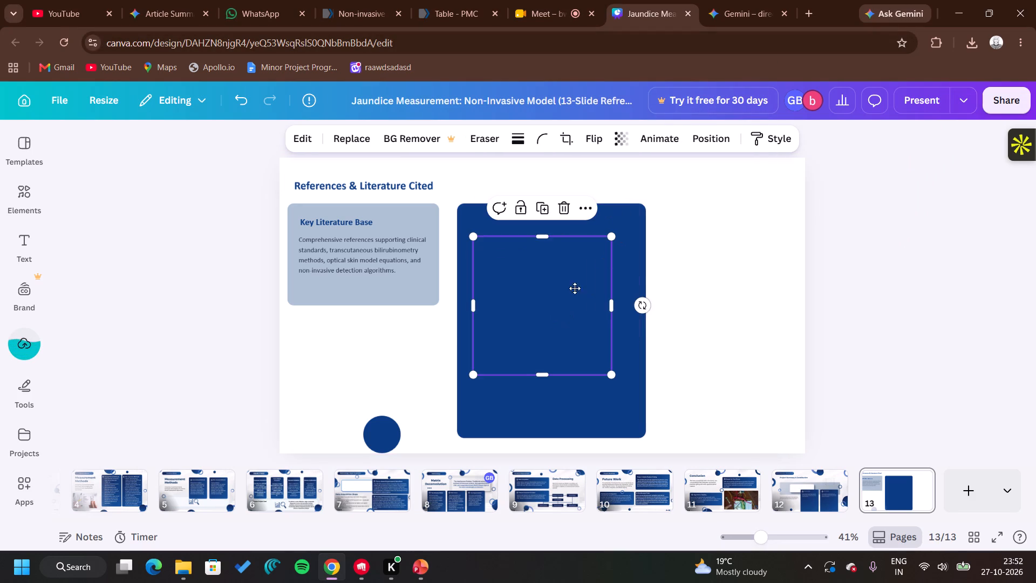
{"action": "left_click_drag", "start_coordinate": [575, 288], "coordinate": [590, 235]}
{"action": "left_click_drag", "start_coordinate": [653, 291], "coordinate": [643, 283]}
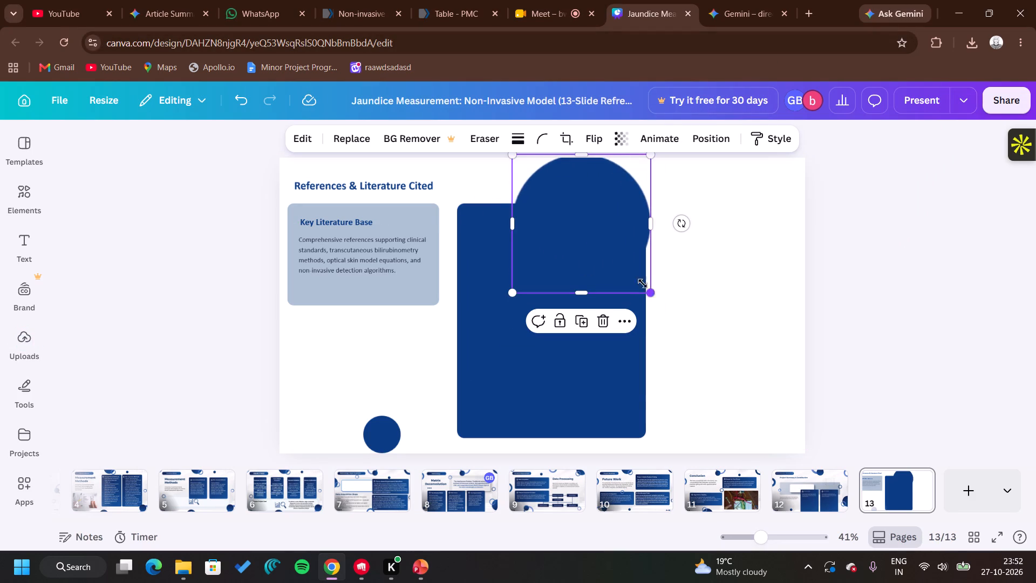
{"action": "left_click_drag", "start_coordinate": [643, 283], "coordinate": [598, 232]}
{"action": "left_click_drag", "start_coordinate": [591, 233], "coordinate": [558, 207]}
{"action": "left_click_drag", "start_coordinate": [554, 187], "coordinate": [562, 177]}
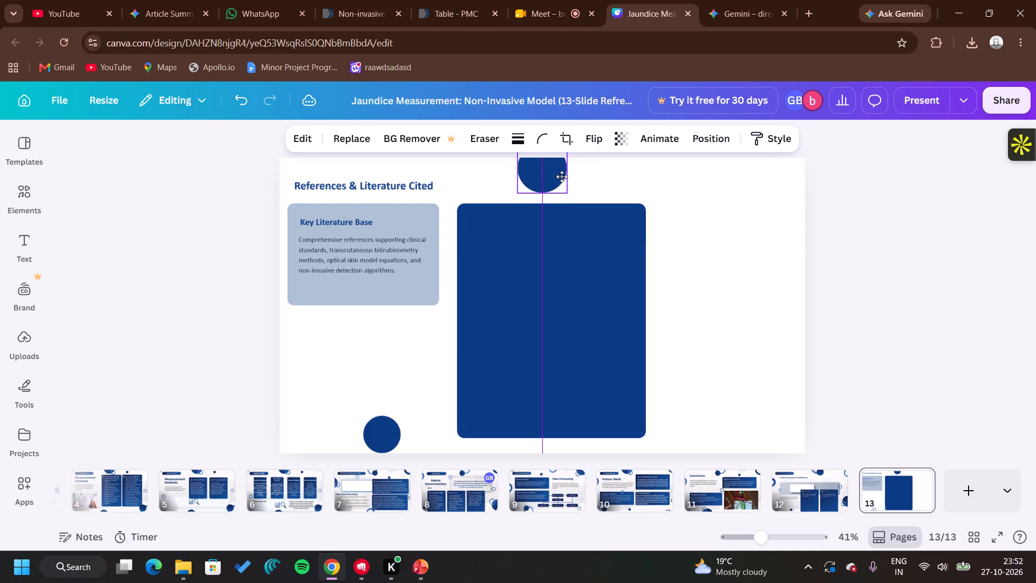
{"action": "left_click_drag", "start_coordinate": [562, 177], "coordinate": [562, 174]}
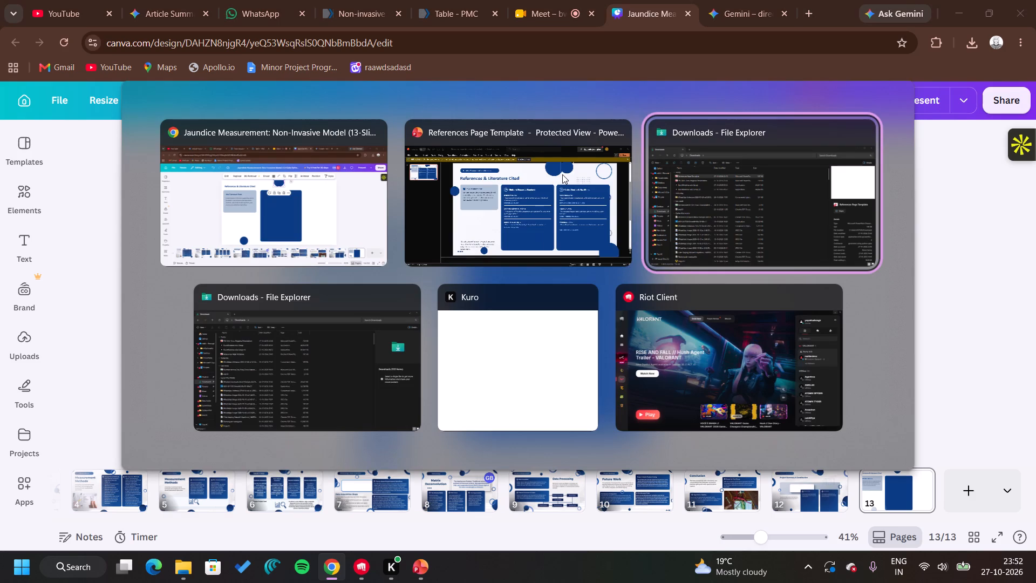
Copy the same top circle from PowerPoint onto Canva page 13 again, shrink it to about 202 by 202 and set it beside the first.
{"action": "left_click", "coordinate": [748, 104]}
{"action": "right_click", "coordinate": [748, 104]}
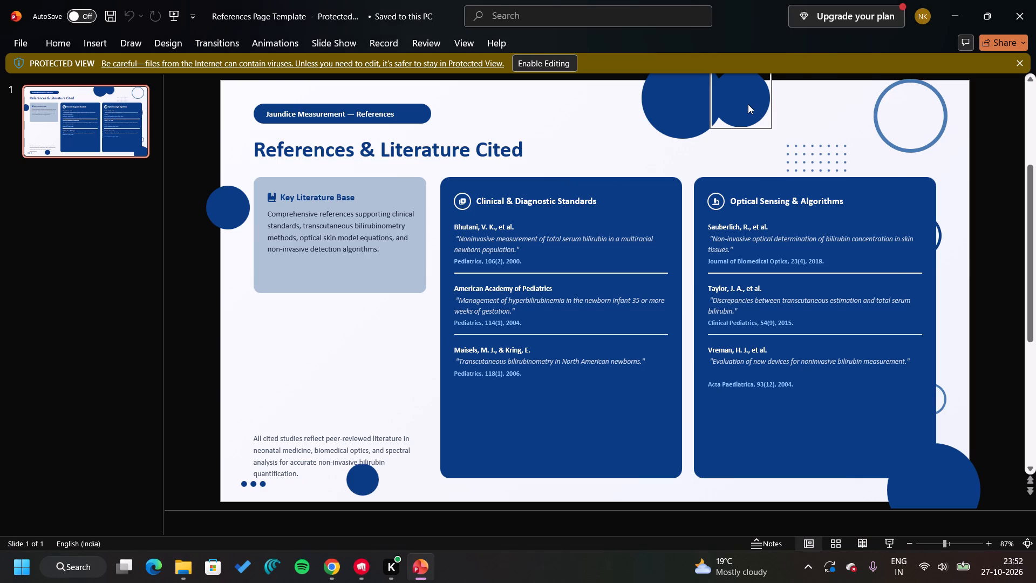
{"action": "left_click", "coordinate": [765, 148]}
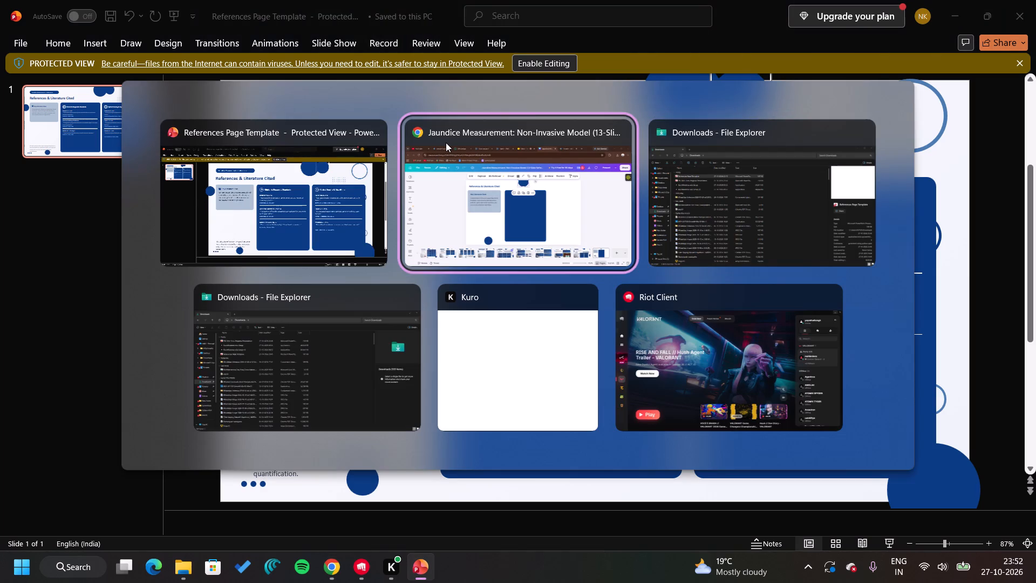
{"action": "left_click", "coordinate": [610, 179]}
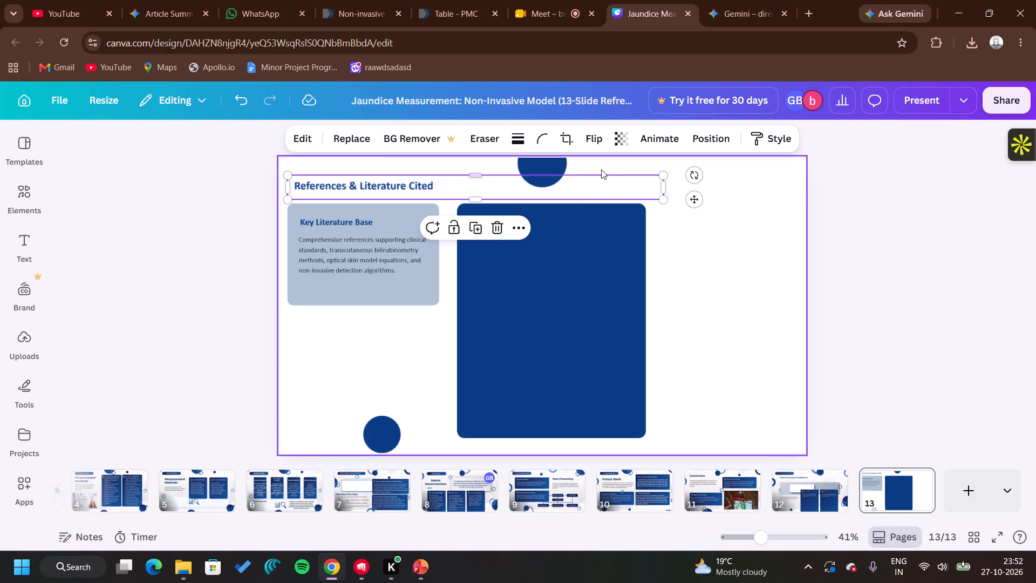
{"action": "left_click", "coordinate": [601, 170]}
{"action": "key", "text": "ctrl+v"}
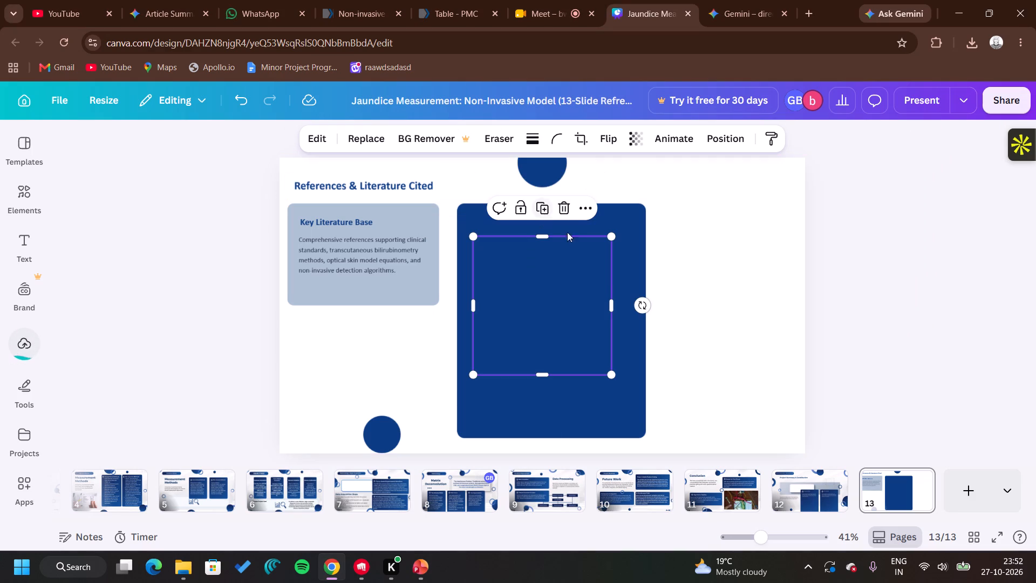
{"action": "left_click_drag", "start_coordinate": [611, 377], "coordinate": [535, 286]}
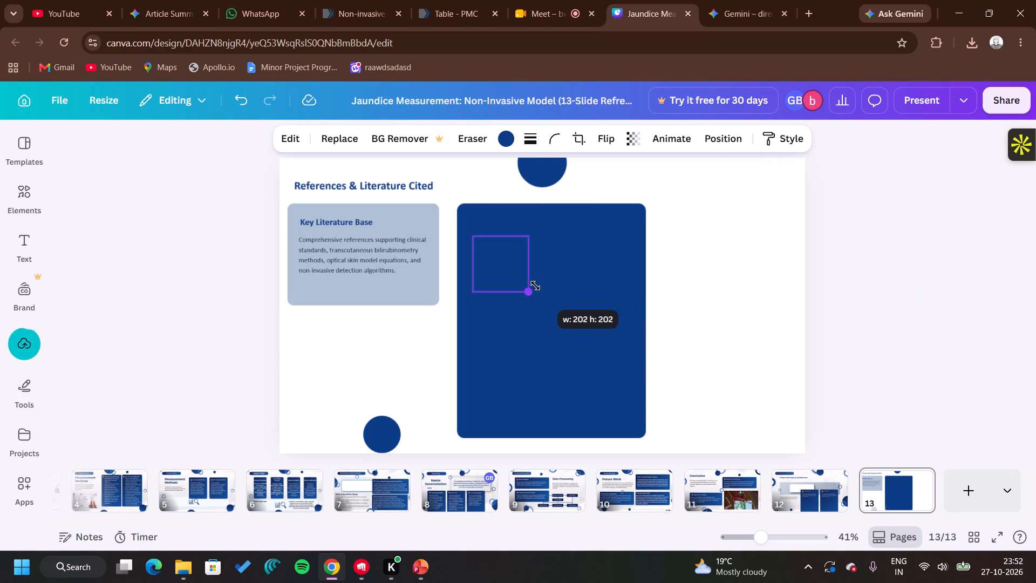
{"action": "left_click_drag", "start_coordinate": [535, 286], "coordinate": [535, 286]}
{"action": "left_click_drag", "start_coordinate": [497, 253], "coordinate": [587, 154]}
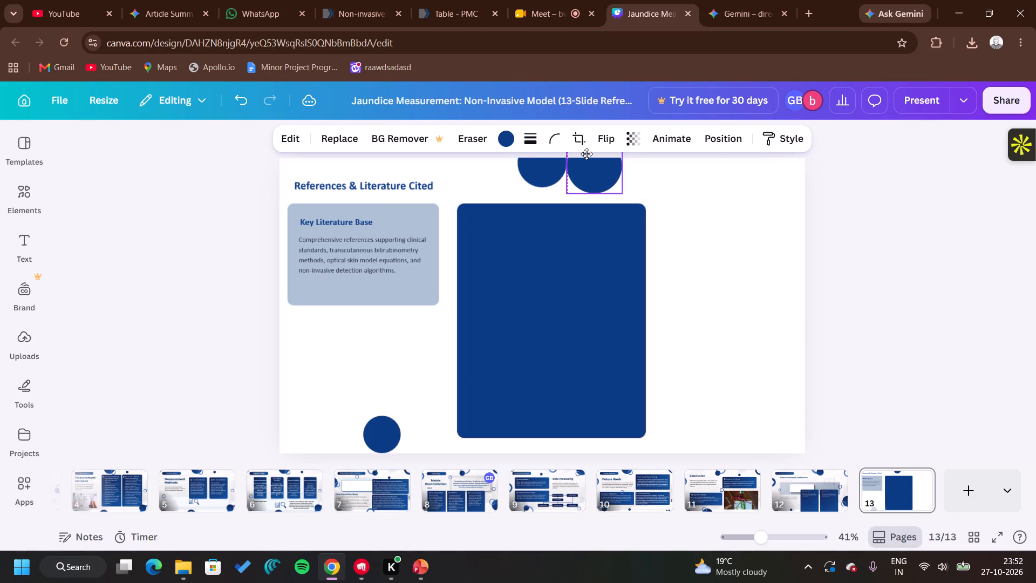
{"action": "left_click_drag", "start_coordinate": [587, 154], "coordinate": [587, 158]}
{"action": "left_click", "coordinate": [752, 216]}
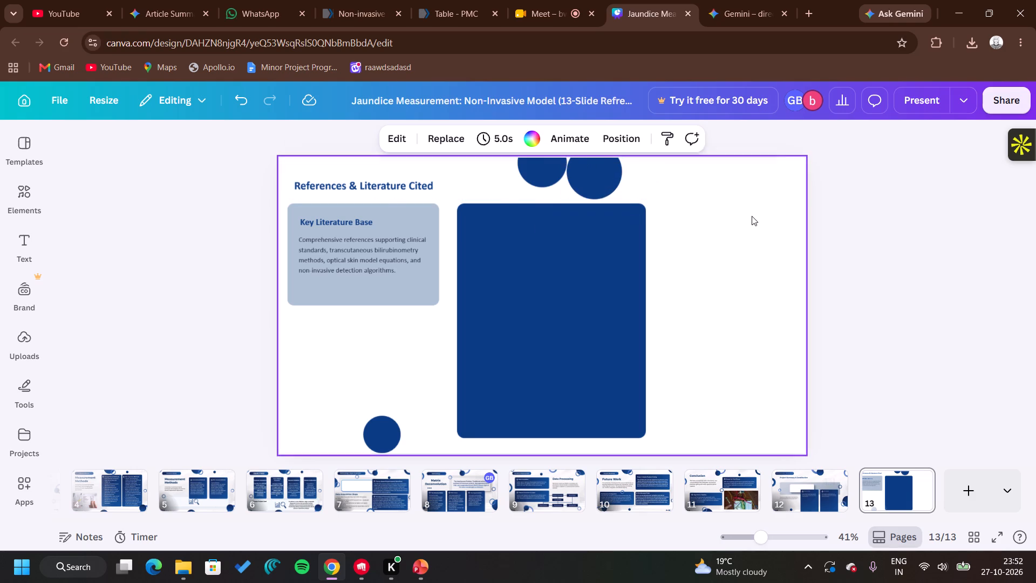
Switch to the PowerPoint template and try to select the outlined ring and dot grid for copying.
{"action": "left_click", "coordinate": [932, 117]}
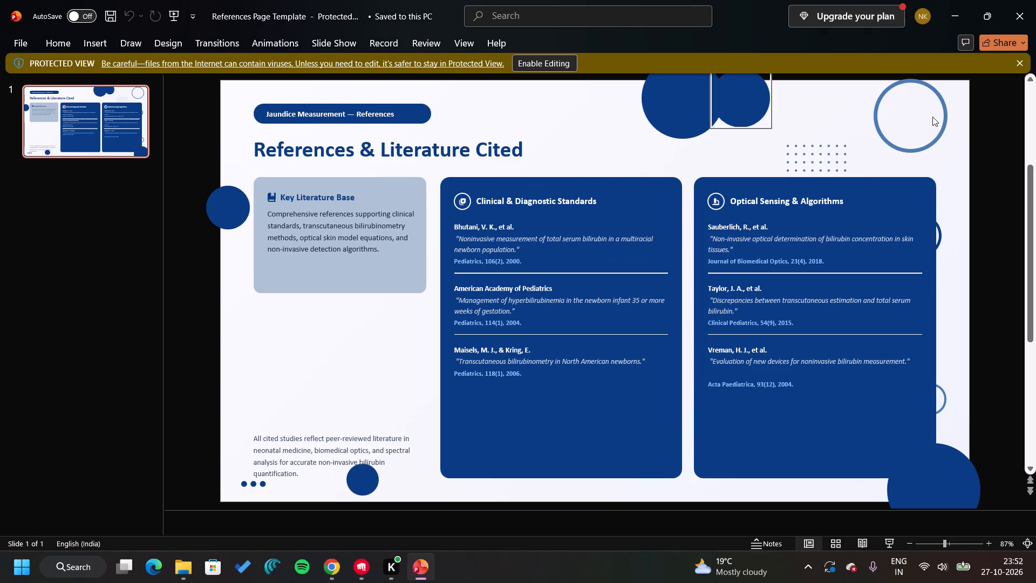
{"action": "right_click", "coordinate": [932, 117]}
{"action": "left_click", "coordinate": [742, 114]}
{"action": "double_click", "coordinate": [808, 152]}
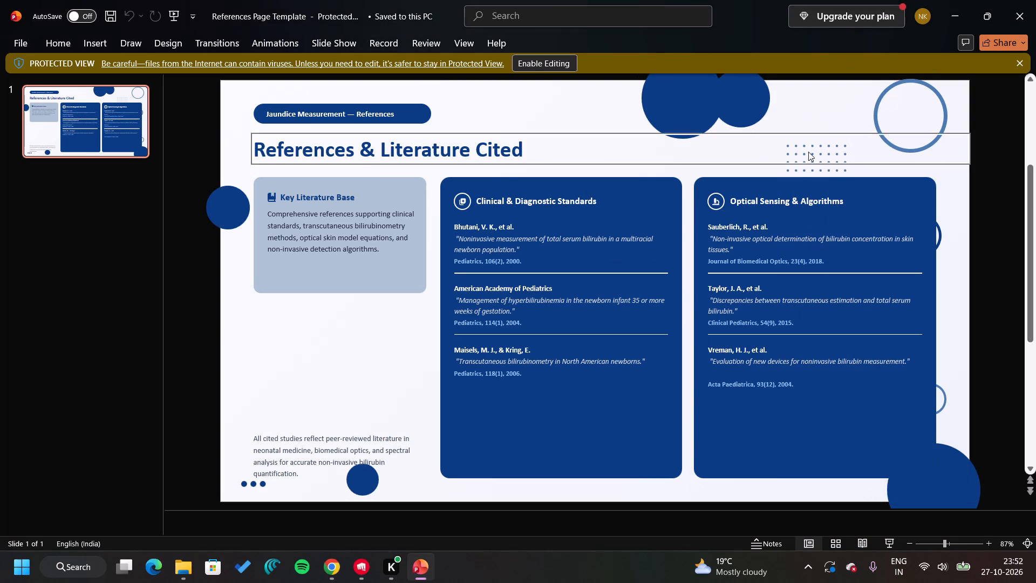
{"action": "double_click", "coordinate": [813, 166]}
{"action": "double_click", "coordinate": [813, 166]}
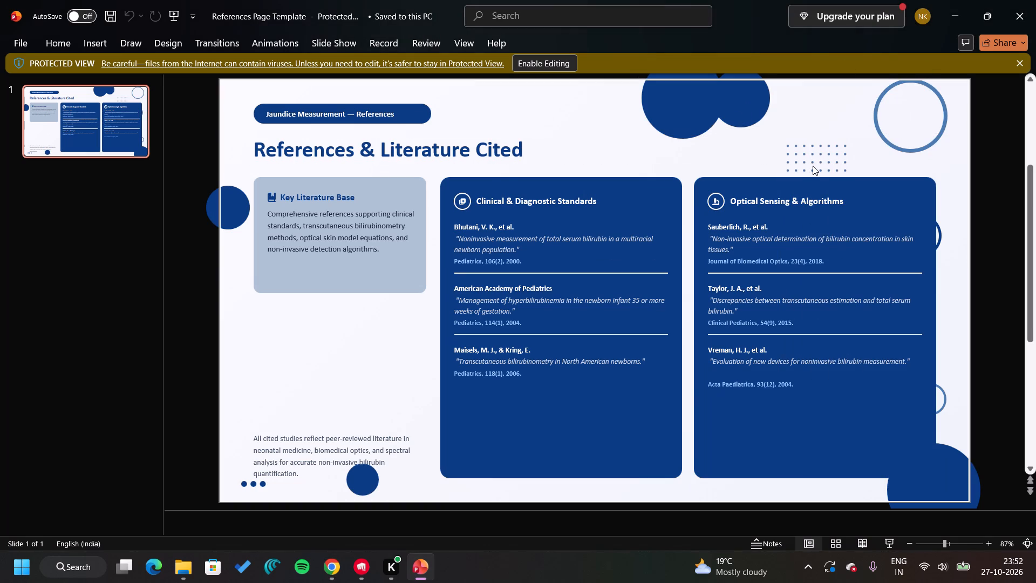
Copy the large lower corner circle from PowerPoint onto Canva page 13, shrink it and place it partly off the page's bottom-right corner.
{"action": "double_click", "coordinate": [949, 453]}
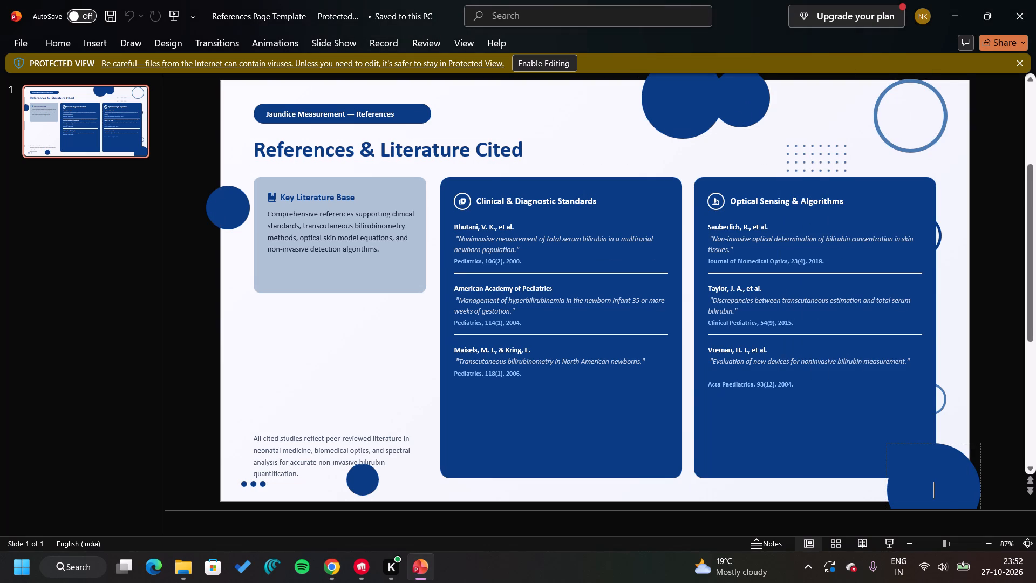
{"action": "right_click", "coordinate": [949, 453]}
{"action": "left_click", "coordinate": [861, 133]}
{"action": "scroll", "coordinate": [861, 133], "scroll_direction": "left", "scroll_amount": 1}
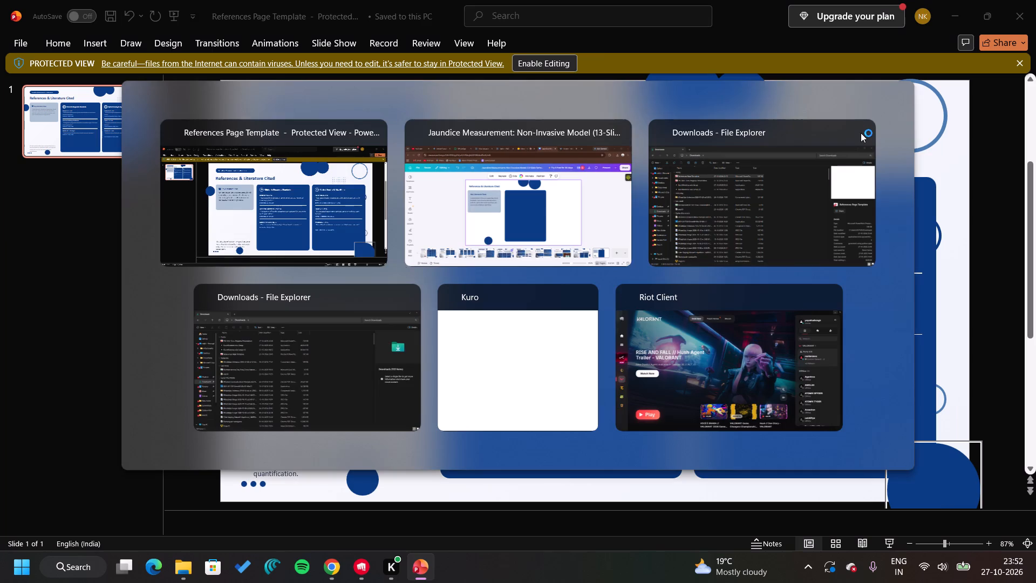
{"action": "scroll", "coordinate": [861, 133], "scroll_direction": "left", "scroll_amount": 1}
{"action": "key", "text": "ctrl+v"}
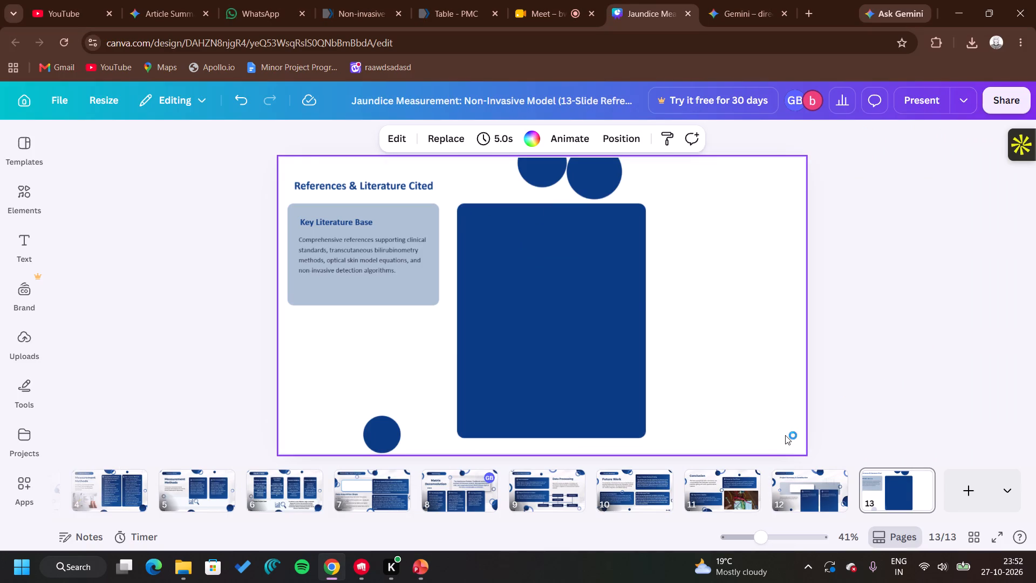
{"action": "left_click_drag", "start_coordinate": [581, 296], "coordinate": [793, 417]}
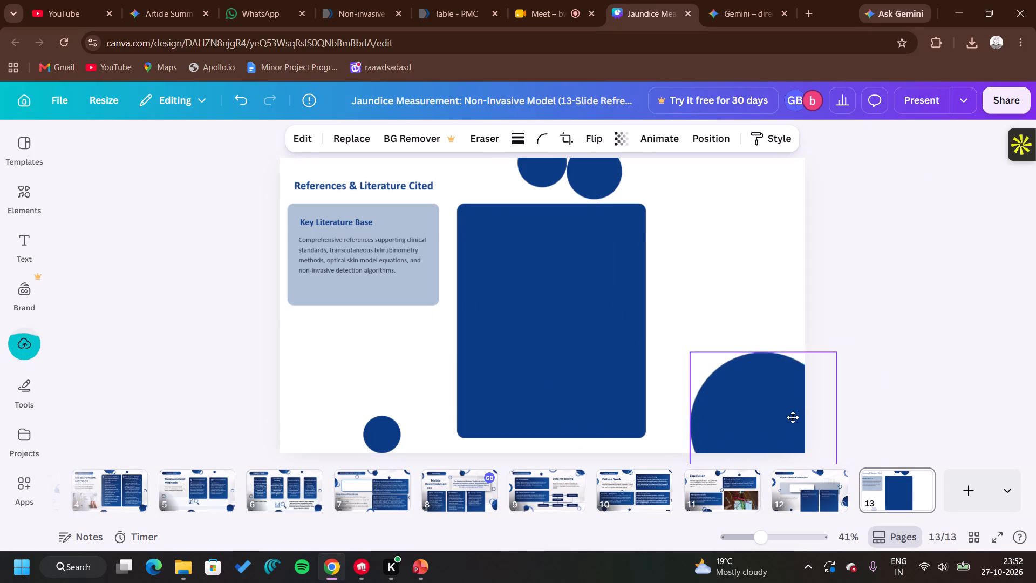
{"action": "left_click_drag", "start_coordinate": [793, 417], "coordinate": [793, 421]}
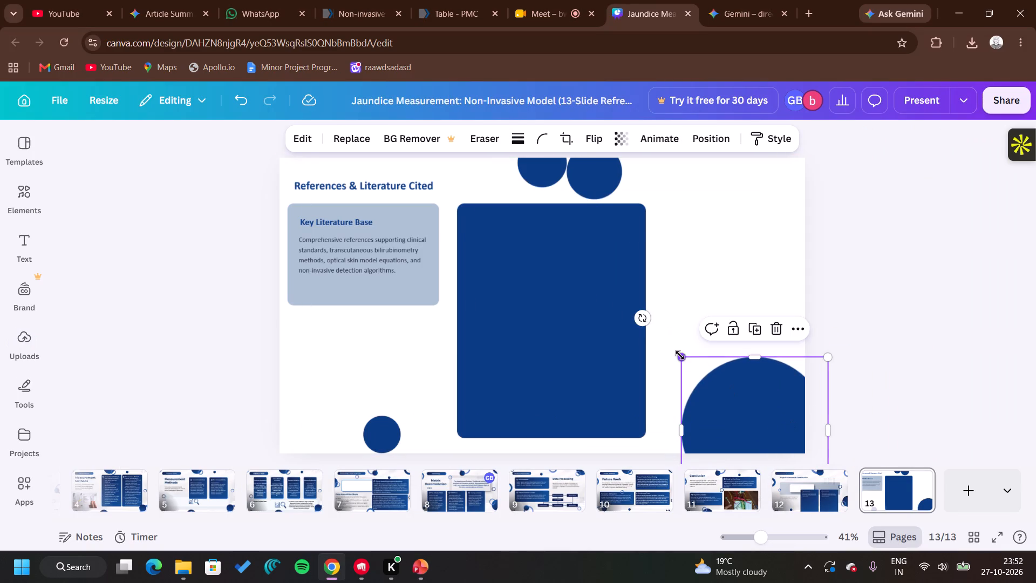
{"action": "left_click_drag", "start_coordinate": [680, 355], "coordinate": [744, 404]}
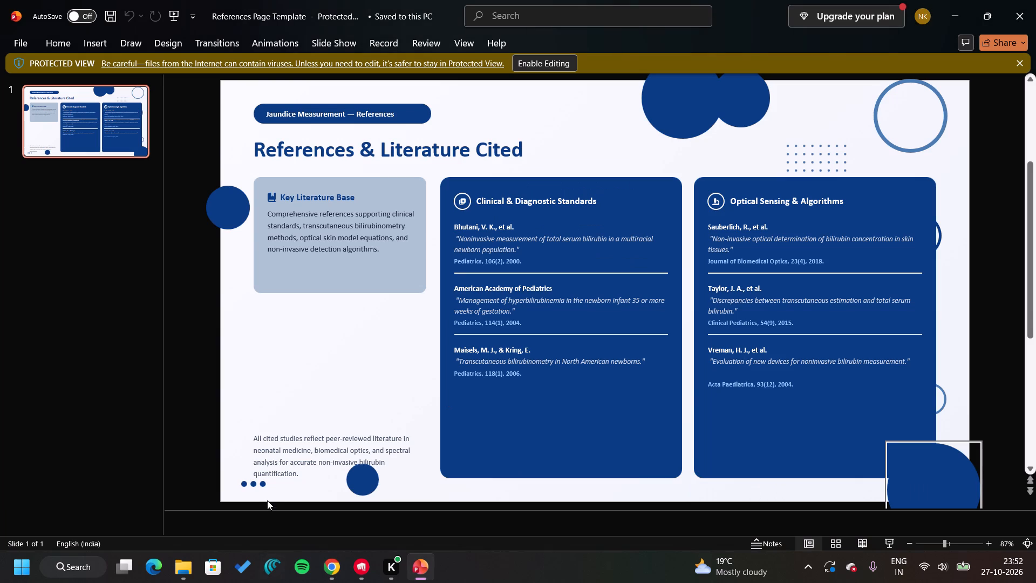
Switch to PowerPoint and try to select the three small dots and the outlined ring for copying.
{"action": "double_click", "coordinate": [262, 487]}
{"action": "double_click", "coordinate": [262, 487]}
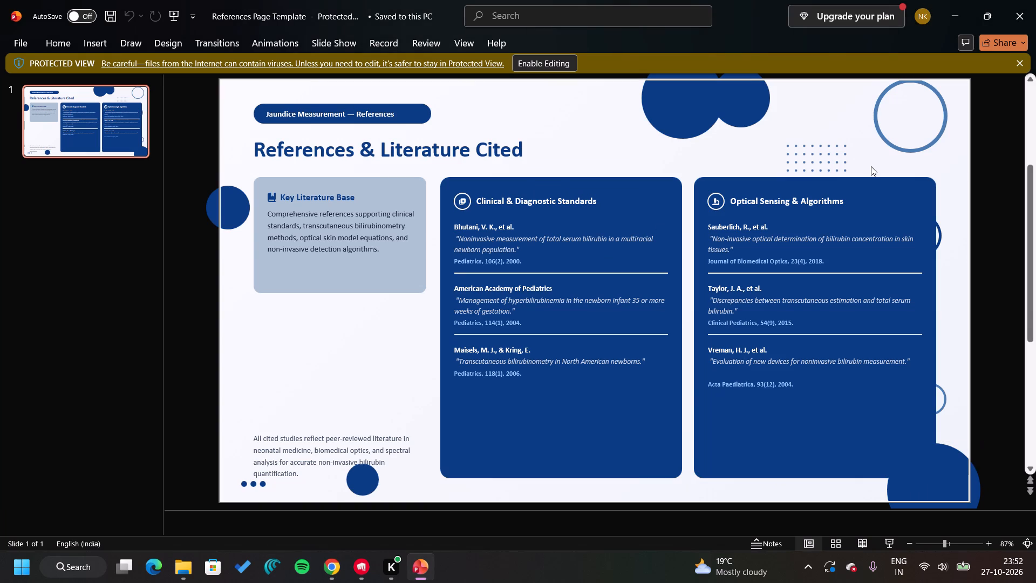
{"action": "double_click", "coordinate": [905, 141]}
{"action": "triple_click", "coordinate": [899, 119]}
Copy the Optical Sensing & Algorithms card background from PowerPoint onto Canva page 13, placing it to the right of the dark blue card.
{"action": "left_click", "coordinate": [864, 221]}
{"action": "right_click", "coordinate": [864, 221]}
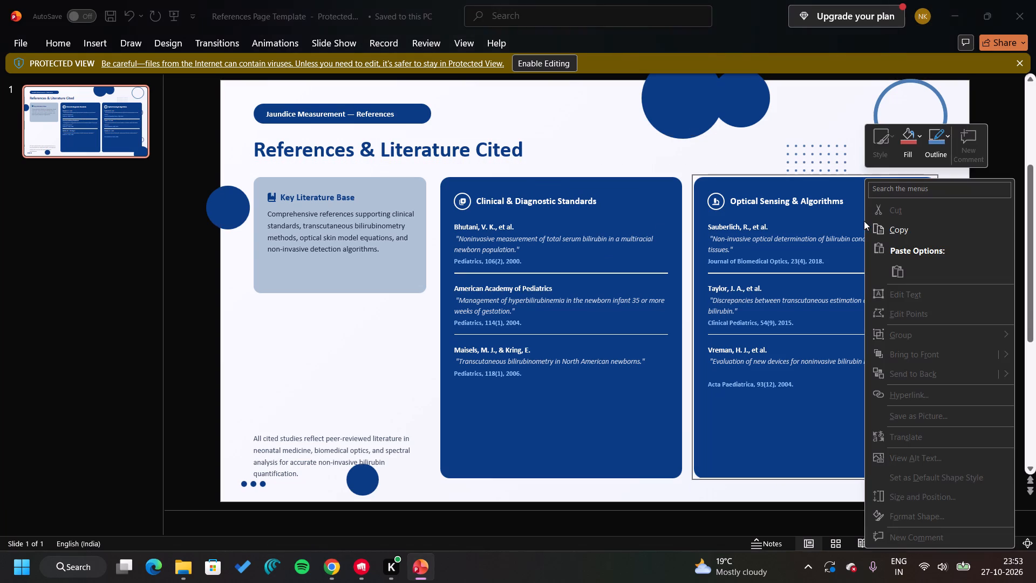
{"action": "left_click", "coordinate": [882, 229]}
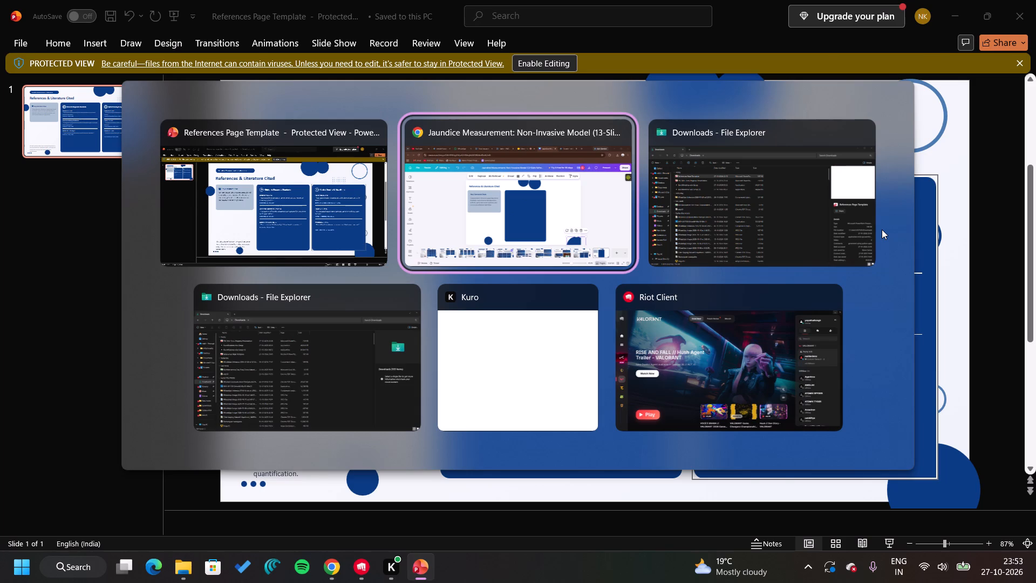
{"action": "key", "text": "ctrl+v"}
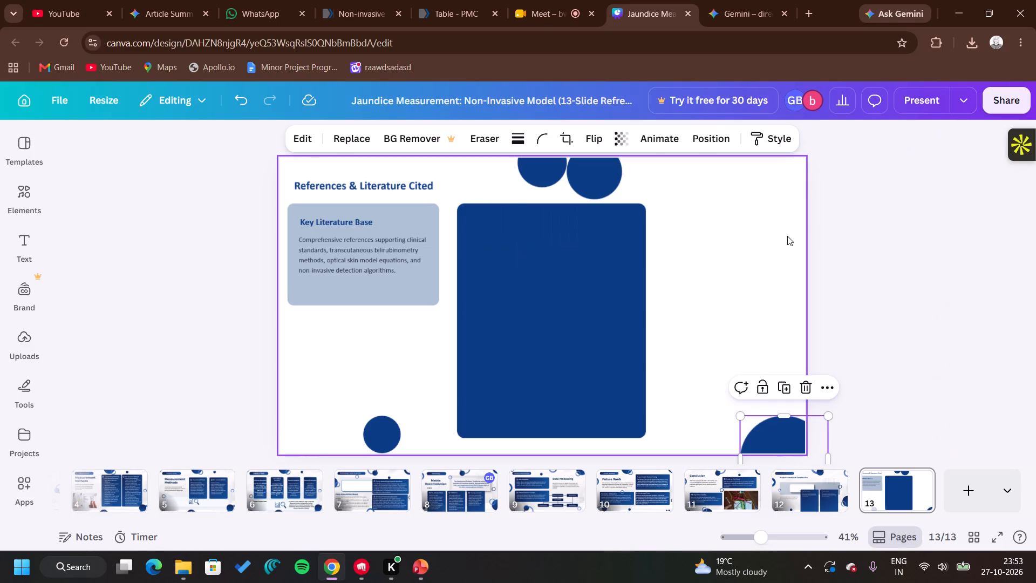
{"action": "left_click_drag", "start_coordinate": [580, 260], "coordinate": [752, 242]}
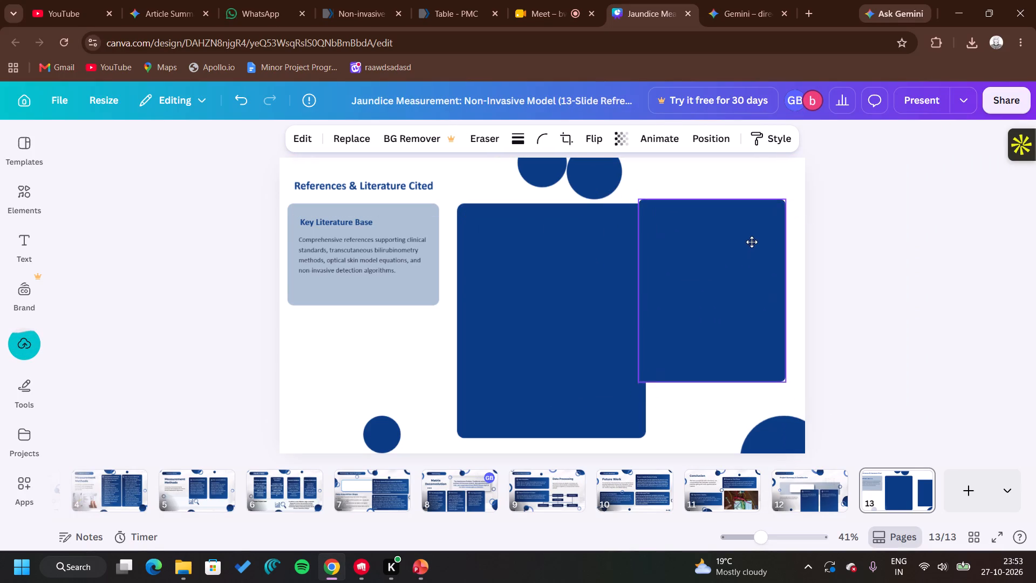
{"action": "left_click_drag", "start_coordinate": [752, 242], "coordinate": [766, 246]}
Move the larger dark blue card closer to the light blue card and resize it to about 655 by 844.
{"action": "left_click", "coordinate": [549, 334]}
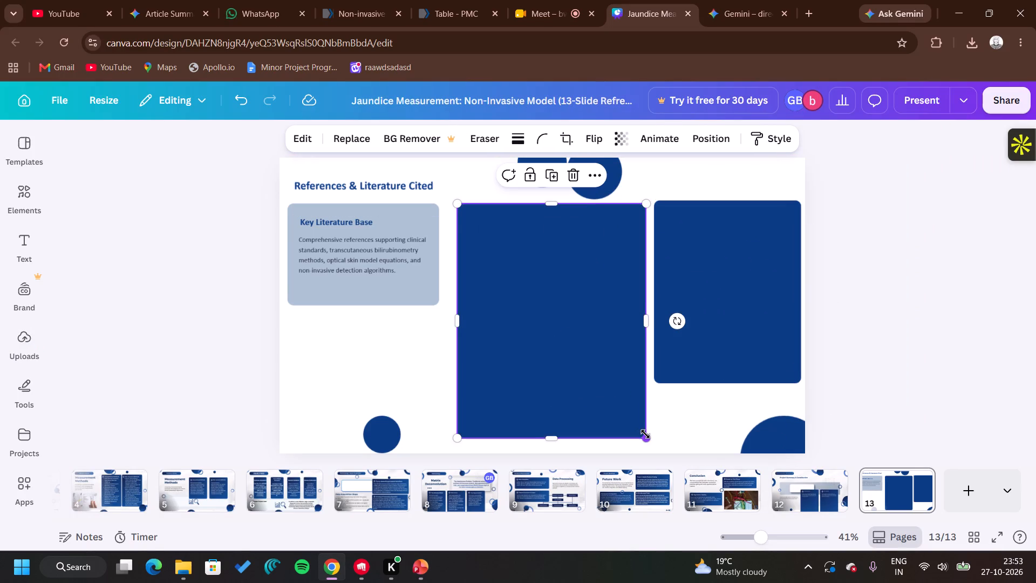
{"action": "left_click_drag", "start_coordinate": [645, 434], "coordinate": [628, 416]}
{"action": "left_click_drag", "start_coordinate": [571, 333], "coordinate": [555, 327]}
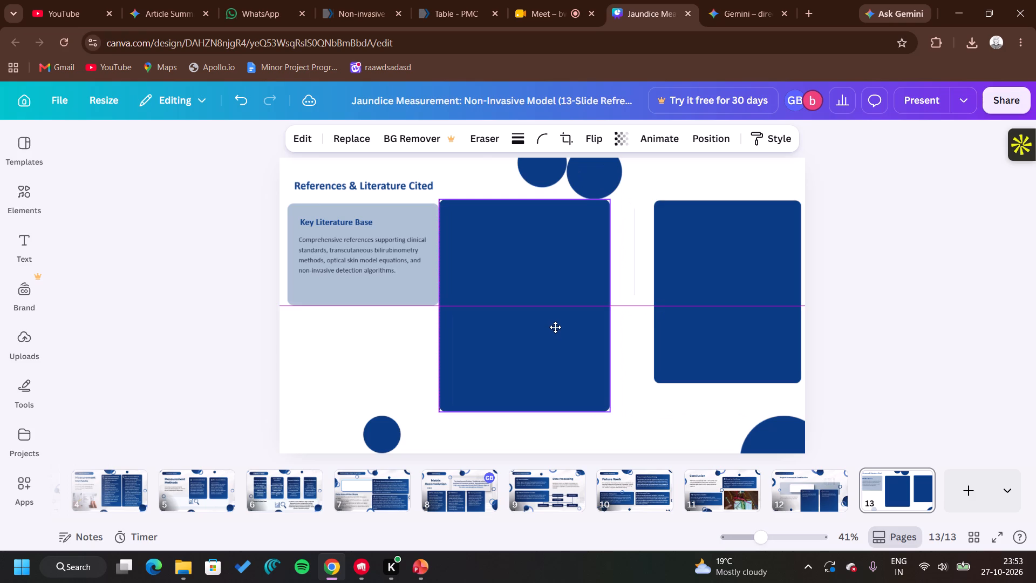
{"action": "left_click_drag", "start_coordinate": [555, 327], "coordinate": [561, 333]}
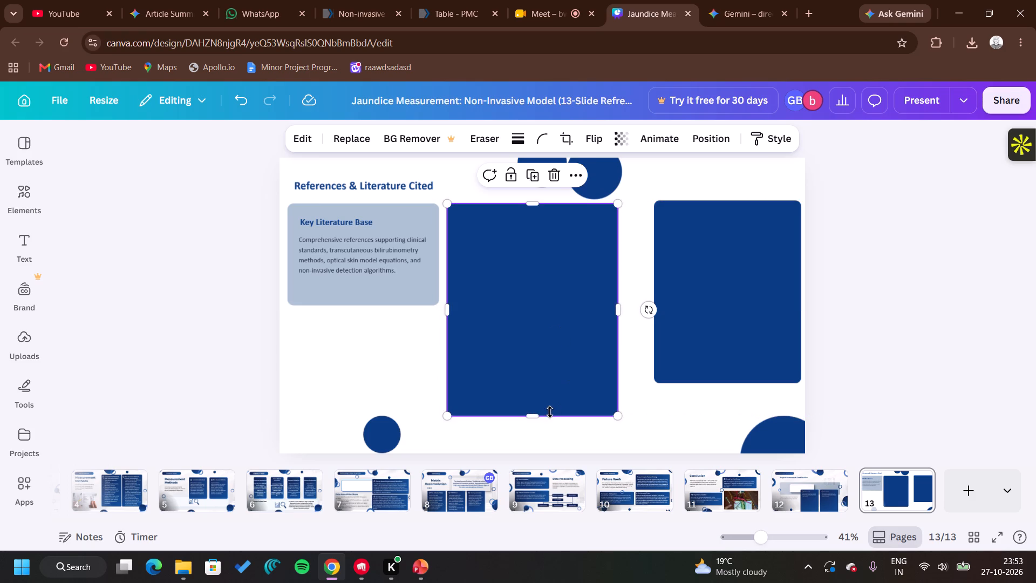
{"action": "left_click_drag", "start_coordinate": [541, 415], "coordinate": [542, 420]}
{"action": "left_click_drag", "start_coordinate": [621, 424], "coordinate": [642, 425]}
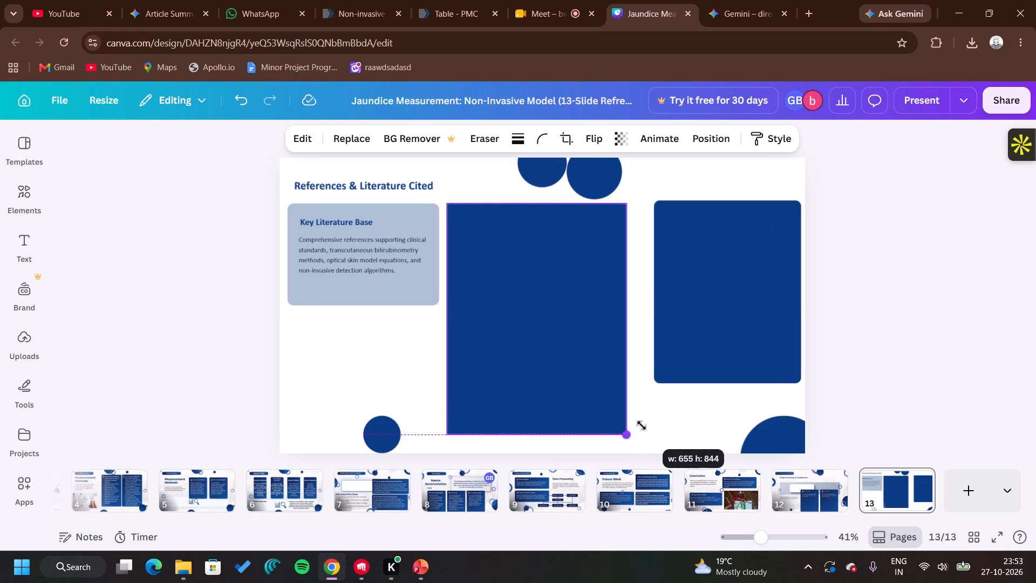
{"action": "left_click_drag", "start_coordinate": [642, 425], "coordinate": [642, 426]}
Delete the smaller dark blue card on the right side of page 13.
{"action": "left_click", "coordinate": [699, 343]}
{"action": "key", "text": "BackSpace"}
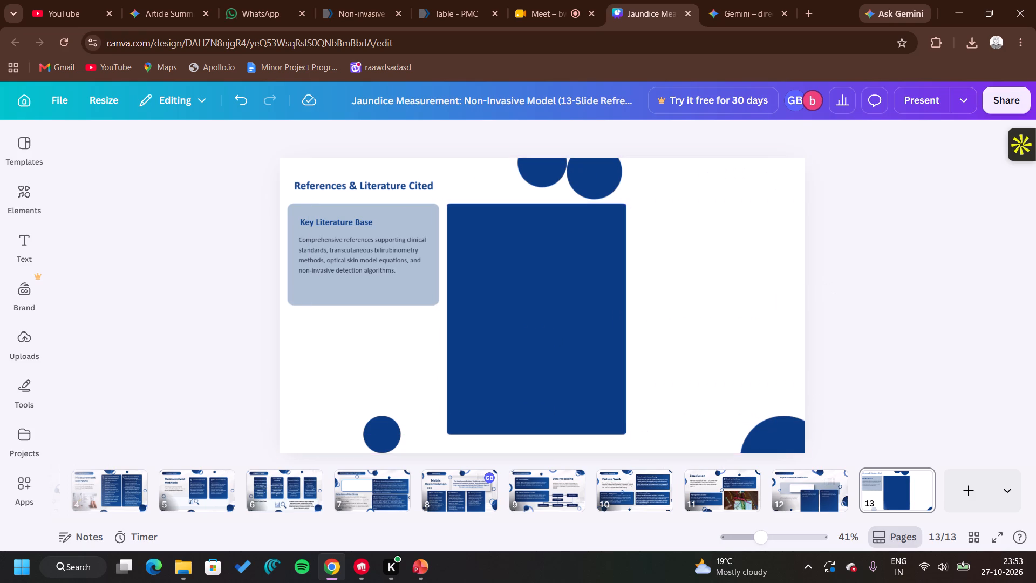
Move the remaining dark blue card rightward, away from the light blue card, keeping its top level with that card's top.
{"action": "left_click_drag", "start_coordinate": [604, 283], "coordinate": [644, 283]}
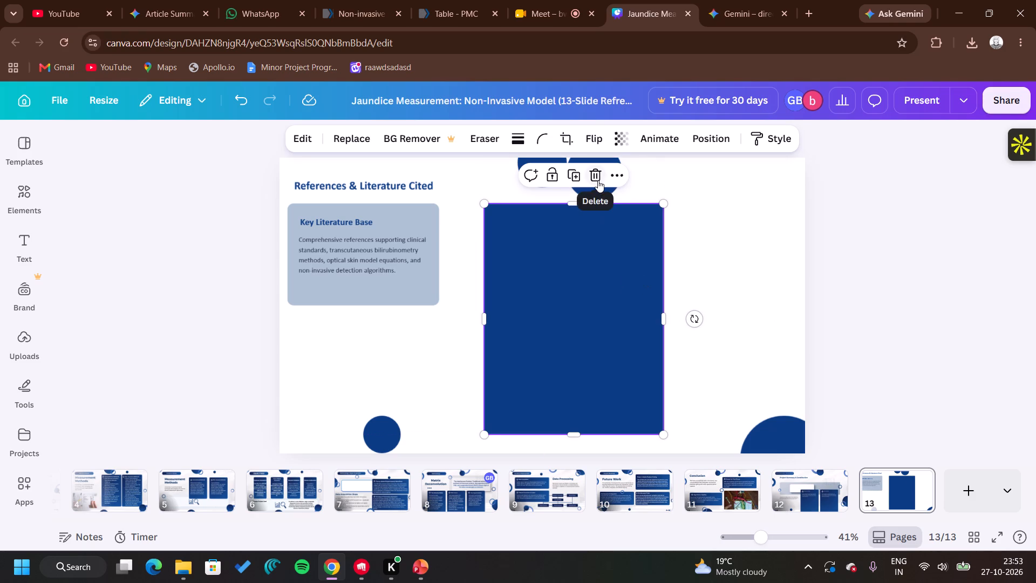
{"action": "left_click", "coordinate": [601, 195]}
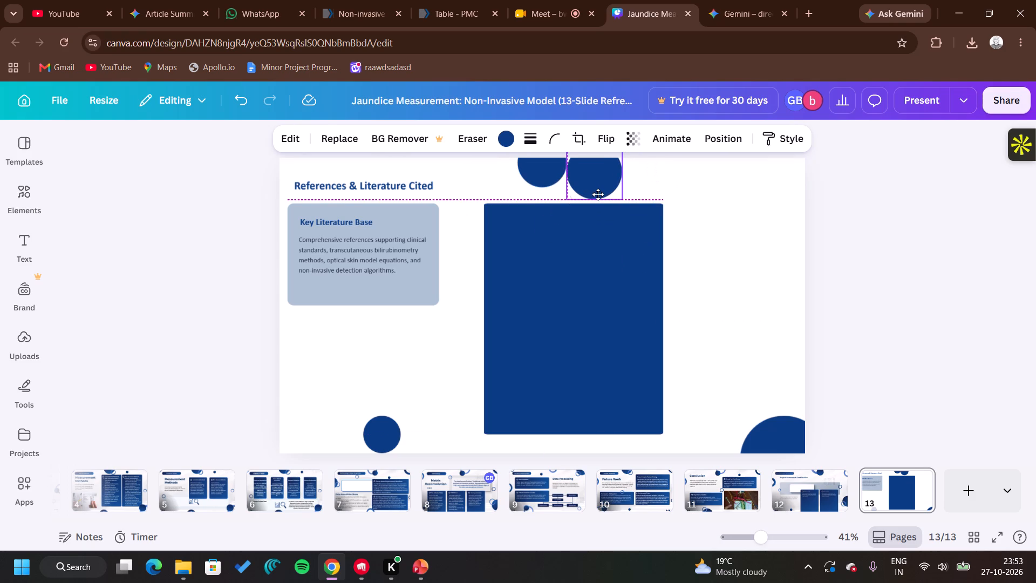
{"action": "double_click", "coordinate": [598, 194]}
{"action": "left_click", "coordinate": [592, 181]}
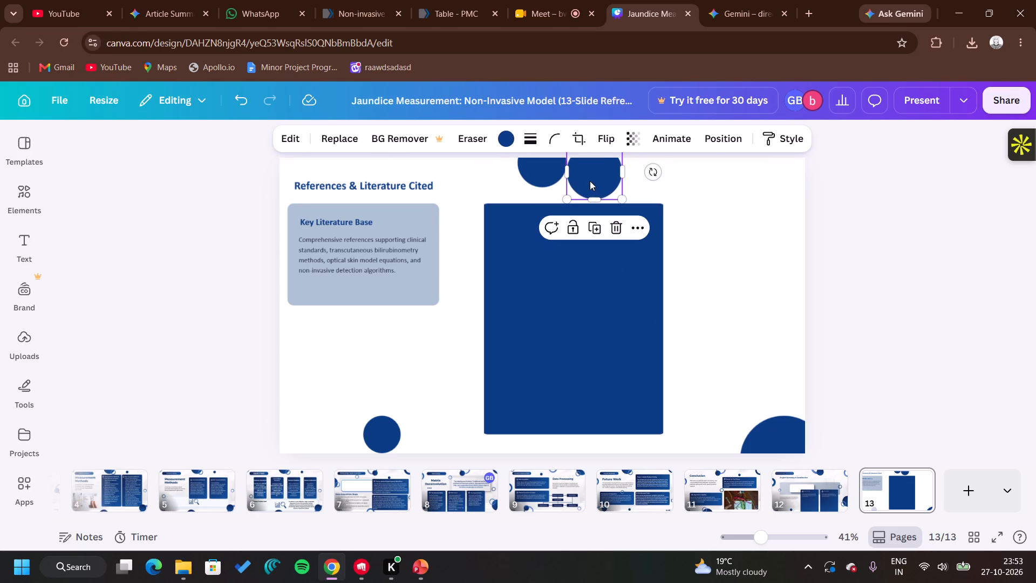
{"action": "left_click", "coordinate": [701, 214]}
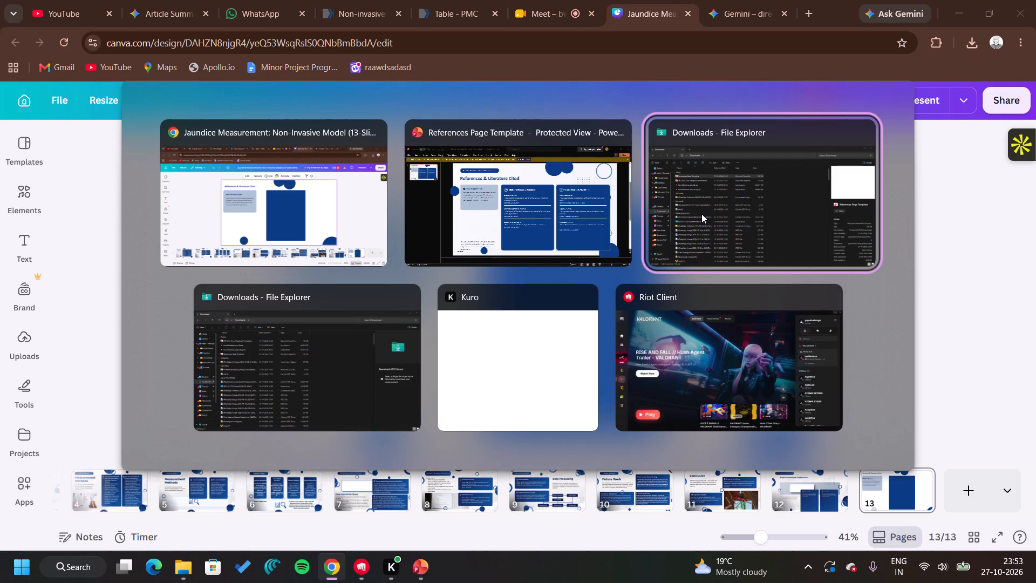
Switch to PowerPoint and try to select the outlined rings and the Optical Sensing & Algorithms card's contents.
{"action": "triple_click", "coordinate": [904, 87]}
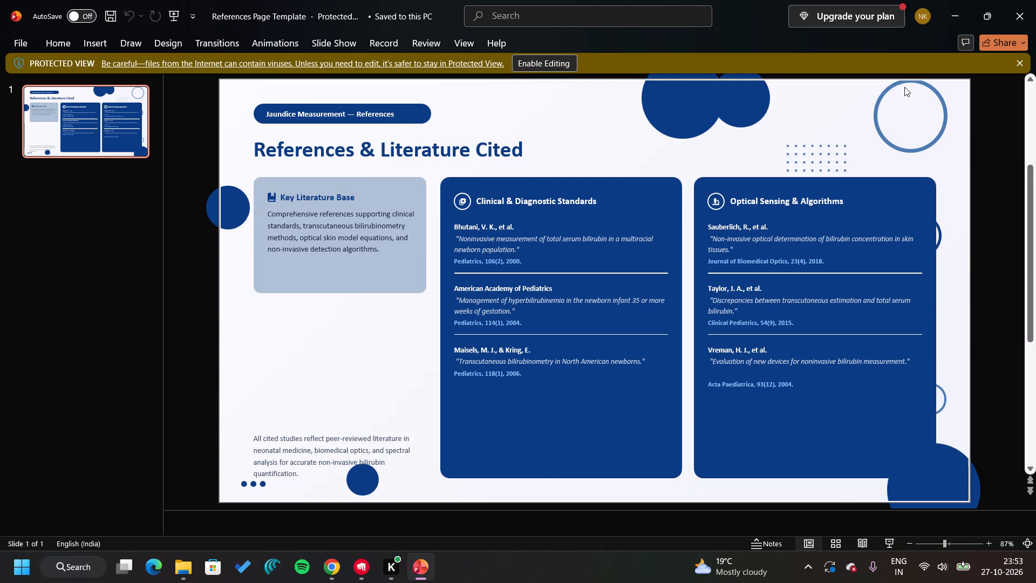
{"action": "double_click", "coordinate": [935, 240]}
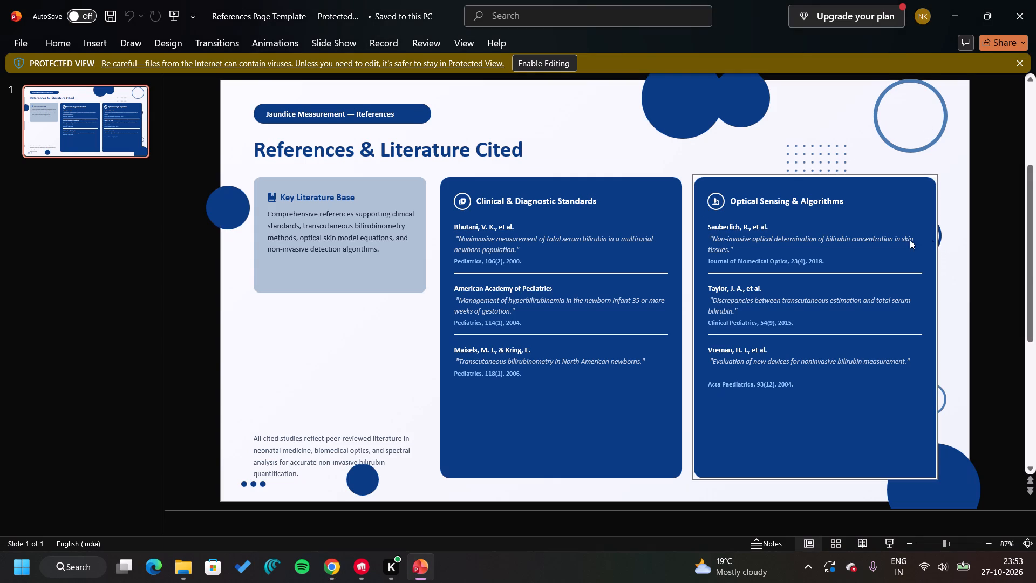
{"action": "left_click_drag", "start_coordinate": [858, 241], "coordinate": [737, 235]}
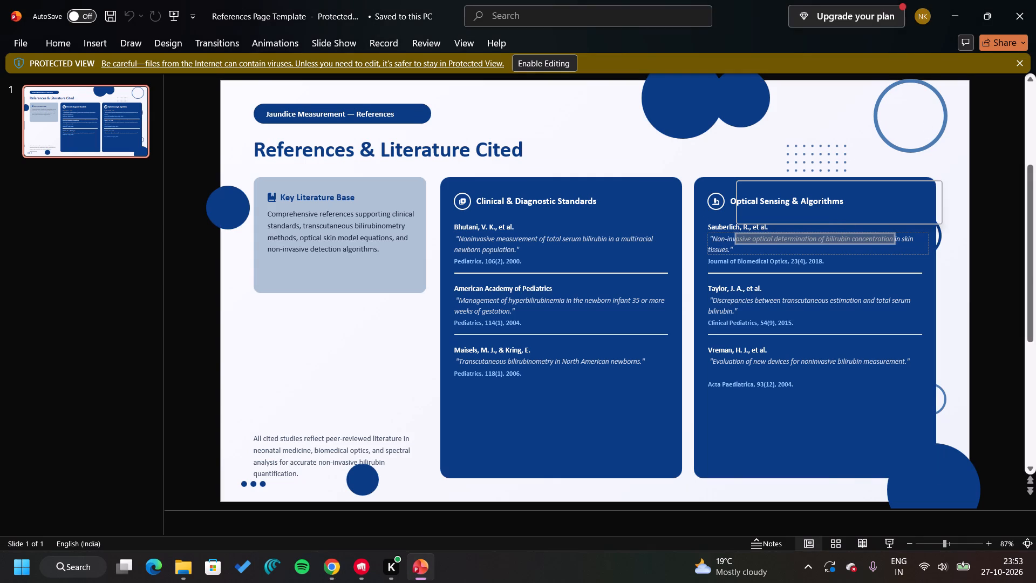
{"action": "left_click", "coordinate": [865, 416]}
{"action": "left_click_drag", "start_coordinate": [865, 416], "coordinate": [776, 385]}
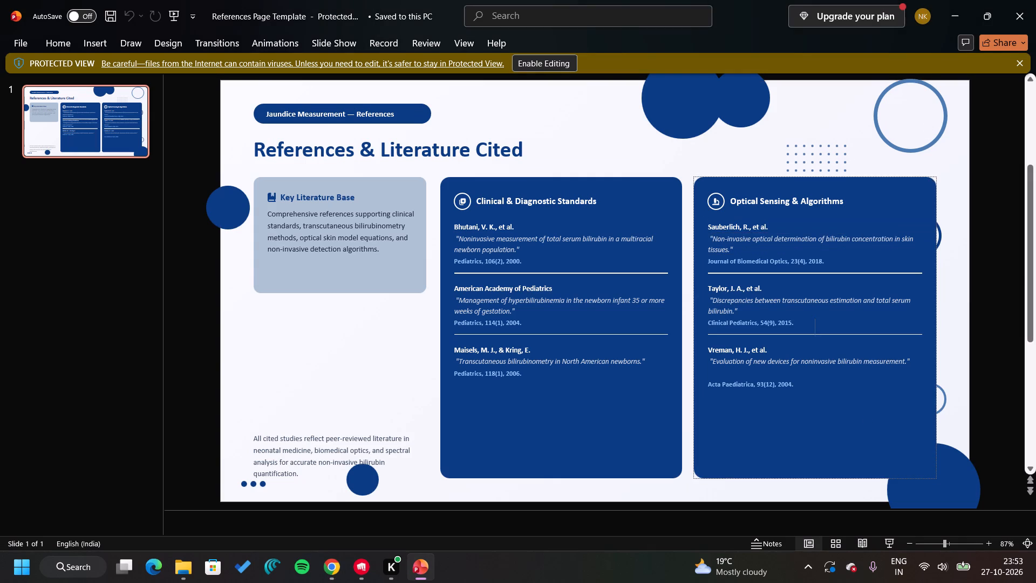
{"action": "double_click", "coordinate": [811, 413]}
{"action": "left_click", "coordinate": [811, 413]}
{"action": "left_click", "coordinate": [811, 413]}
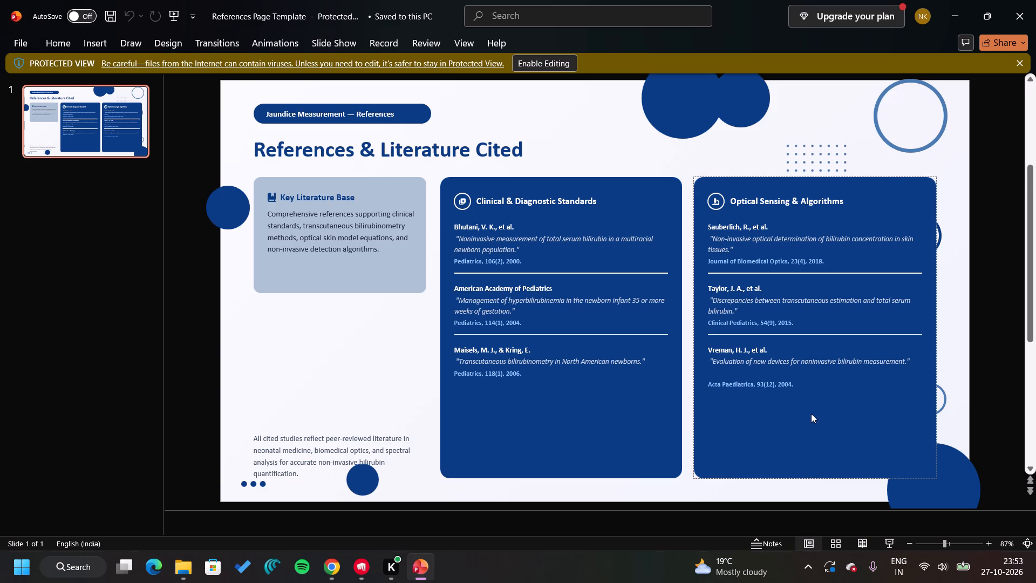
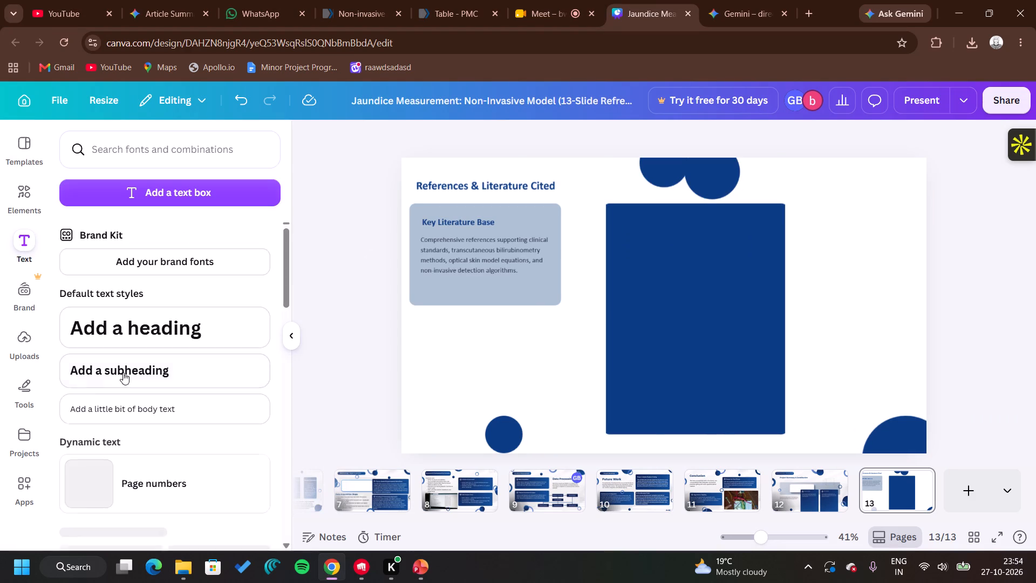
Add a text box over the dark blue card on page 13 and open its placeholder text for editing.
{"action": "left_click", "coordinate": [152, 203]}
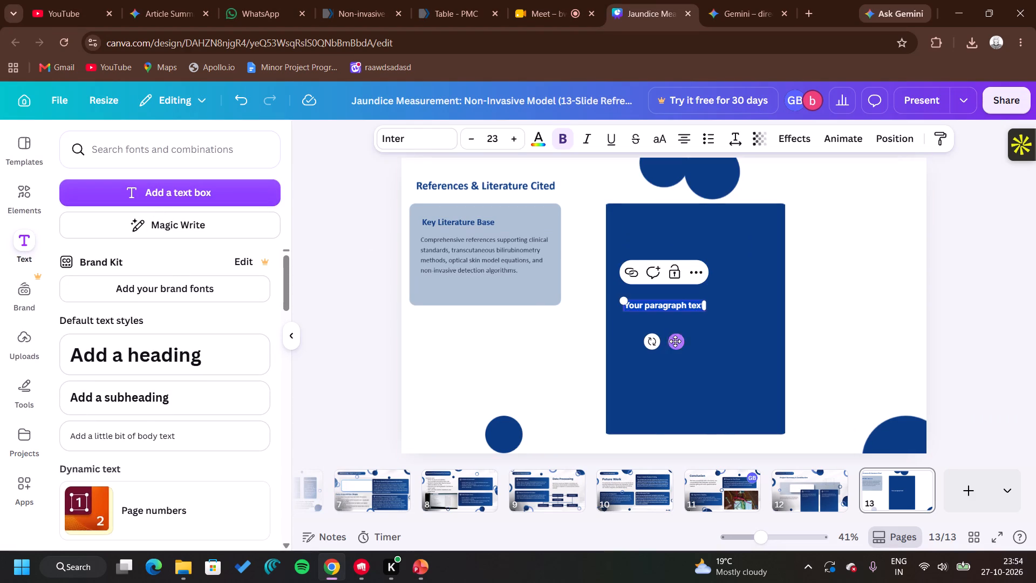
{"action": "double_click", "coordinate": [672, 303]}
{"action": "left_click", "coordinate": [672, 303]}
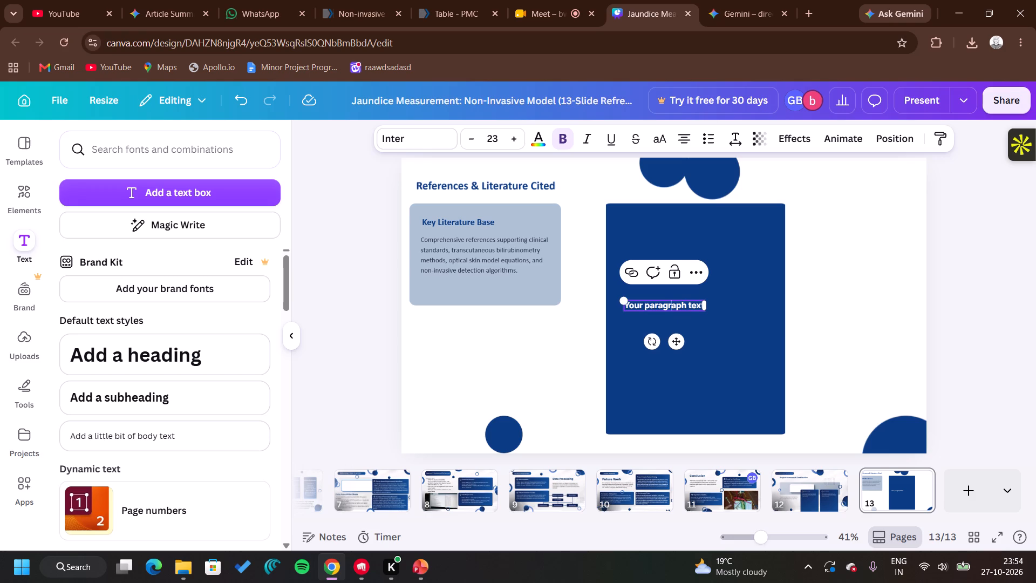
Replace the text box's placeholder with the copied Rubaltelli et al. (2001) citation on transcutaneous bilirubin measurement.
{"action": "double_click", "coordinate": [695, 306]}
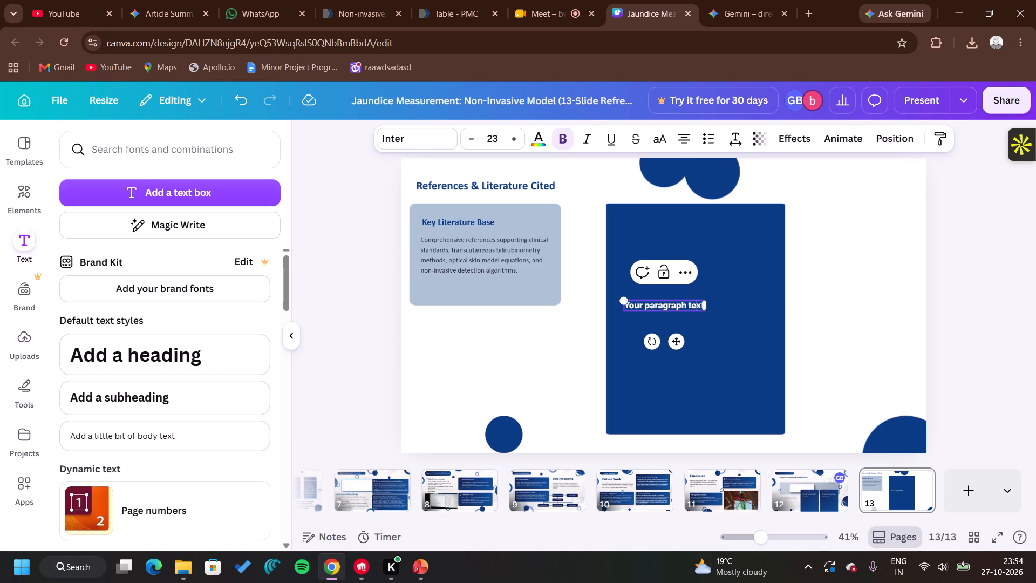
{"action": "left_click_drag", "start_coordinate": [695, 306], "coordinate": [626, 306]}
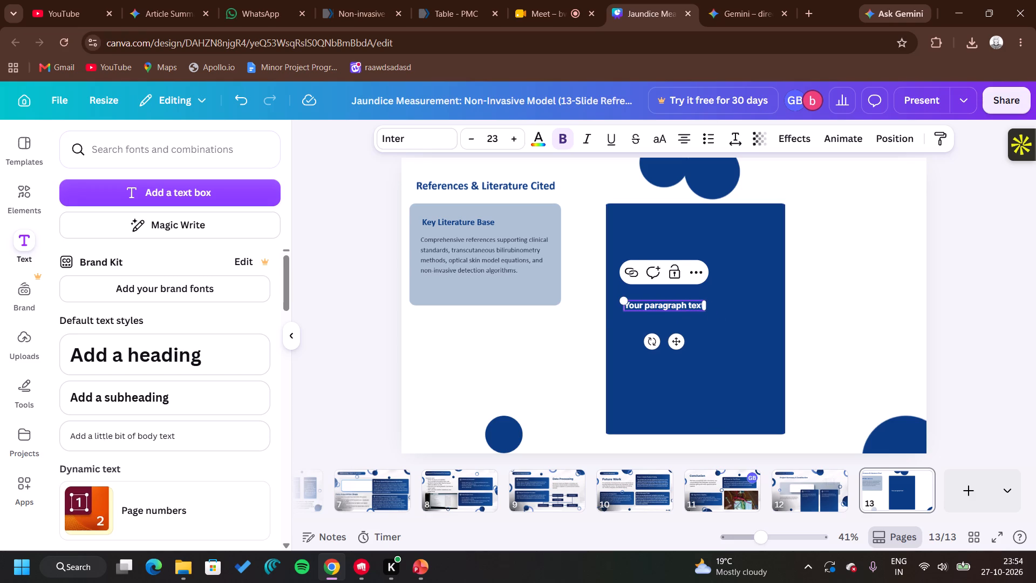
{"action": "left_click_drag", "start_coordinate": [626, 306], "coordinate": [626, 306]}
{"action": "key", "text": "ctrl+v"}
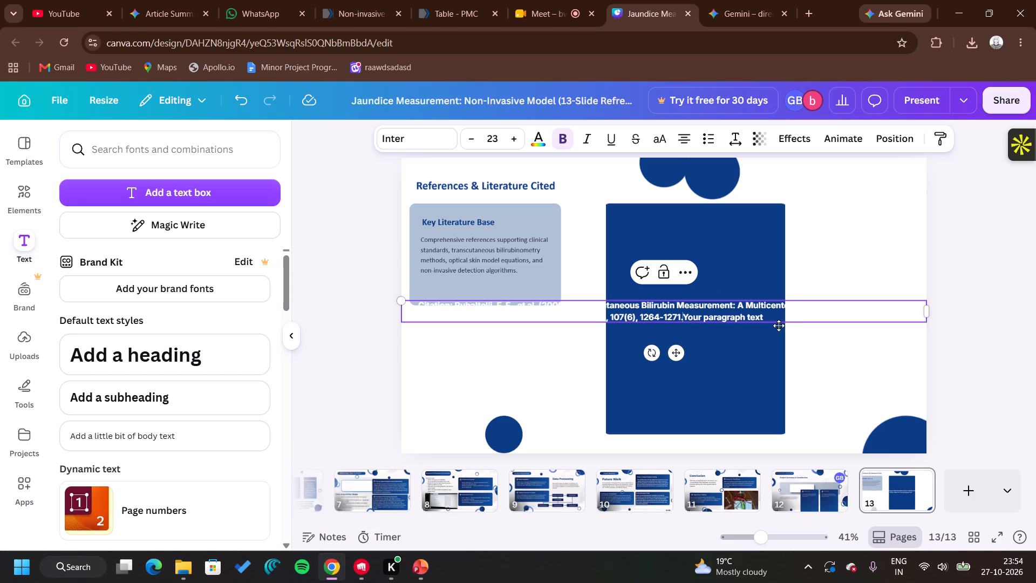
{"action": "left_click_drag", "start_coordinate": [767, 315], "coordinate": [687, 313]}
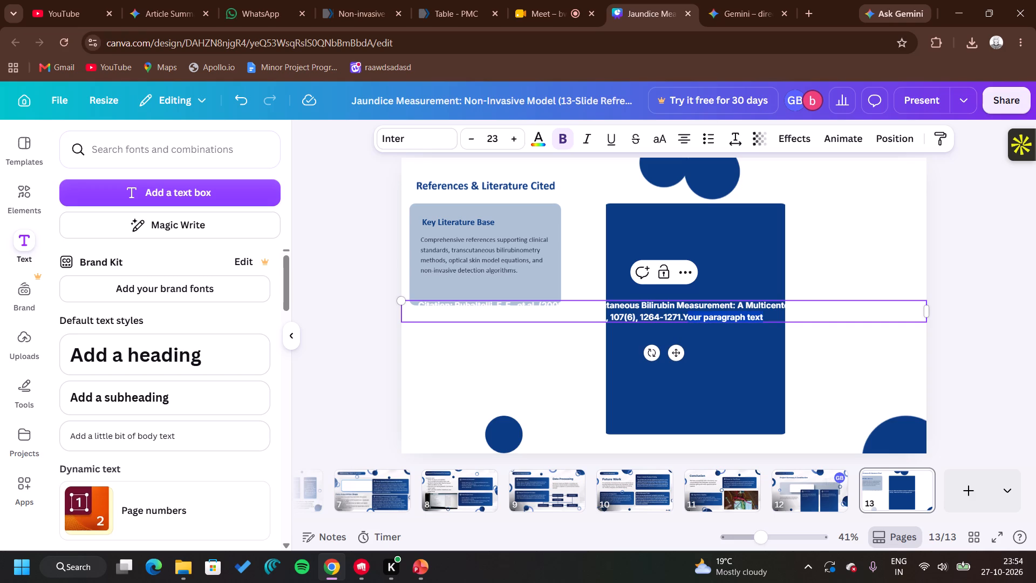
{"action": "left_click_drag", "start_coordinate": [687, 313], "coordinate": [685, 312]}
{"action": "key", "text": "BackSpace"}
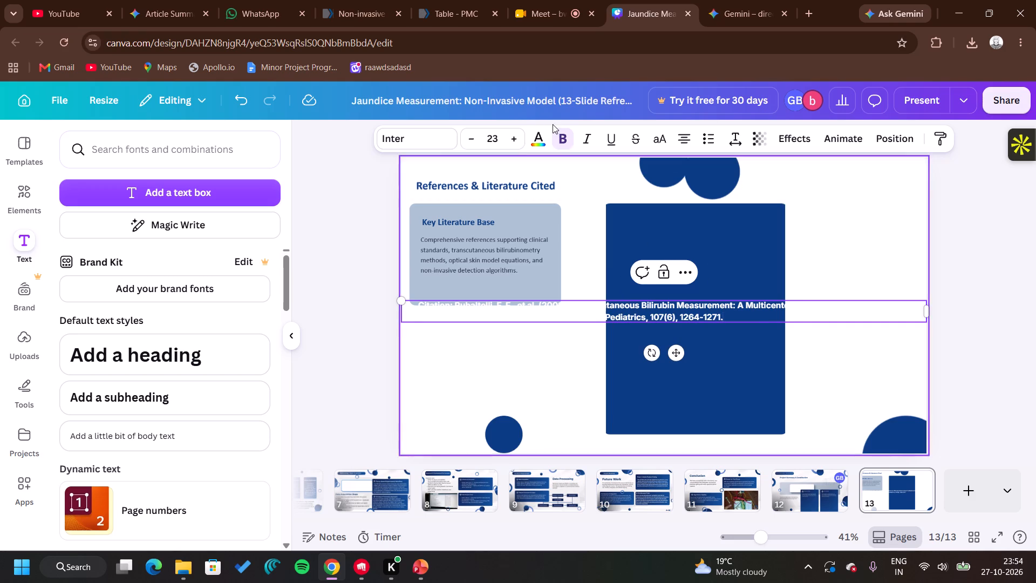
Remove the bold formatting from the citation, from within the author's surname through to the end of the text.
{"action": "left_click", "coordinate": [558, 133]}
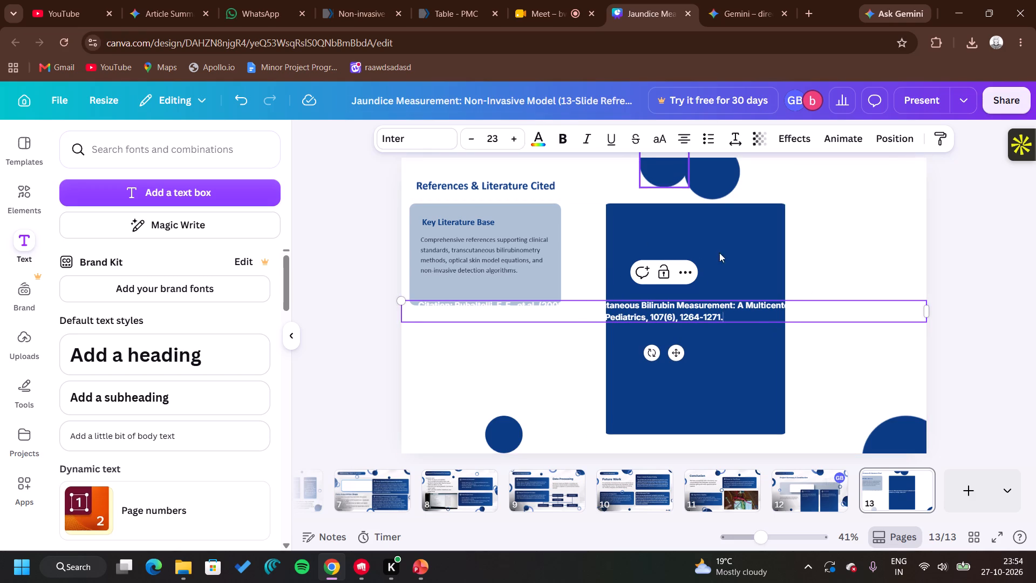
{"action": "left_click_drag", "start_coordinate": [730, 319], "coordinate": [609, 300]}
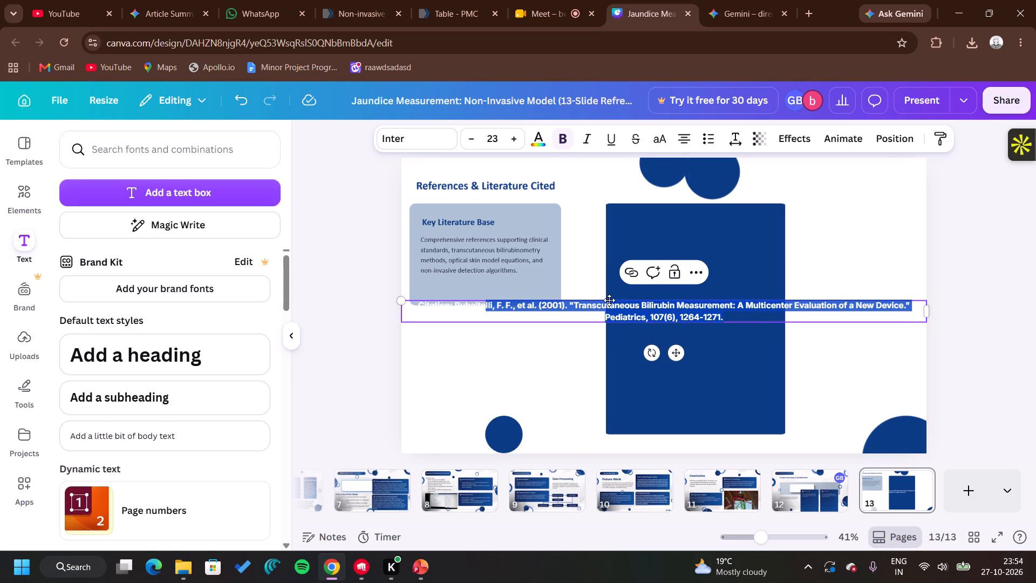
{"action": "left_click", "coordinate": [563, 133]}
{"action": "left_click", "coordinate": [739, 340]}
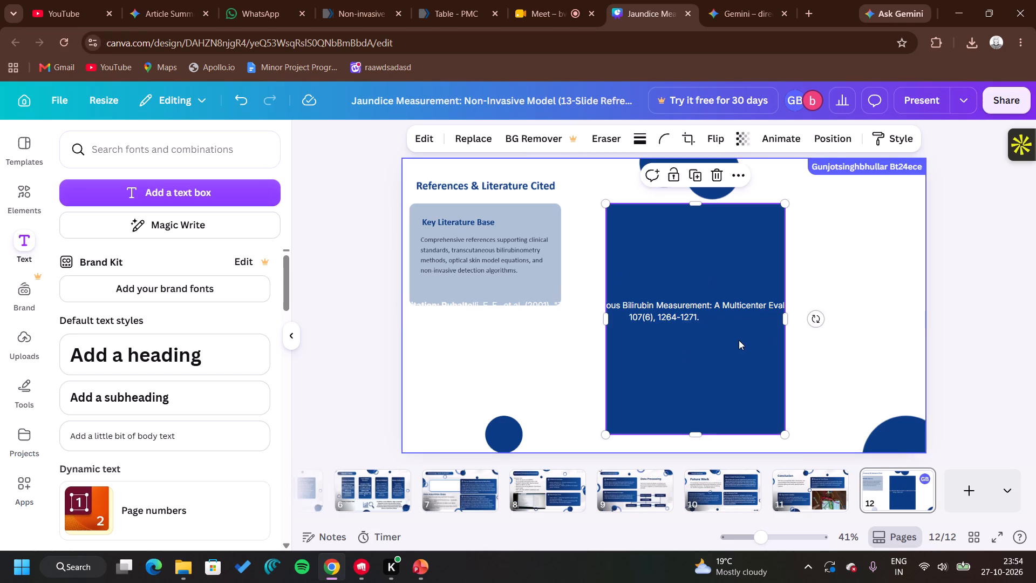
Narrow the citation's text box, scale it down to font size 17.7 and place it at the top of the dark blue card.
{"action": "left_click", "coordinate": [727, 306]}
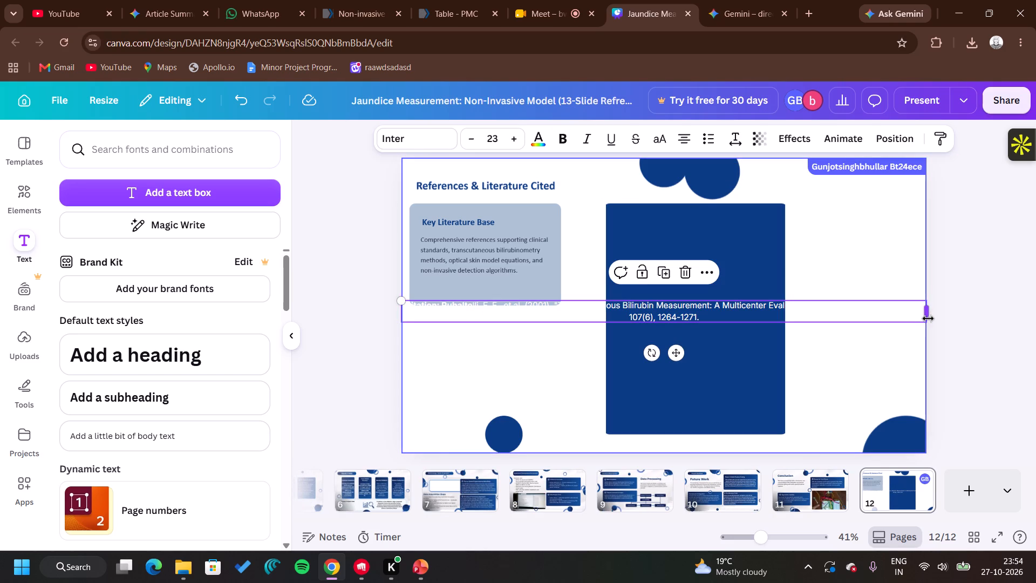
{"action": "left_click_drag", "start_coordinate": [927, 320], "coordinate": [758, 301]}
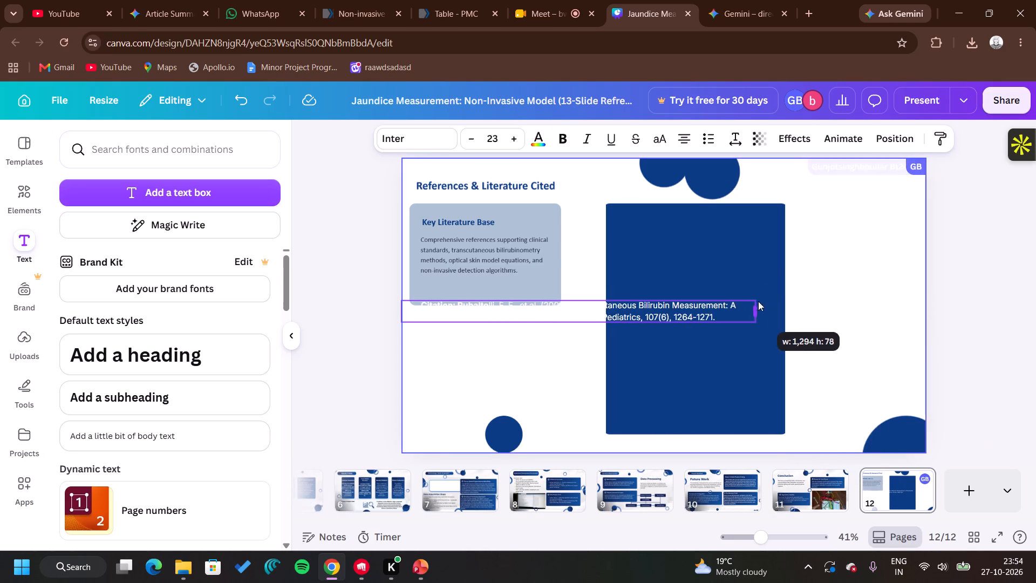
{"action": "left_click_drag", "start_coordinate": [758, 301], "coordinate": [621, 285]}
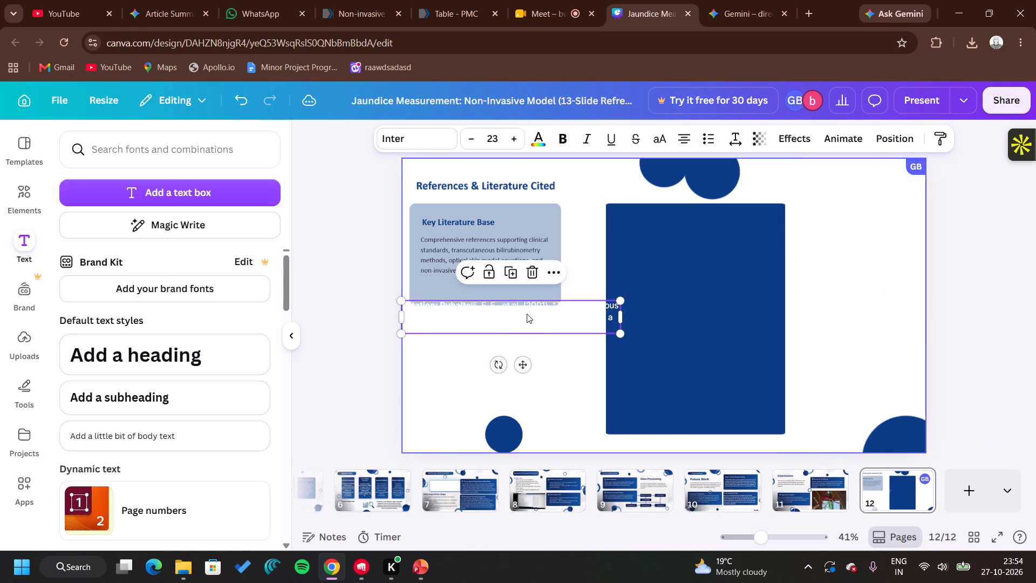
{"action": "left_click_drag", "start_coordinate": [527, 314], "coordinate": [707, 225]}
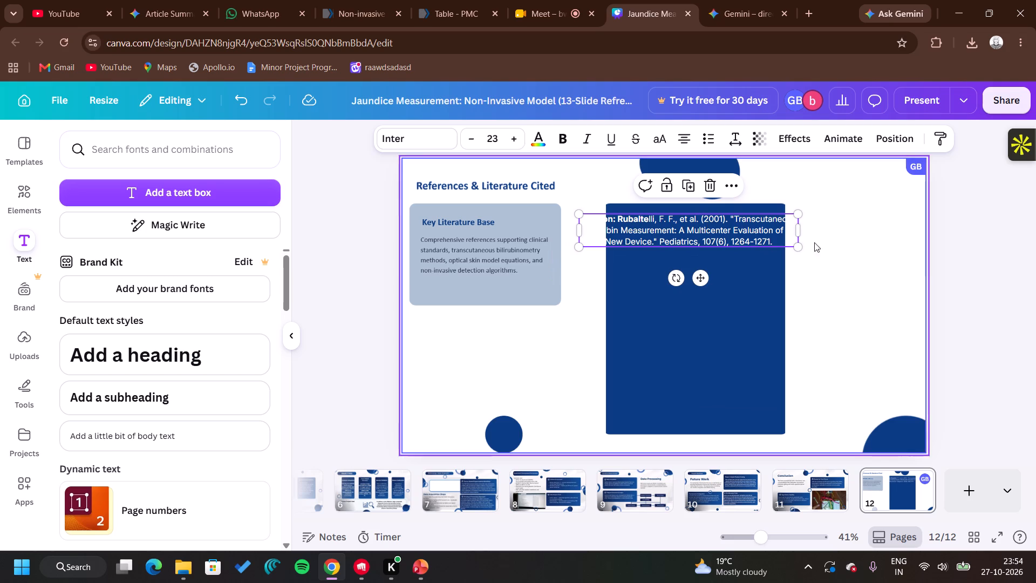
{"action": "left_click_drag", "start_coordinate": [801, 247], "coordinate": [751, 240]}
{"action": "left_click_drag", "start_coordinate": [668, 223], "coordinate": [698, 222]}
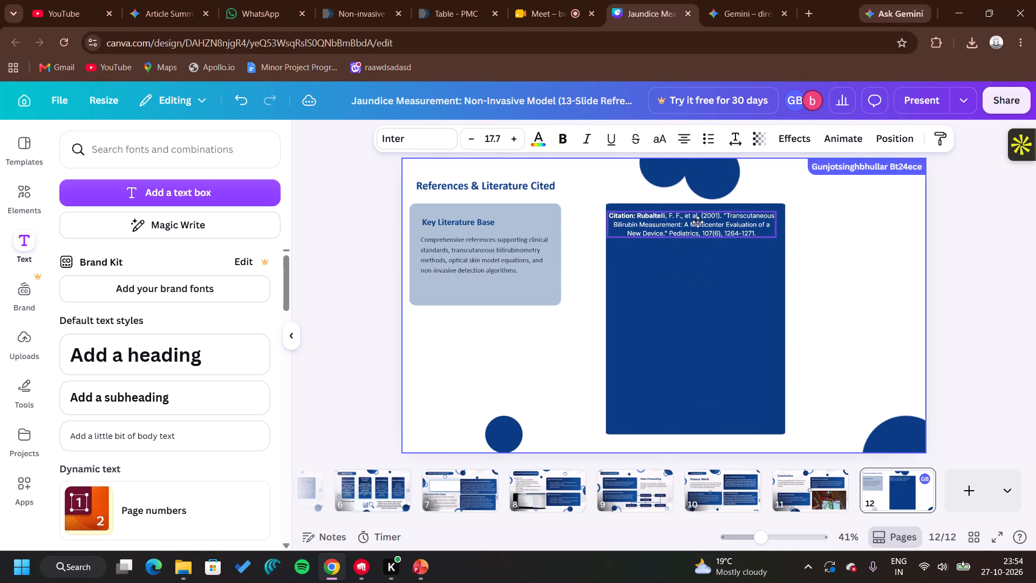
{"action": "left_click_drag", "start_coordinate": [698, 222], "coordinate": [697, 219]}
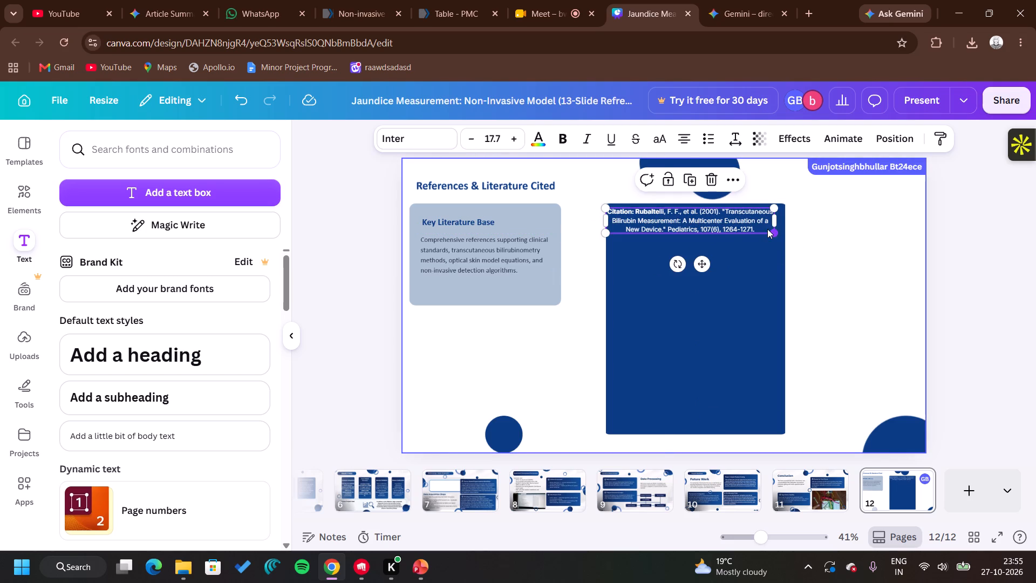
Open the Rubaltelli citation on the dark blue card for text editing.
{"action": "double_click", "coordinate": [754, 229]}
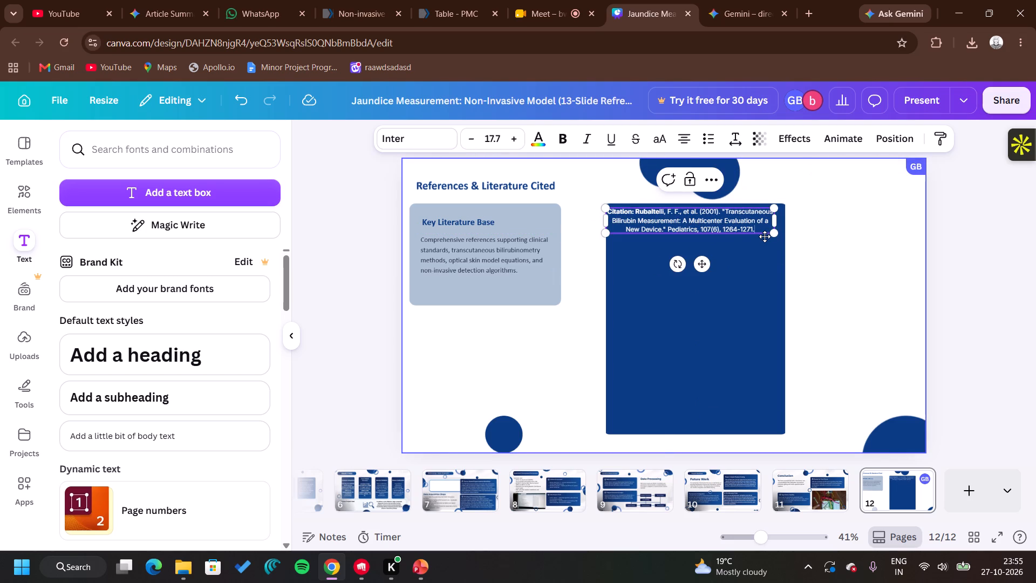
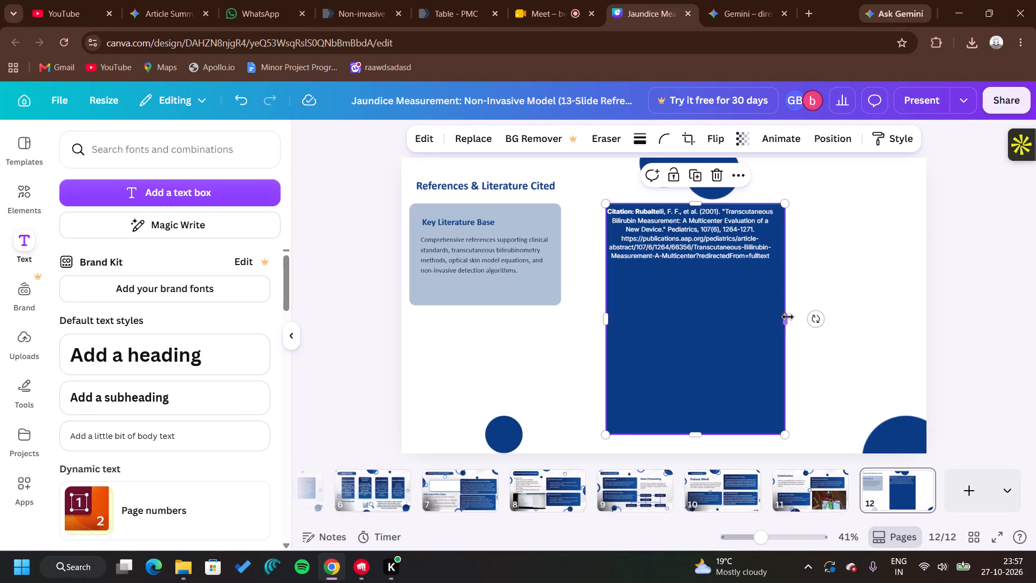
Widen the dark blue card behind the citation on both sides so it fills the space beside the Key Literature Base card.
{"action": "left_click_drag", "start_coordinate": [786, 317], "coordinate": [892, 301]}
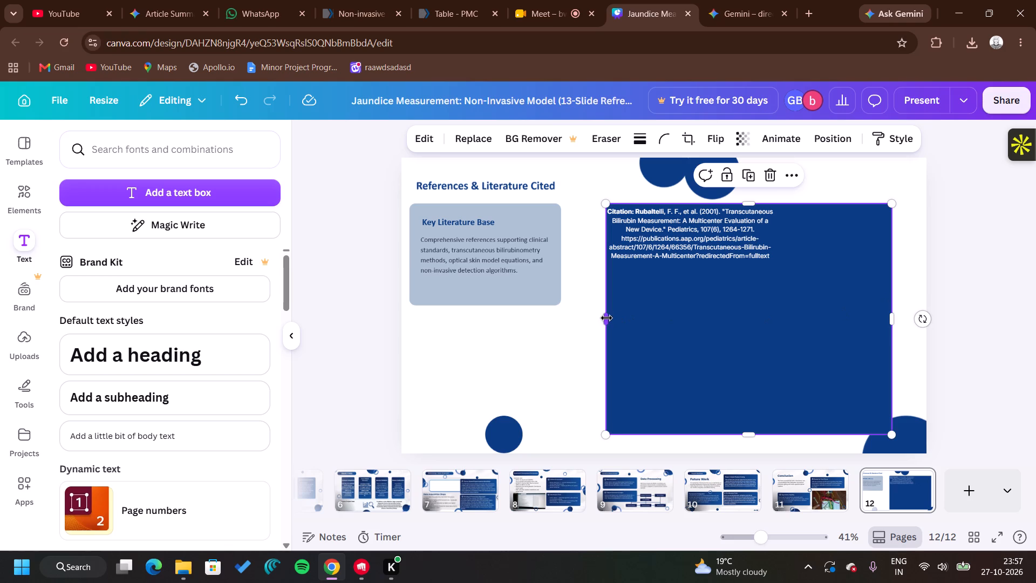
{"action": "left_click_drag", "start_coordinate": [606, 318], "coordinate": [570, 317]}
{"action": "left_click", "coordinate": [836, 321]}
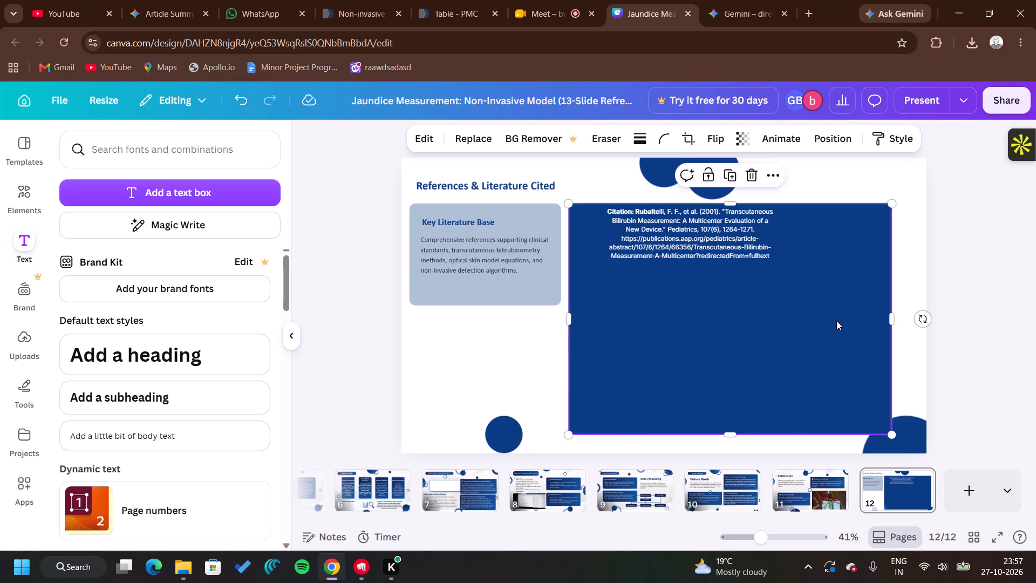
Shift the dark blue panel on the references page slightly closer to the Key Literature Base card.
{"action": "left_click", "coordinate": [922, 341]}
{"action": "left_click", "coordinate": [831, 351]}
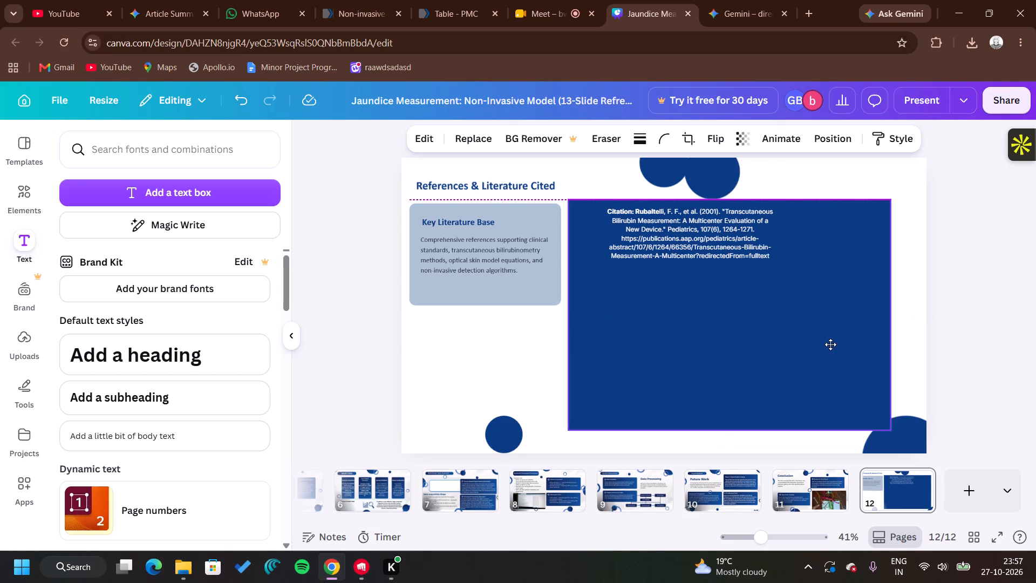
{"action": "left_click", "coordinate": [908, 317]}
Enlarge the Transcutaneous Bilirubin Measurement citation to about size 26.6 and widen its text box to about 1,057 across the blue panel.
{"action": "left_click", "coordinate": [691, 228]}
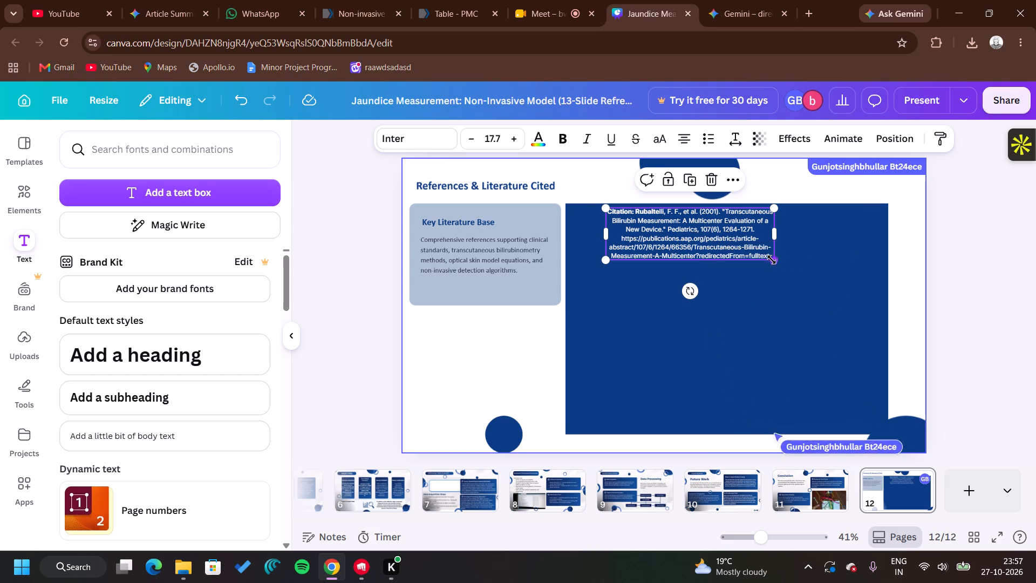
{"action": "left_click_drag", "start_coordinate": [776, 262], "coordinate": [861, 268]}
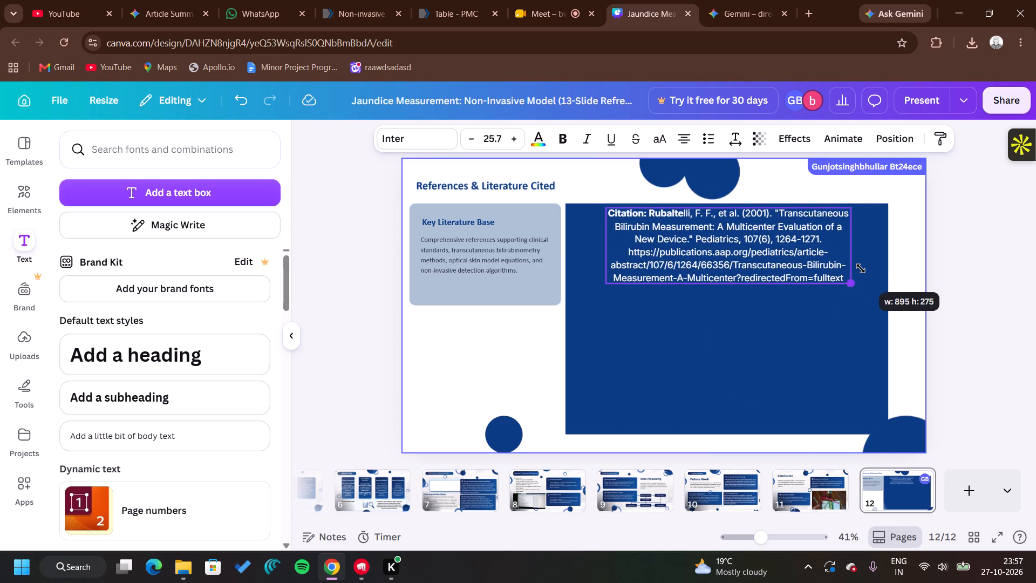
{"action": "left_click_drag", "start_coordinate": [861, 268], "coordinate": [867, 269]}
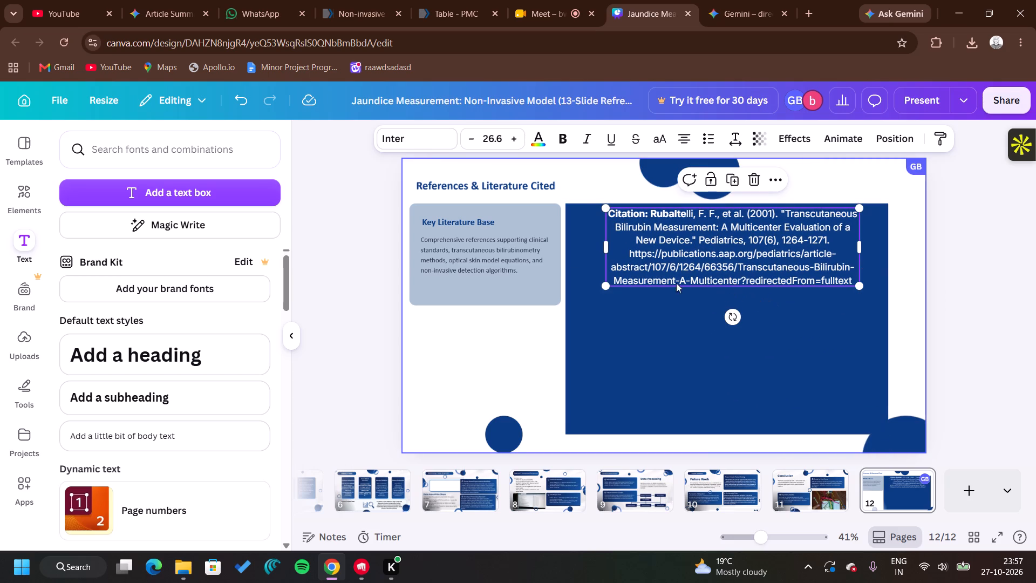
{"action": "left_click_drag", "start_coordinate": [603, 255], "coordinate": [567, 253]}
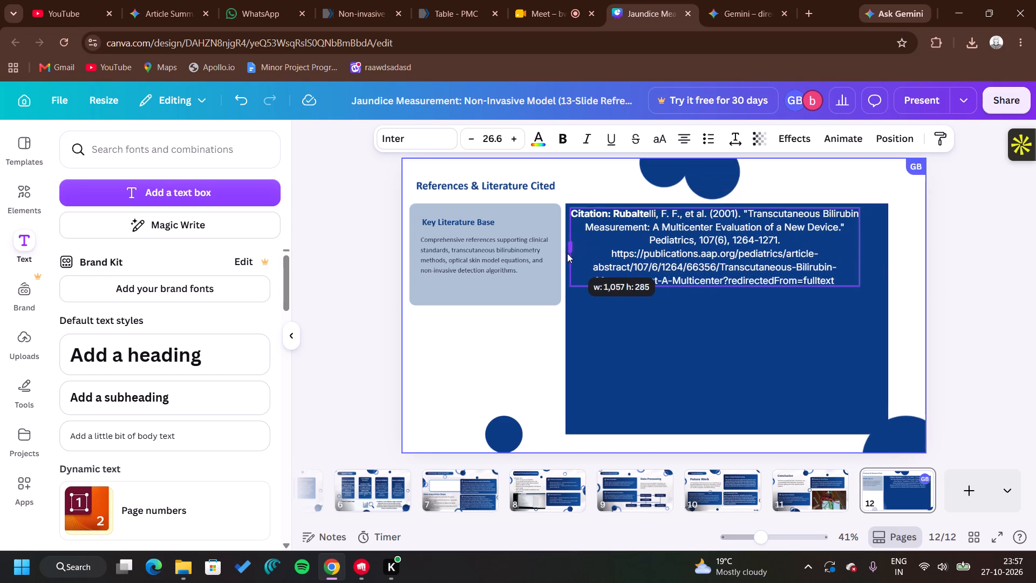
{"action": "left_click_drag", "start_coordinate": [567, 253], "coordinate": [568, 253]}
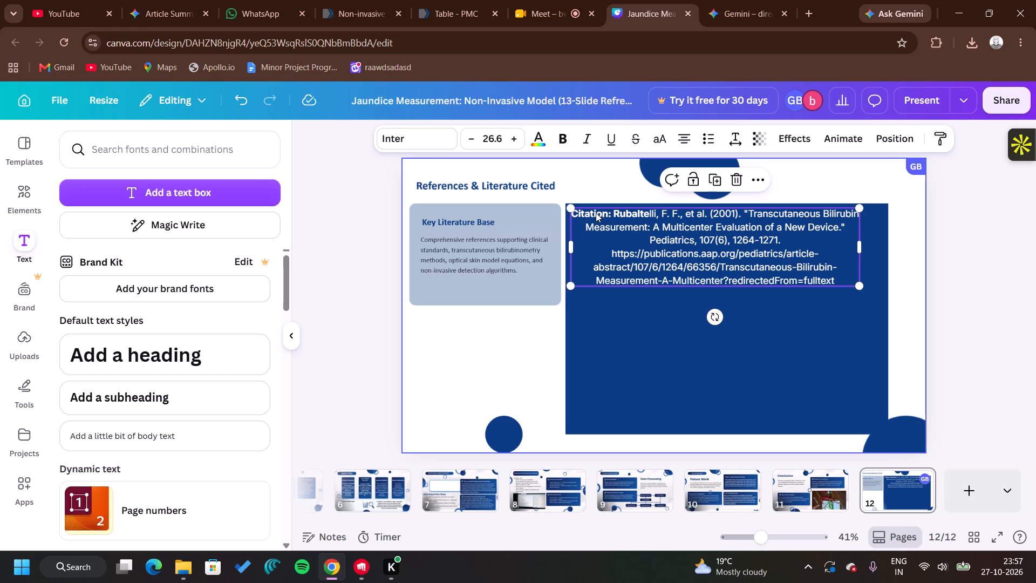
Select the entire Transcutaneous Bilirubin Measurement citation text on the blue panel for formatting.
{"action": "left_click", "coordinate": [610, 373]}
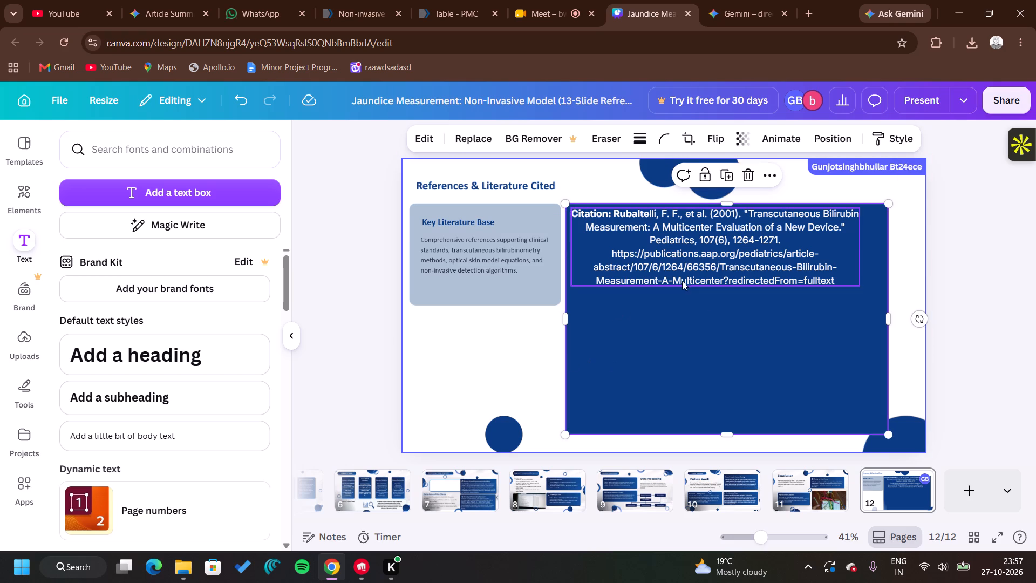
{"action": "left_click", "coordinate": [683, 280]}
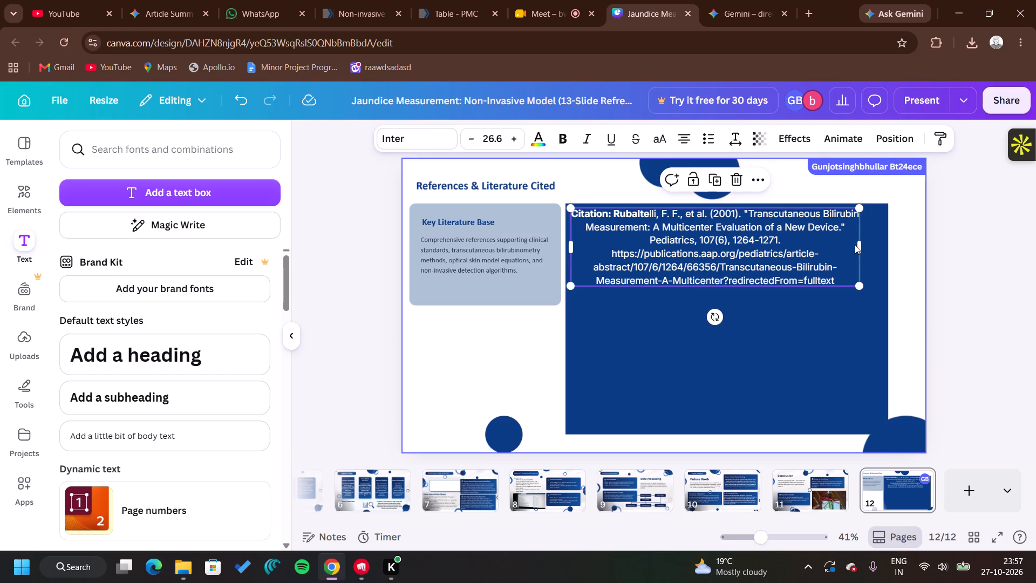
{"action": "left_click", "coordinate": [843, 287]}
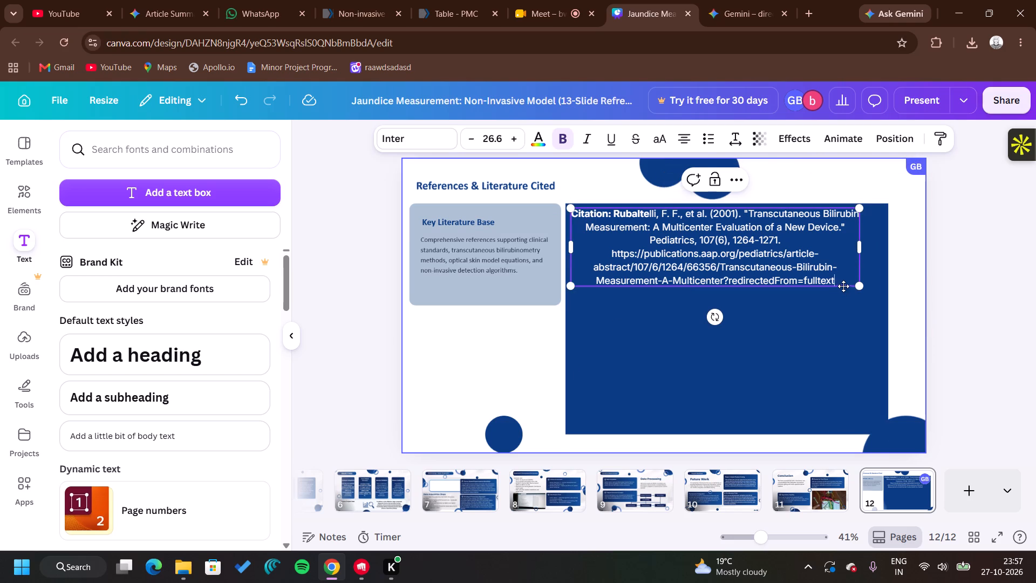
{"action": "left_click_drag", "start_coordinate": [834, 279], "coordinate": [575, 215]}
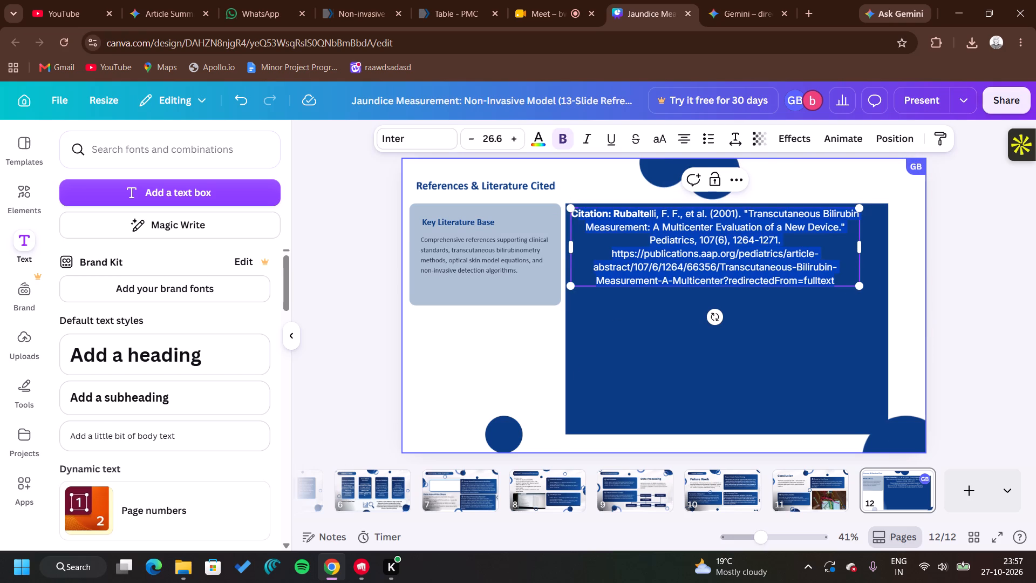
{"action": "left_click_drag", "start_coordinate": [575, 215], "coordinate": [574, 215]}
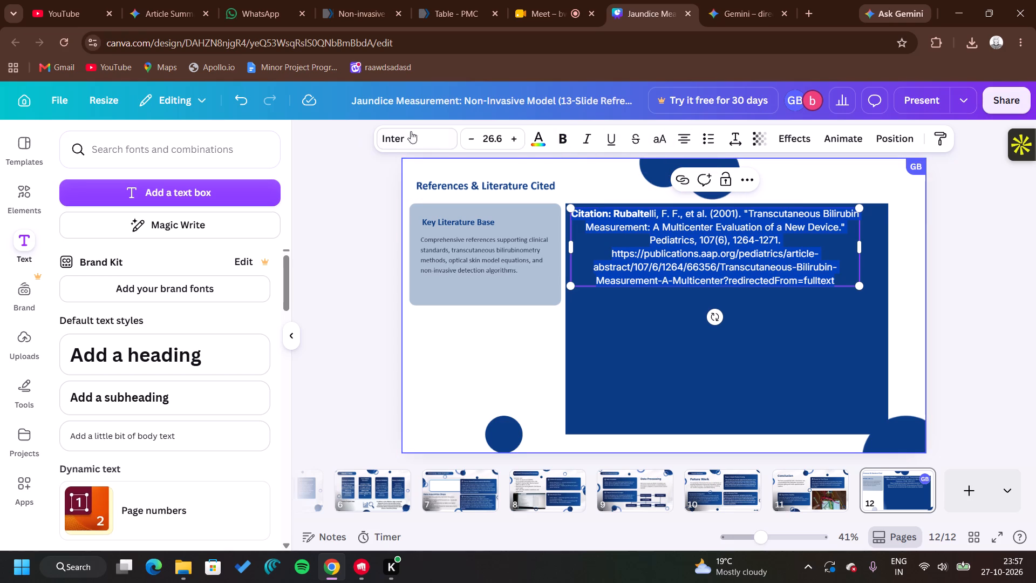
Left-align the Transcutaneous Bilirubin Measurement citation text on the blue panel.
{"action": "left_click", "coordinate": [685, 141]}
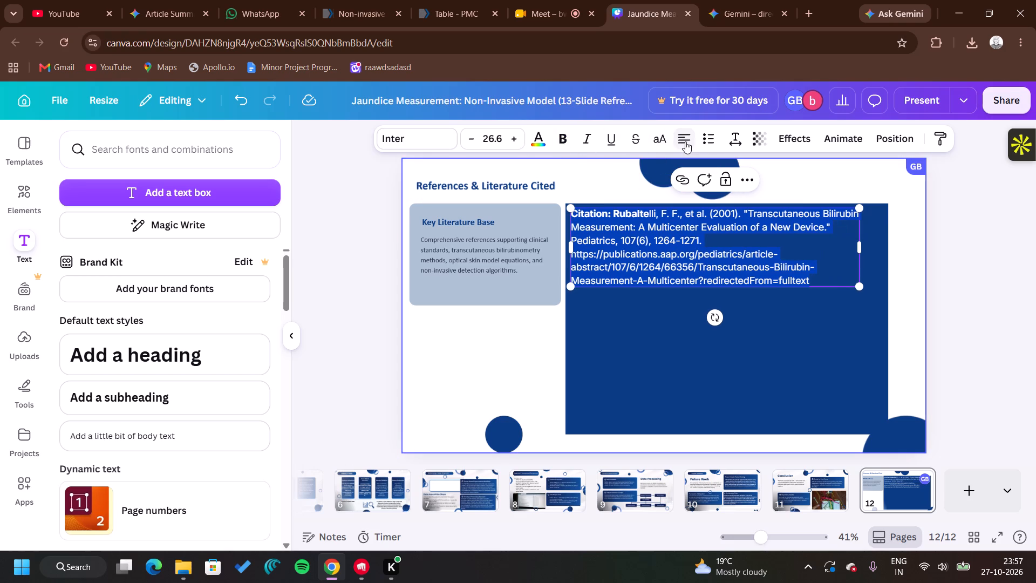
{"action": "left_click", "coordinate": [730, 335]}
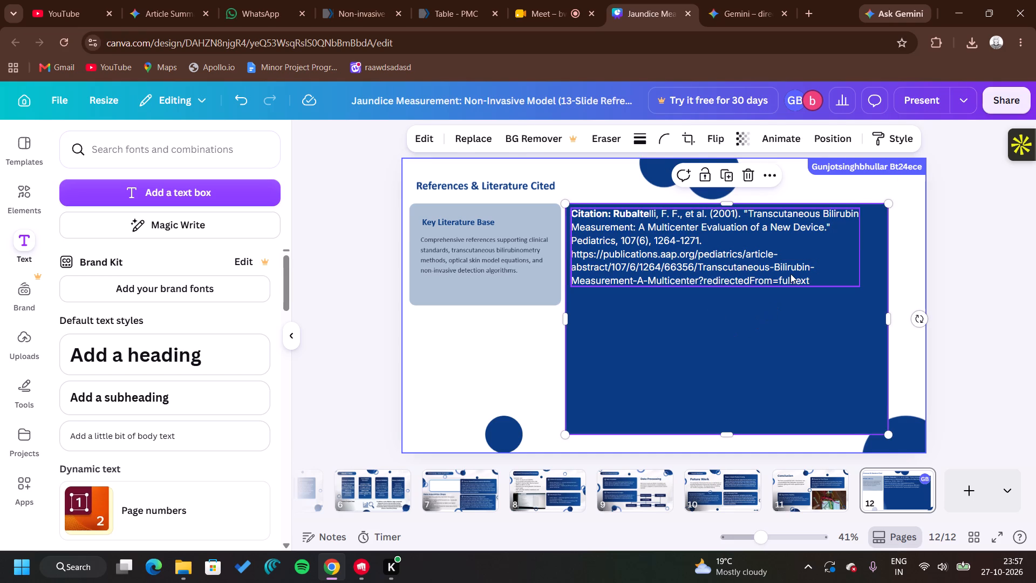
Insert the label "Link-" directly before the publications.aap.org web address in the citation text.
{"action": "left_click", "coordinate": [790, 274]}
{"action": "double_click", "coordinate": [819, 279]}
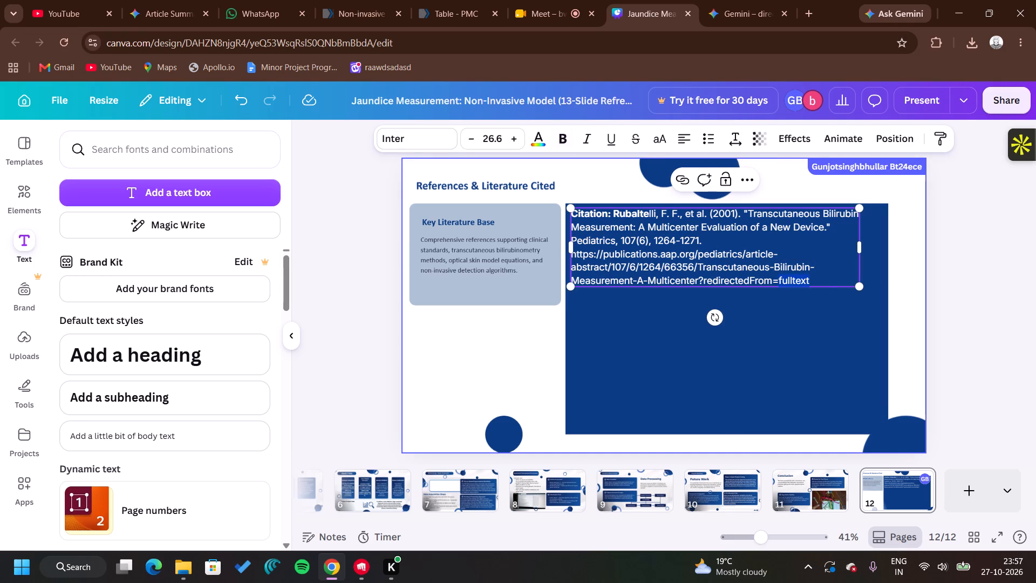
{"action": "left_click", "coordinate": [575, 254]}
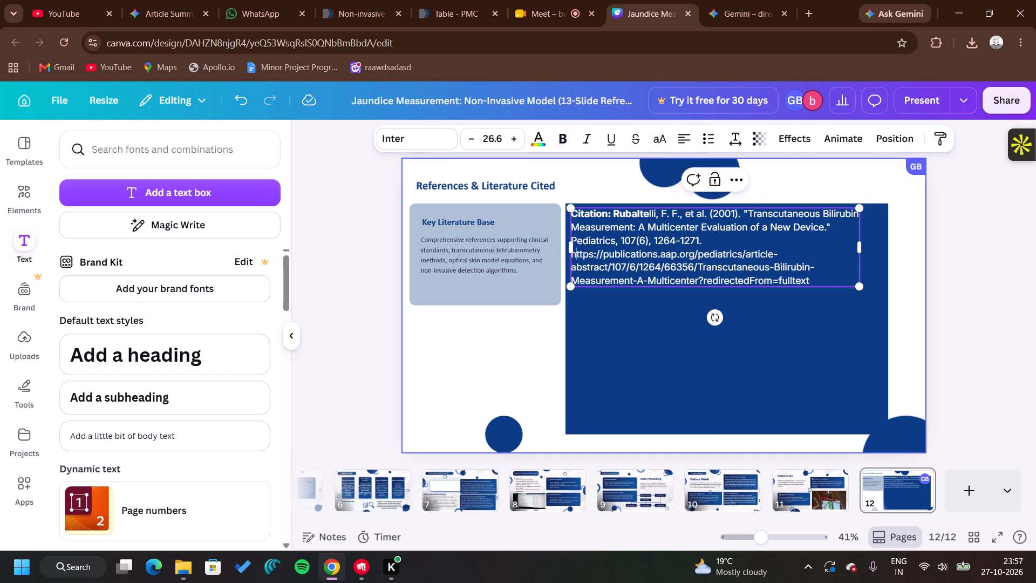
{"action": "key", "text": "Left"}
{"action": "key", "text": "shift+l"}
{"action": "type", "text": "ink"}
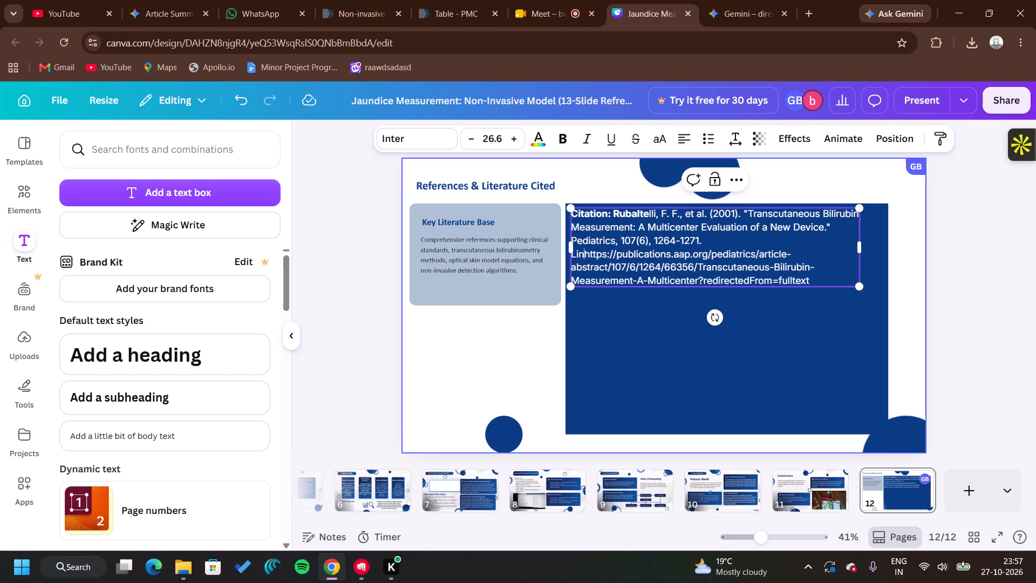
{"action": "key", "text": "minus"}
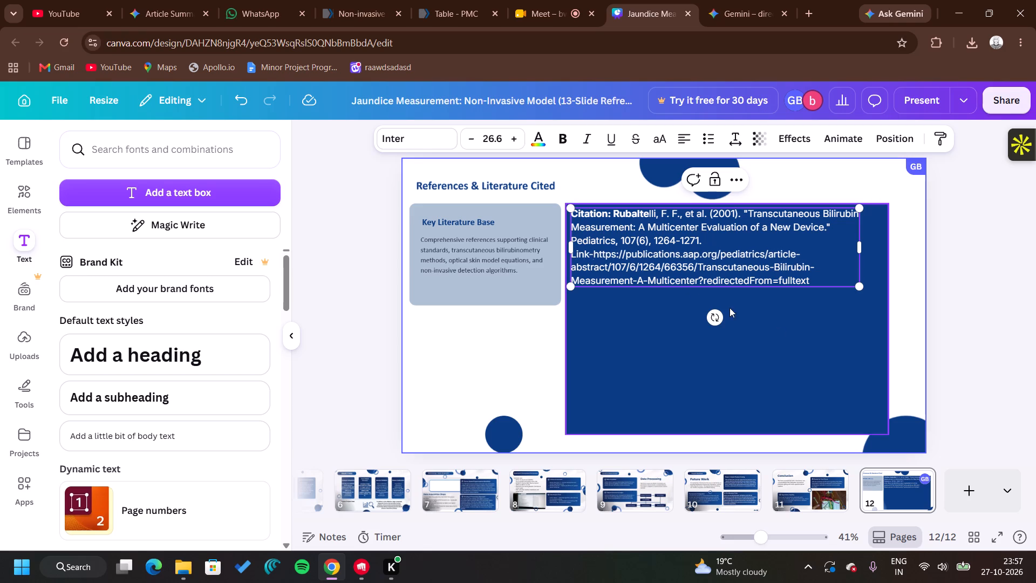
{"action": "left_click", "coordinate": [853, 315]}
Open the citation text on the blue panel for editing at the end of its web address.
{"action": "left_click", "coordinate": [827, 284]}
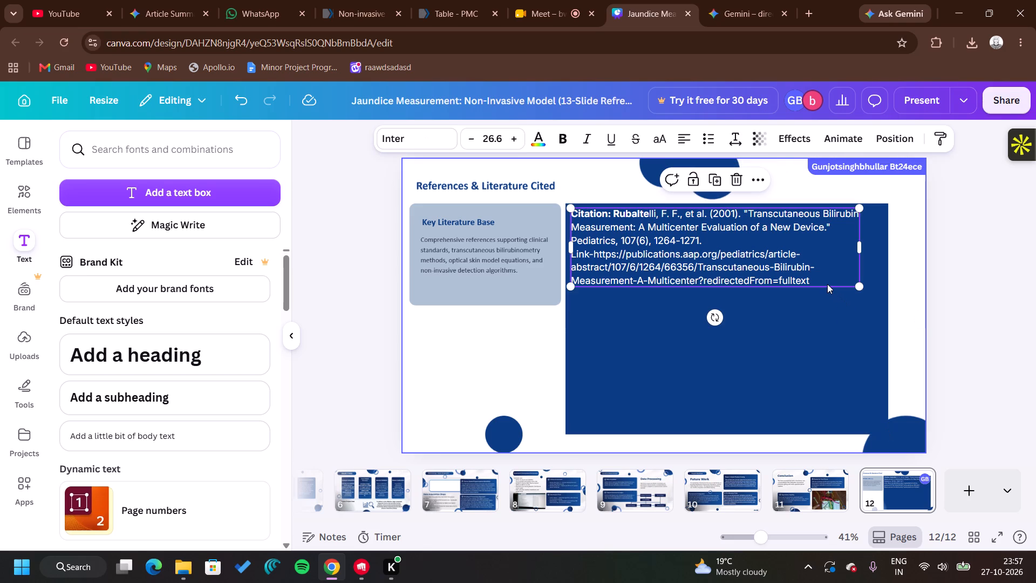
{"action": "left_click", "coordinate": [816, 277]}
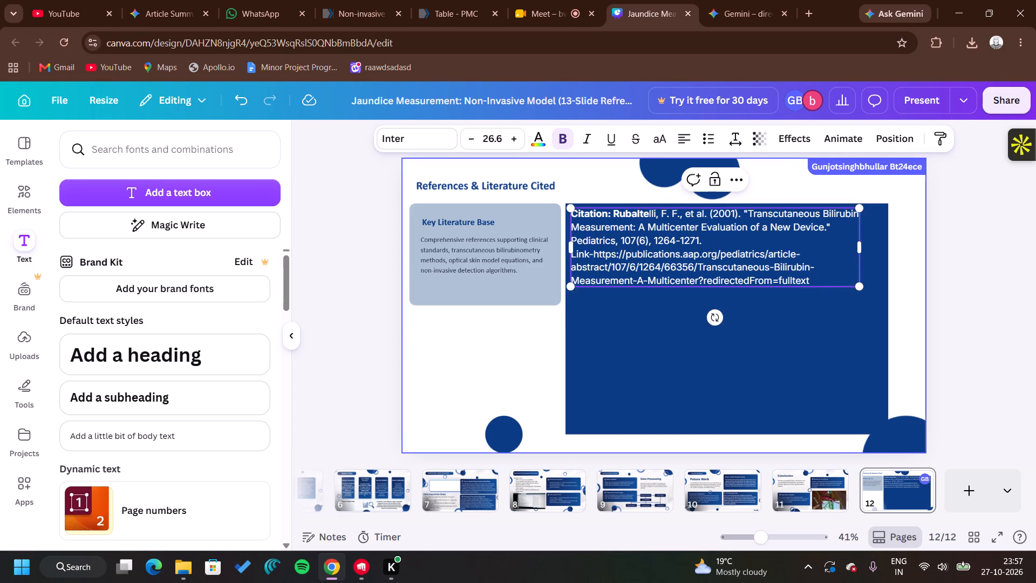
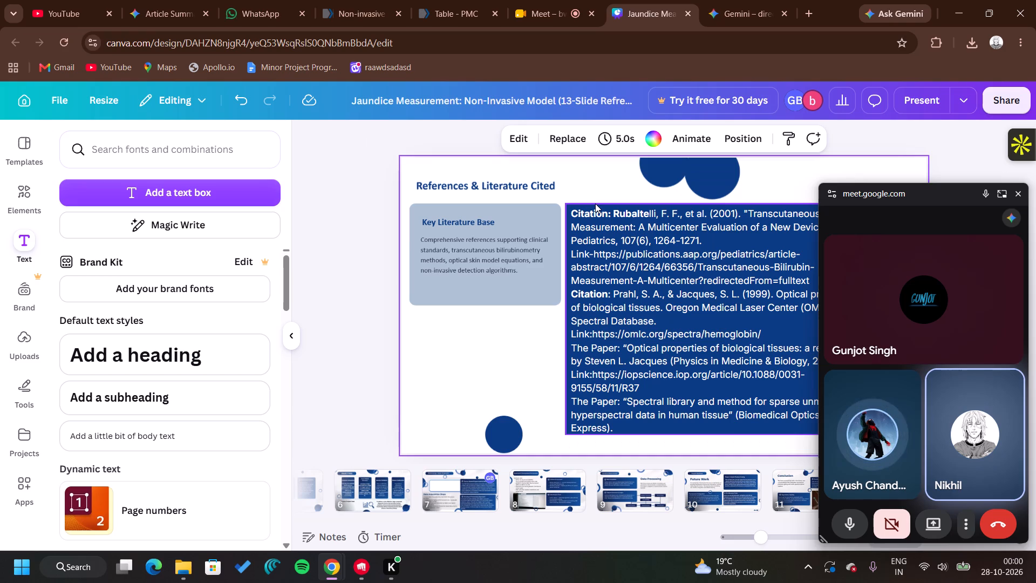
Extend the dark blue citations panel slightly upward toward the page heading and downward to the slide's bottom edge.
{"action": "left_click_drag", "start_coordinate": [595, 204], "coordinate": [594, 192]}
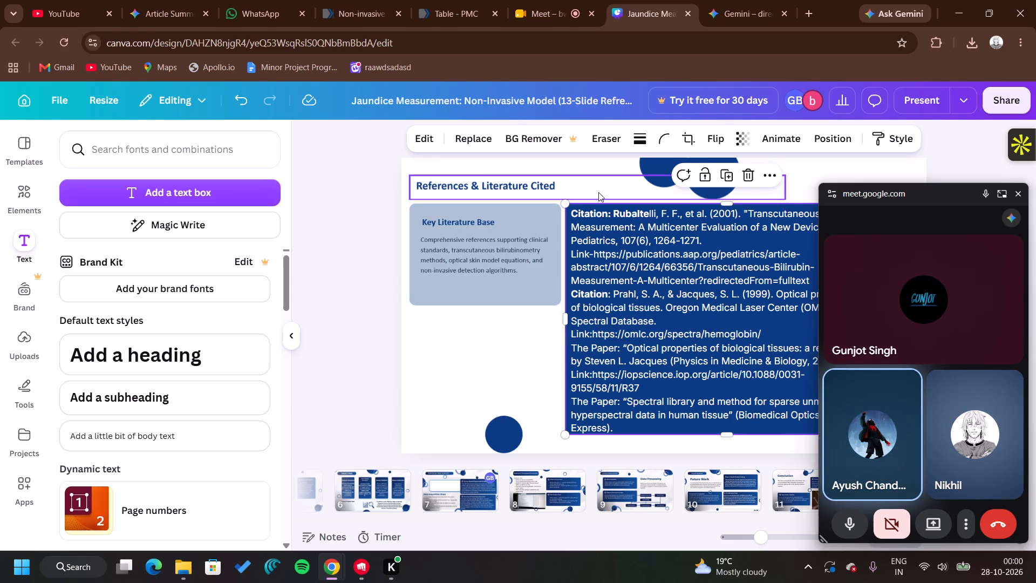
{"action": "left_click_drag", "start_coordinate": [734, 203], "coordinate": [734, 195]}
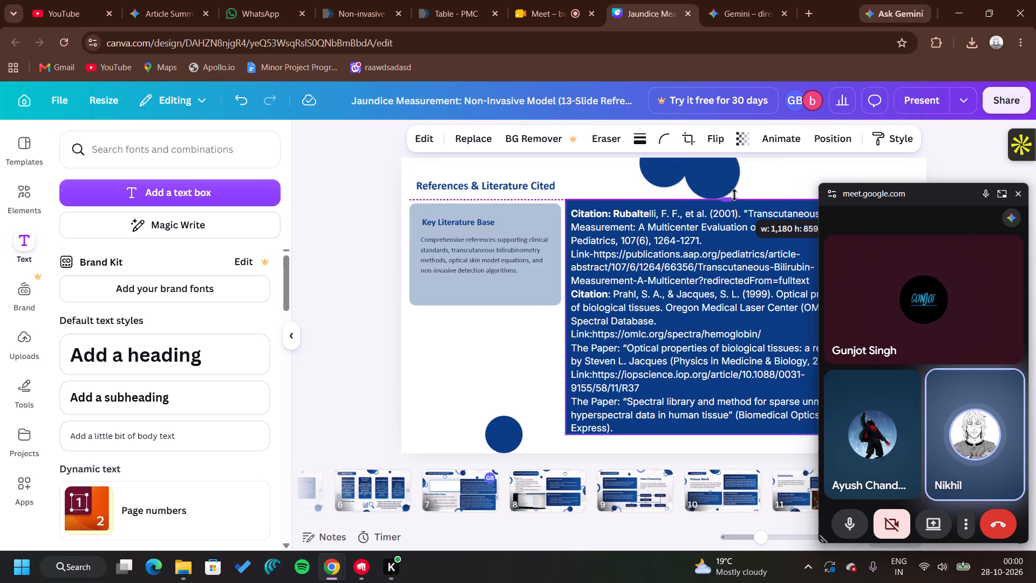
{"action": "left_click_drag", "start_coordinate": [734, 195], "coordinate": [733, 196]}
{"action": "left_click_drag", "start_coordinate": [724, 436], "coordinate": [724, 455]}
Open the citation text on the blue panel for editing at its end, after "Express).".
{"action": "double_click", "coordinate": [633, 429]}
{"action": "left_click", "coordinate": [624, 429]}
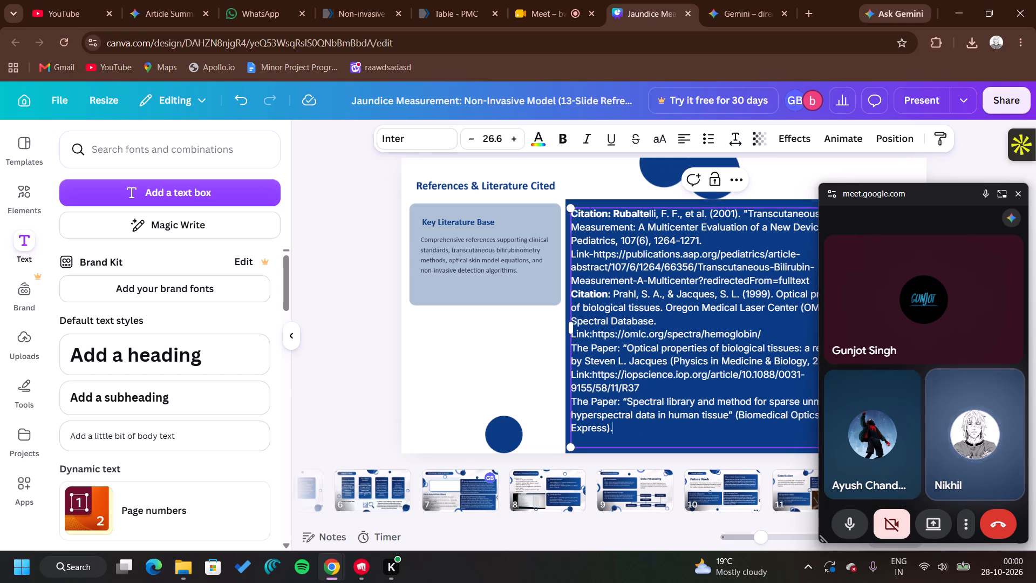
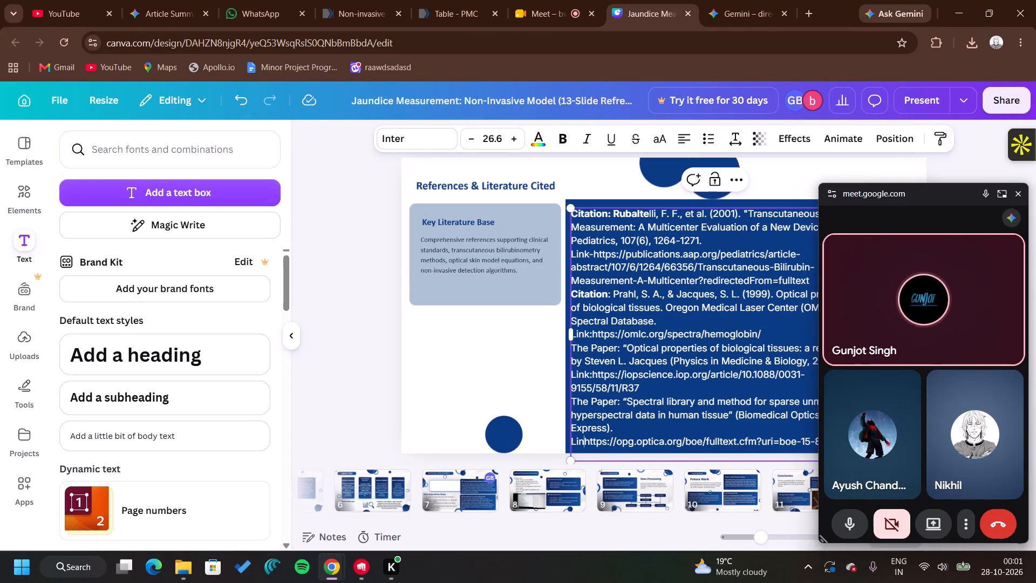
Complete the "Link:" label before the opg.optica.org URL of the spectral library paper reference.
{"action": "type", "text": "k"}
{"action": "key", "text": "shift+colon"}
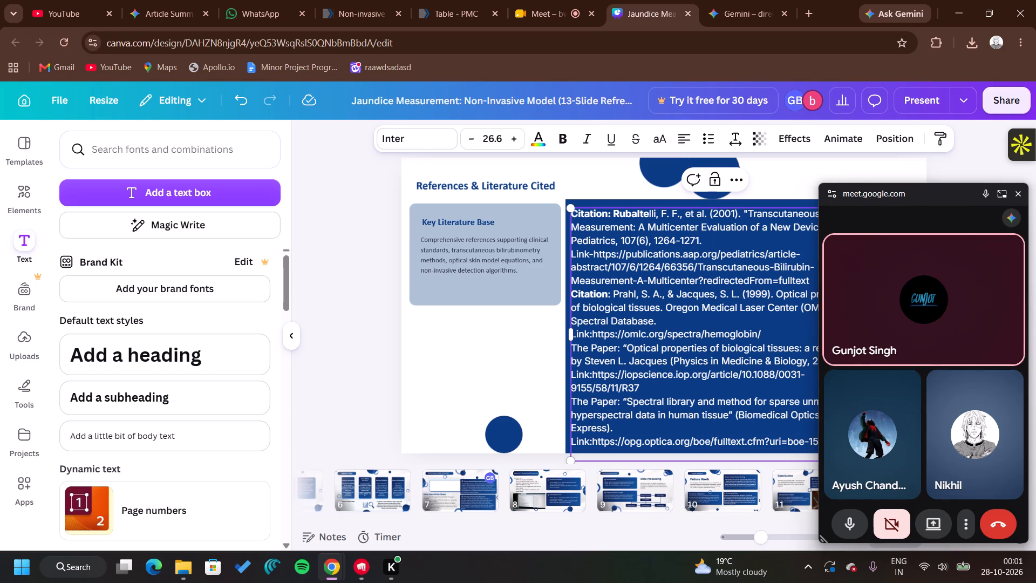
Nudge the citations text box slightly upward and away from the blue panel's edge nearest the Key Literature Base card.
{"action": "left_click", "coordinate": [745, 207]}
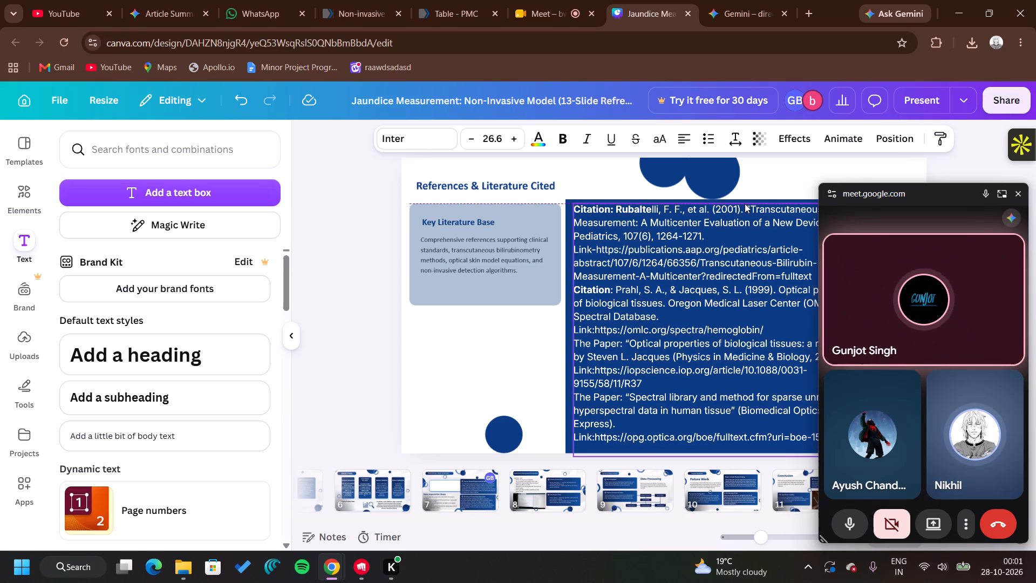
{"action": "left_click", "coordinate": [501, 352]}
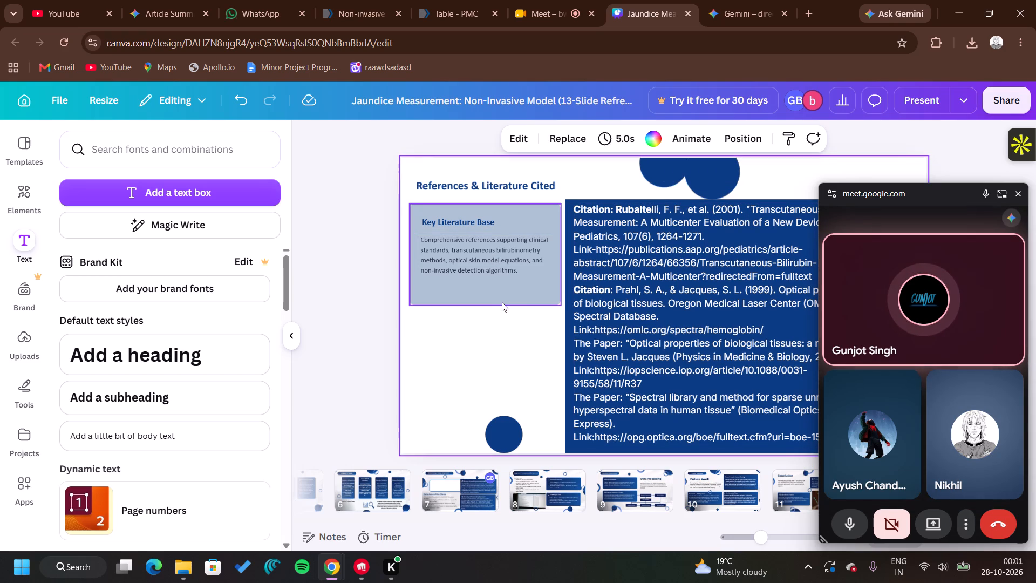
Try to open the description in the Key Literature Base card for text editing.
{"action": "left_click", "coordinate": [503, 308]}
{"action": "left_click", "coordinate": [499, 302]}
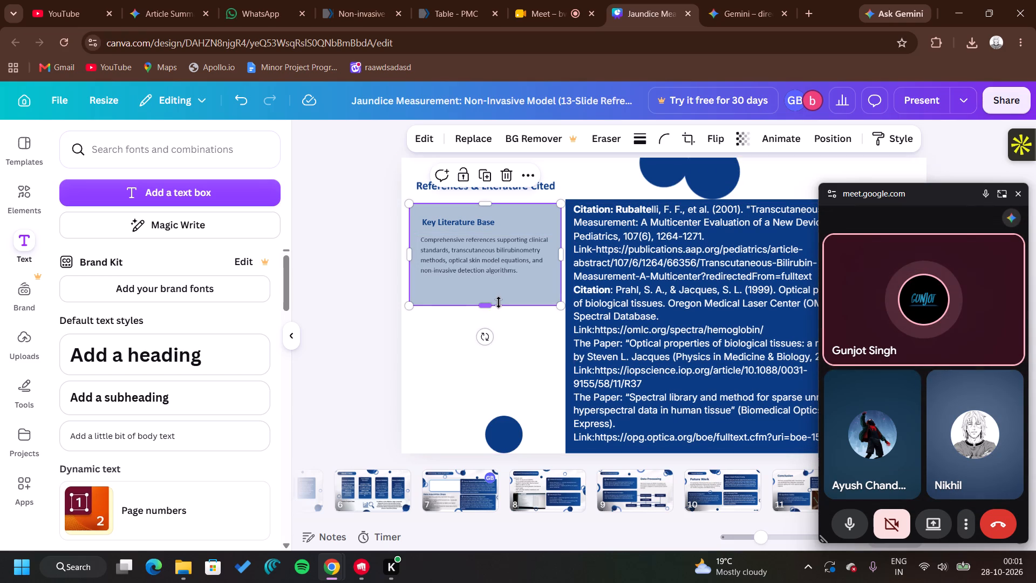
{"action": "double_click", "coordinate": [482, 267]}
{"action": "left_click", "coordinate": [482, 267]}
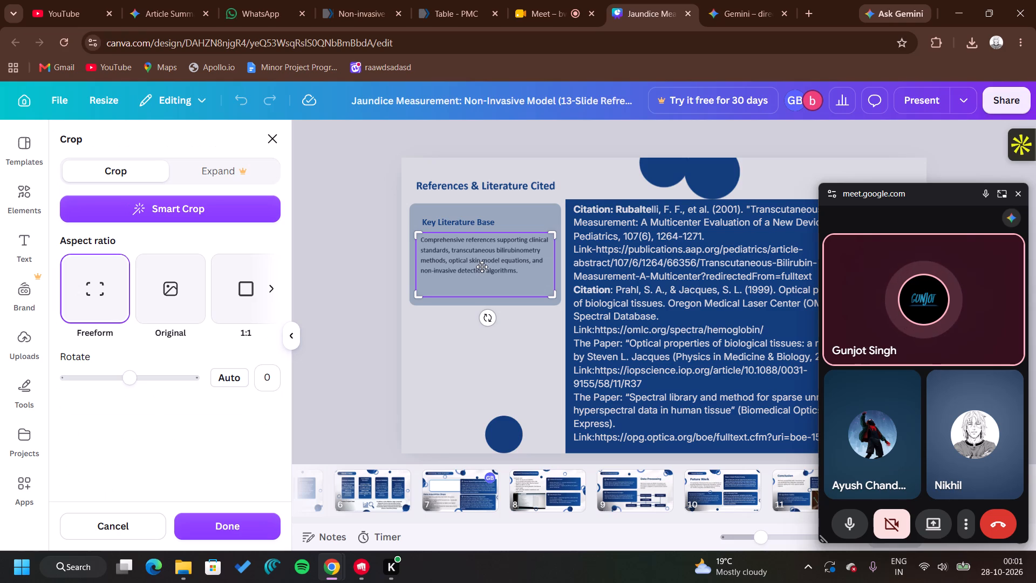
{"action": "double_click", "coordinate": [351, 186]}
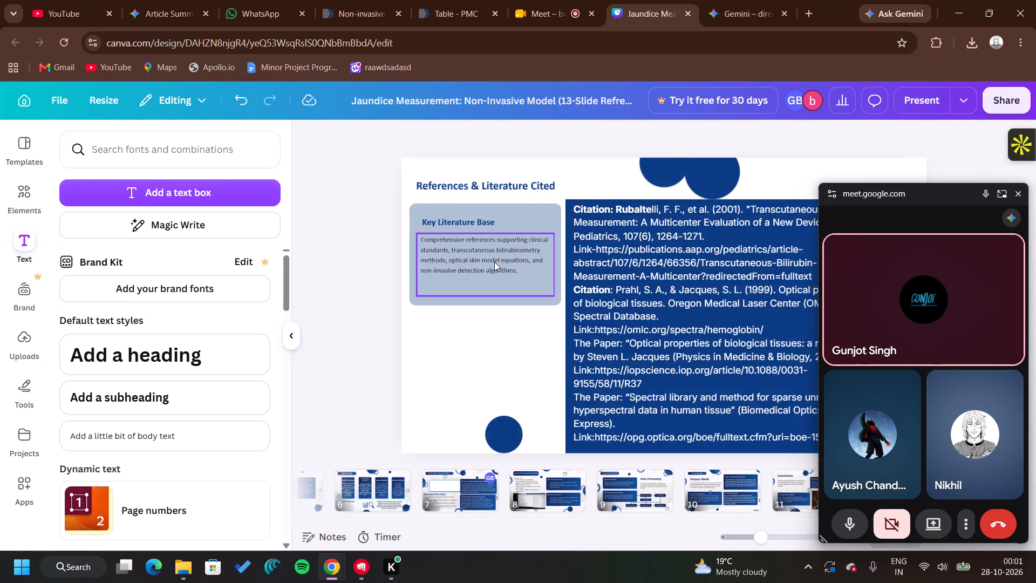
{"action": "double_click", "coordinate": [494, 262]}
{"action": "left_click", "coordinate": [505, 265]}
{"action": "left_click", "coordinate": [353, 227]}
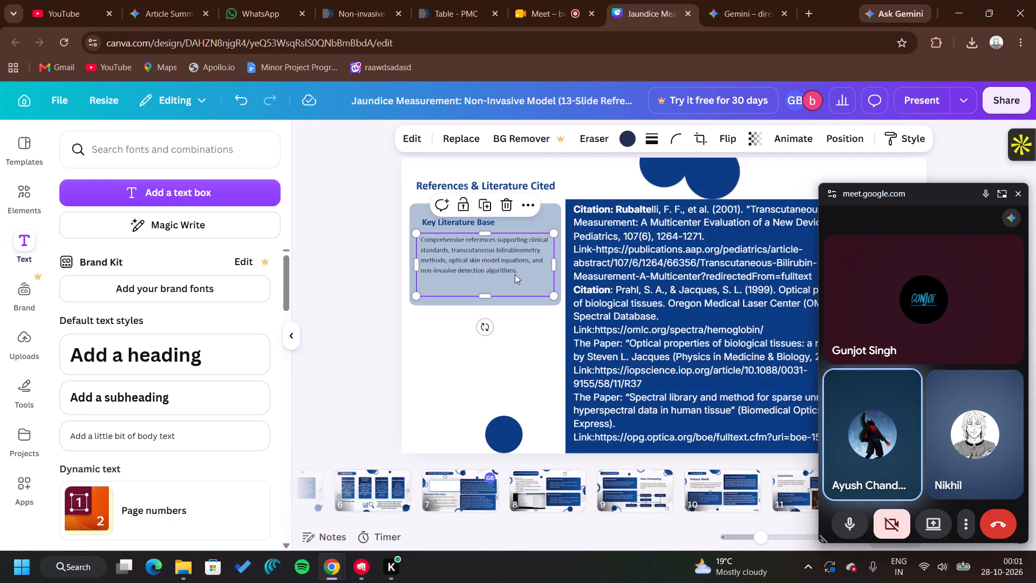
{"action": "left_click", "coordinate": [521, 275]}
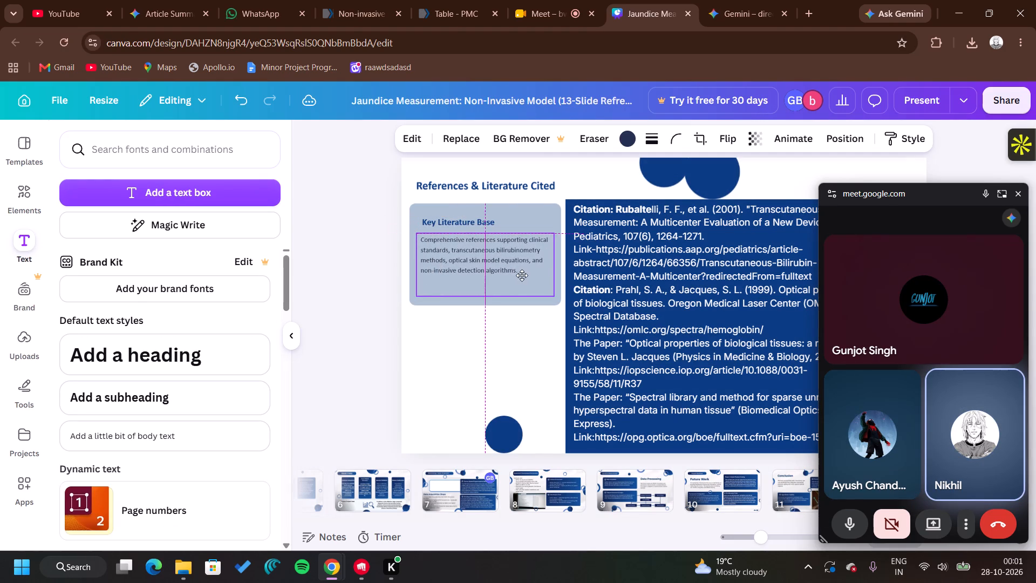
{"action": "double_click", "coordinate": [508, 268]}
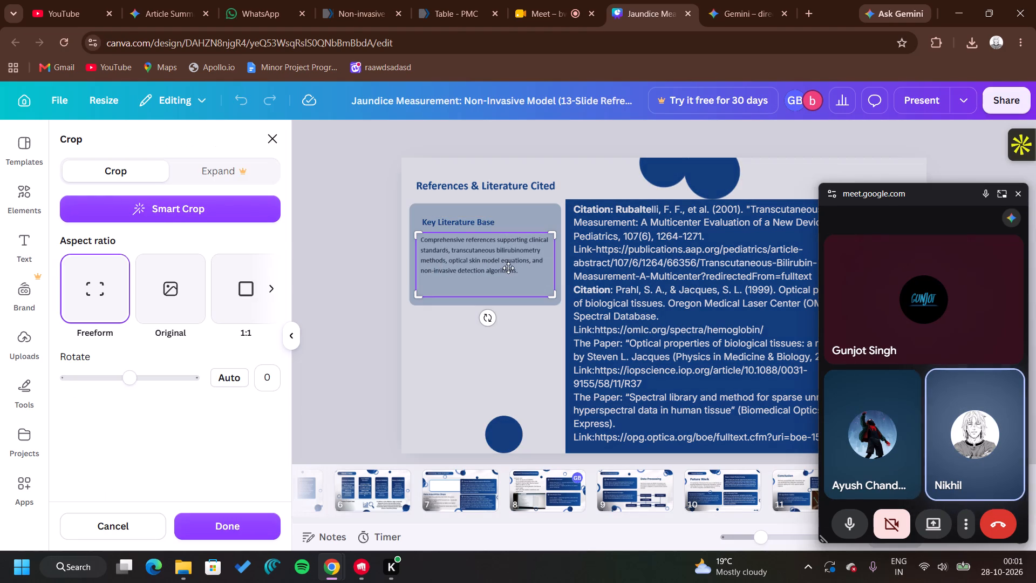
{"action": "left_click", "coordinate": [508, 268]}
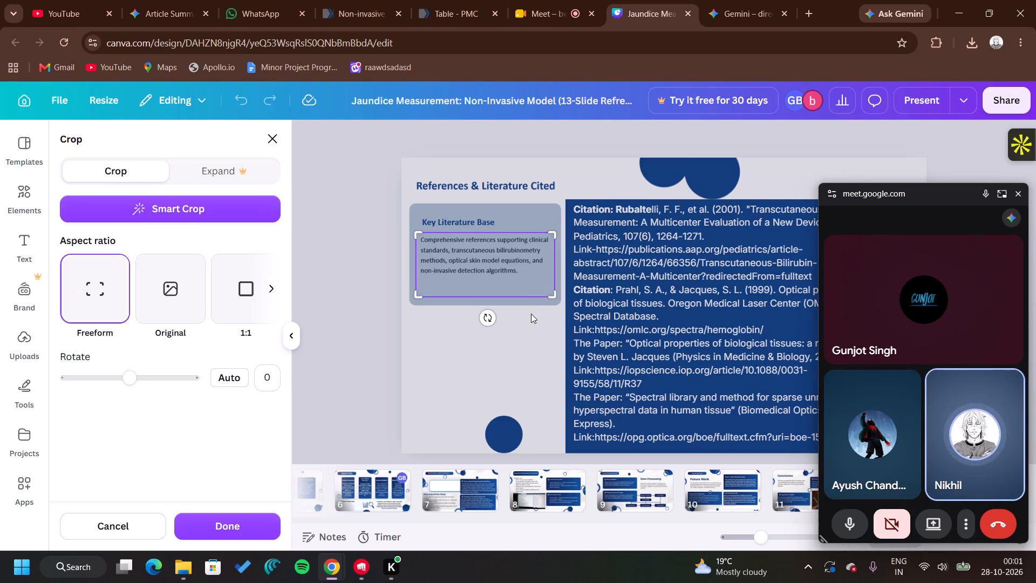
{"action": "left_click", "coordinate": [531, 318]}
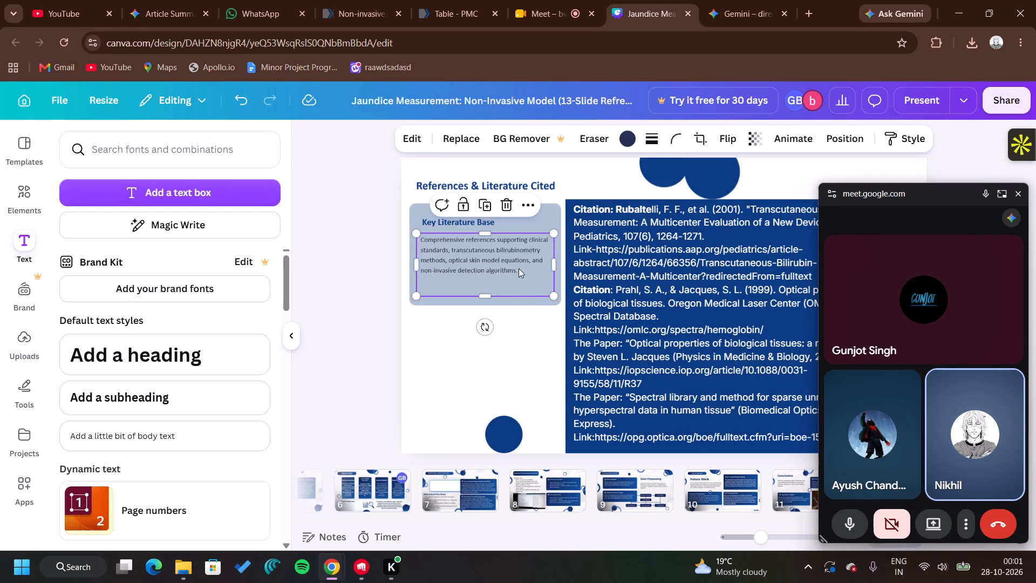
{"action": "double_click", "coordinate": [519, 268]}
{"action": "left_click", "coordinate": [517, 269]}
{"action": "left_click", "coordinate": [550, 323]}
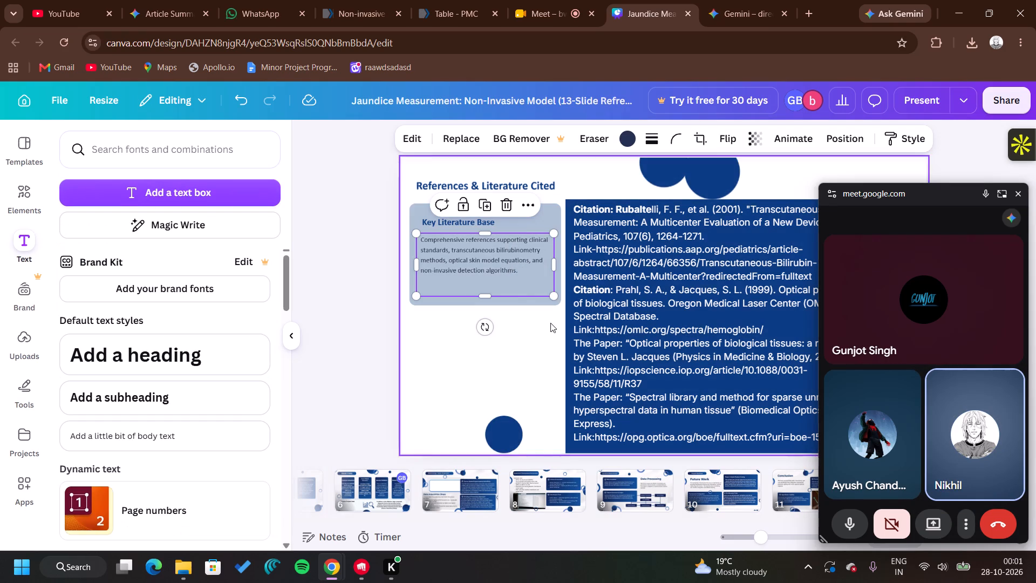
Enlarge the description image in the Key Literature Base card to about 528 by 241, reaching the card's outer edge.
{"action": "left_click", "coordinate": [521, 274]}
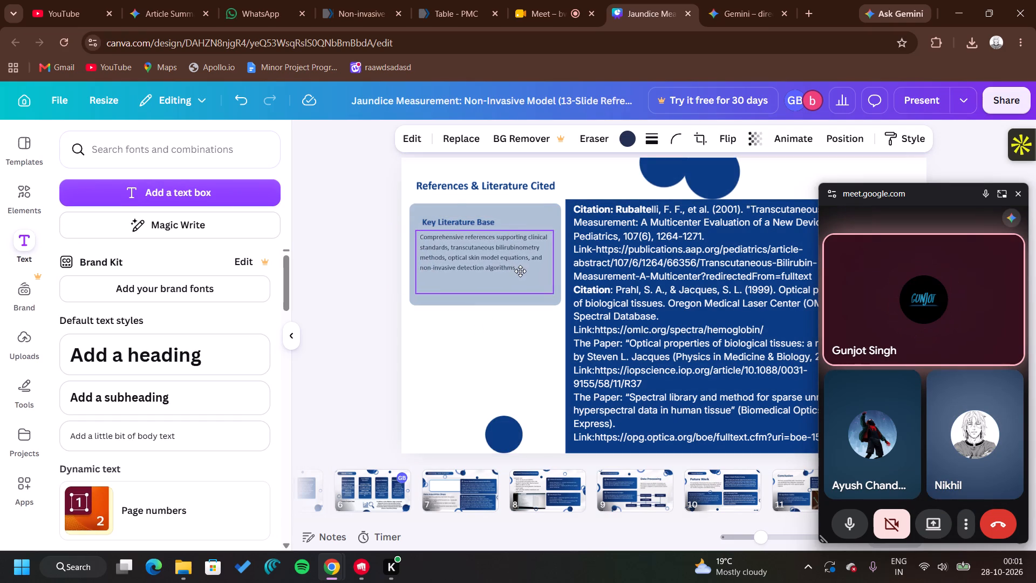
{"action": "left_click", "coordinate": [416, 233]}
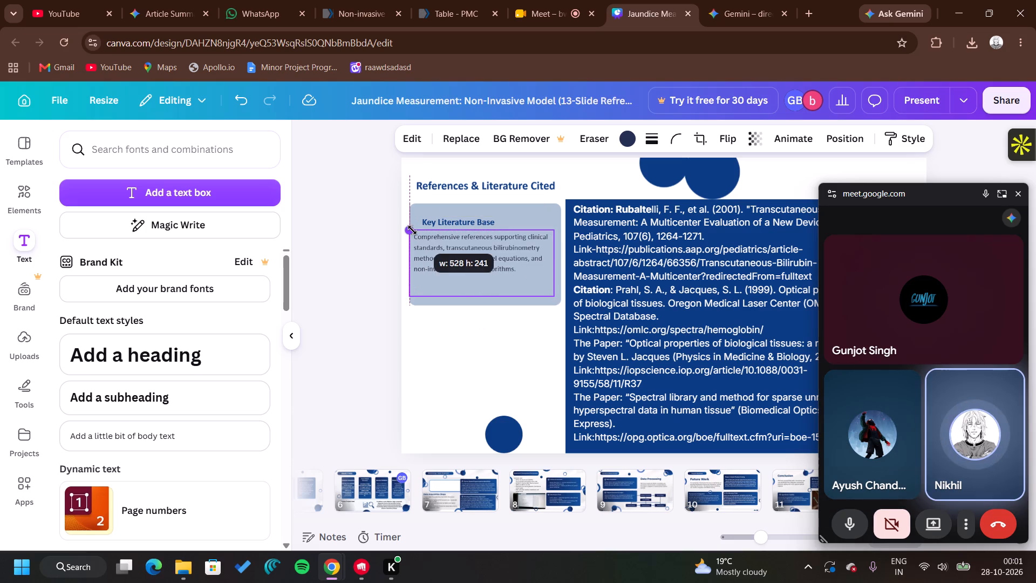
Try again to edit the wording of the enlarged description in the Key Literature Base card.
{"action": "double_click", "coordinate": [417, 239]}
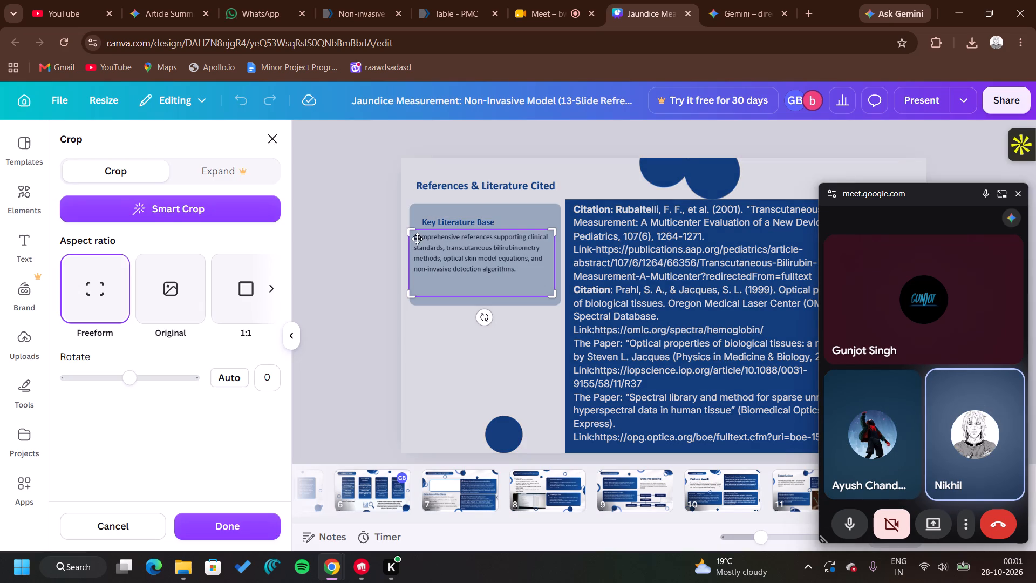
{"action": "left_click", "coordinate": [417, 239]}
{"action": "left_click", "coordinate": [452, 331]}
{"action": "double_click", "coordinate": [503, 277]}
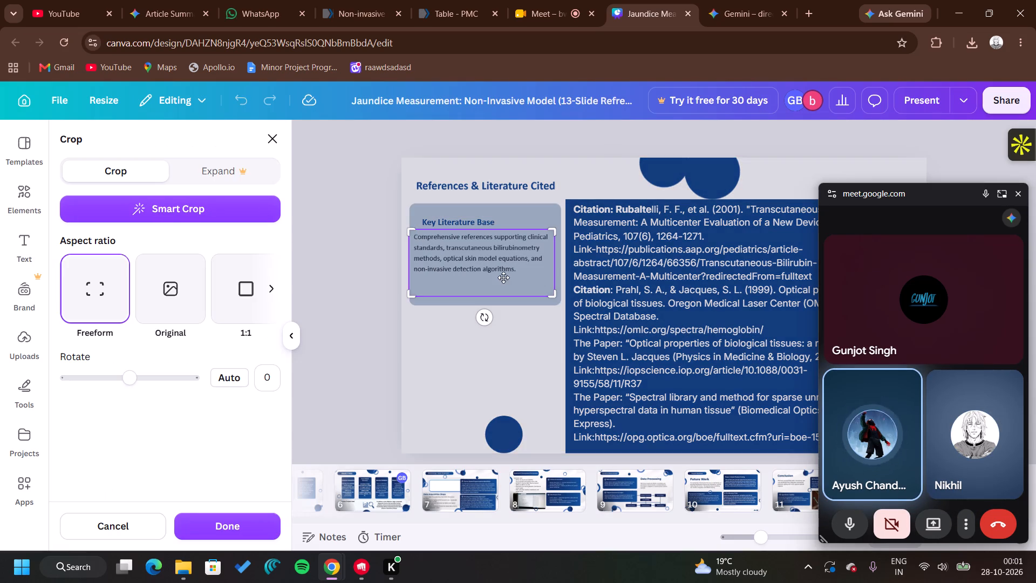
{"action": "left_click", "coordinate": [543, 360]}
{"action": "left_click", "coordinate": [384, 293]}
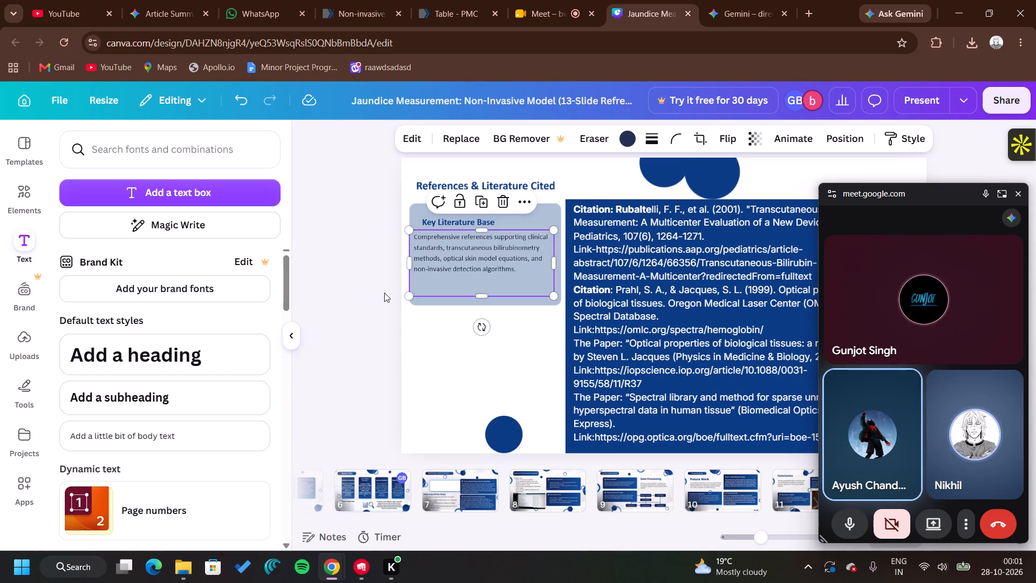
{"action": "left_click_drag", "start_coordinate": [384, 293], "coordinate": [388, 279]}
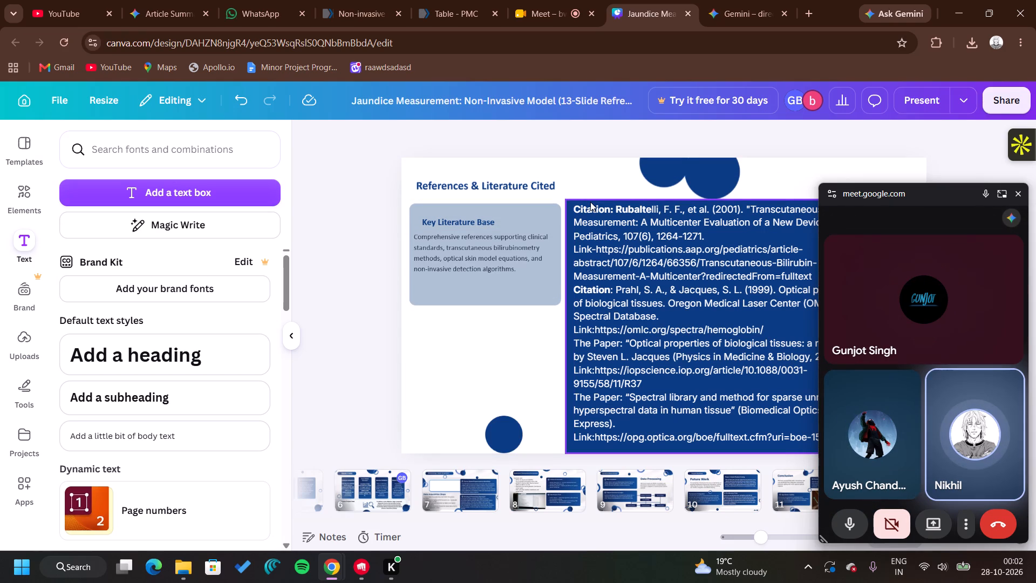
Open the Conclusion page and inspect the decorative ring beside the dark blue circle along its upper edge.
{"action": "left_click", "coordinate": [798, 490]}
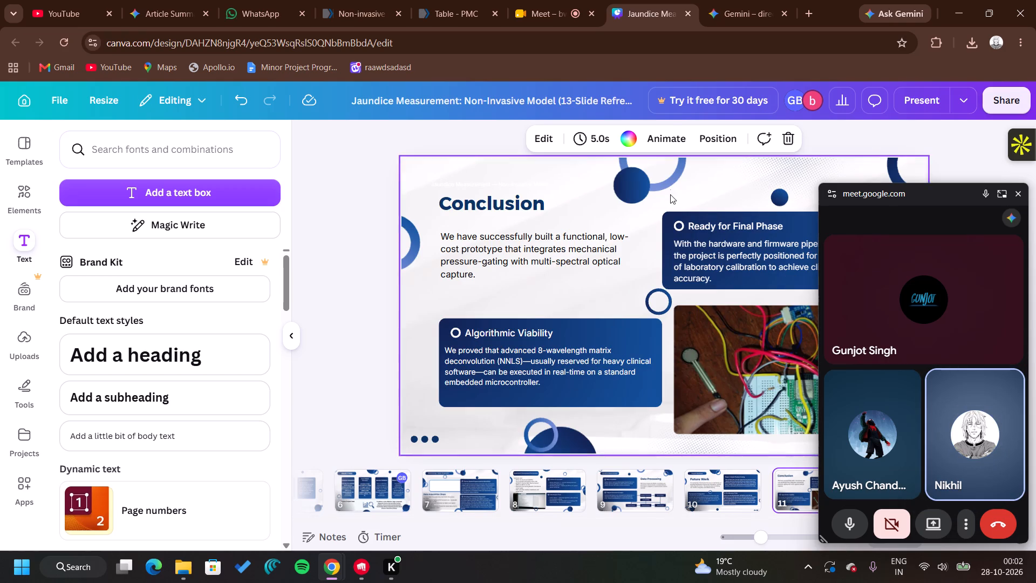
{"action": "left_click", "coordinate": [667, 172]}
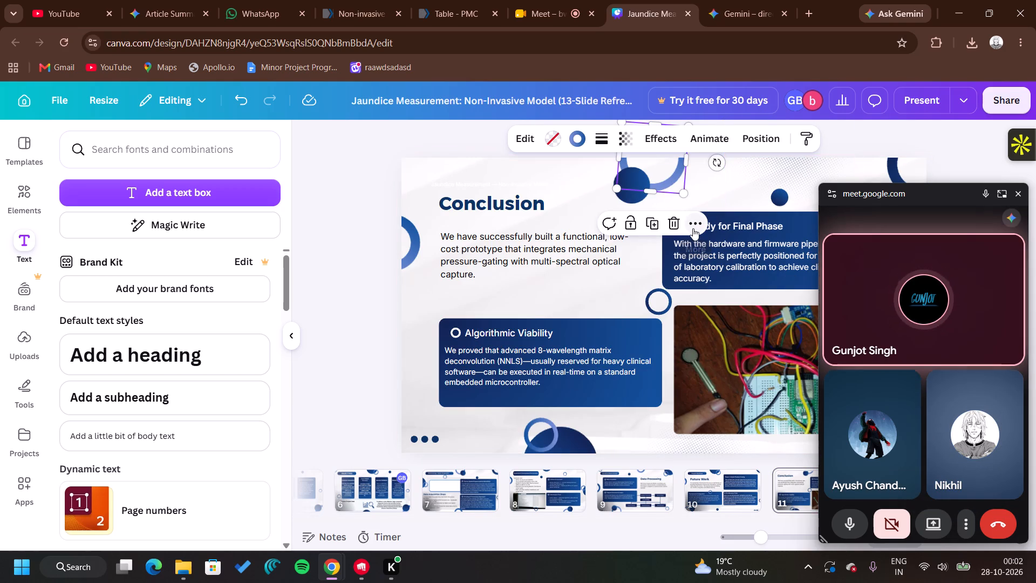
{"action": "left_click", "coordinate": [693, 228]}
{"action": "left_click", "coordinate": [703, 254]}
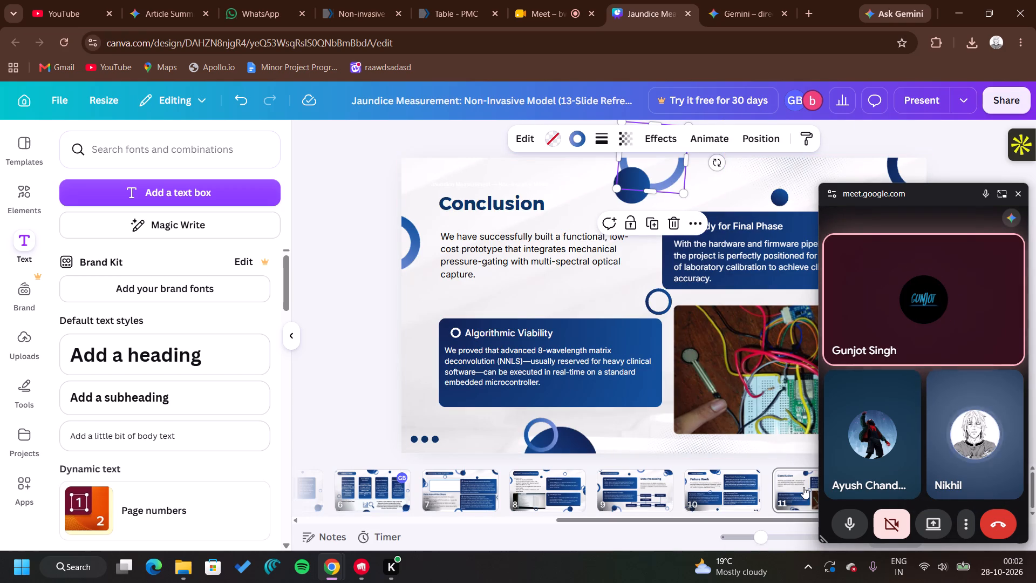
{"action": "scroll", "coordinate": [805, 495], "scroll_direction": "left", "scroll_amount": 4}
{"action": "left_click", "coordinate": [805, 495]}
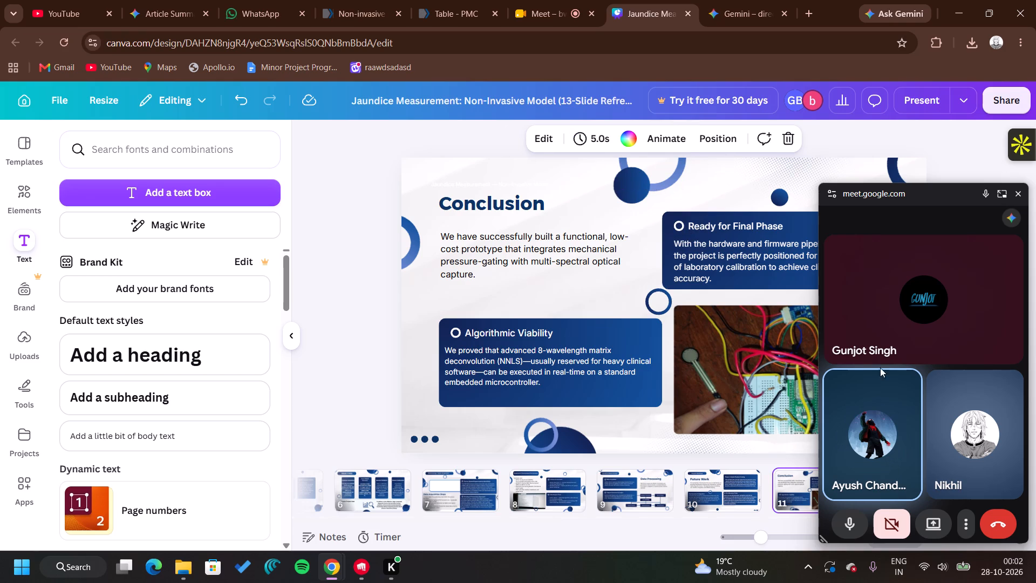
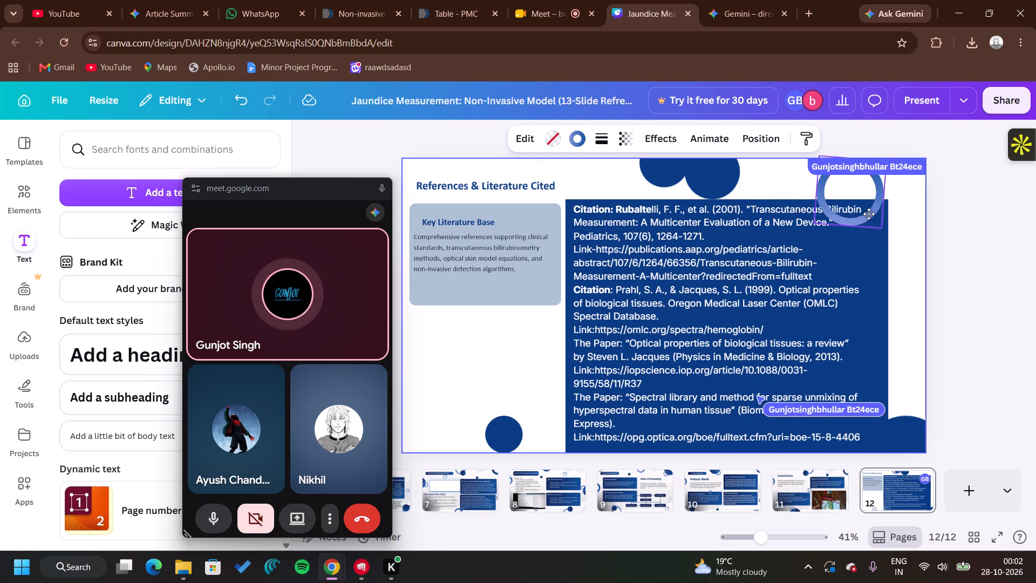
Move the decorative blue ring on the References page outward to the page's upper-right corner, clear of the citation text.
{"action": "left_click_drag", "start_coordinate": [869, 214], "coordinate": [915, 204]}
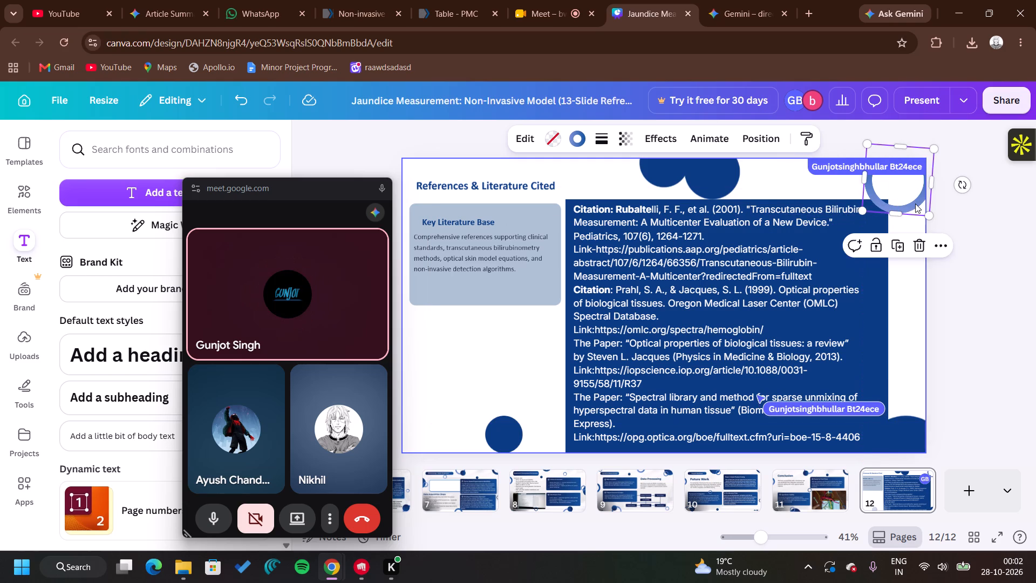
{"action": "left_click", "coordinate": [904, 281]}
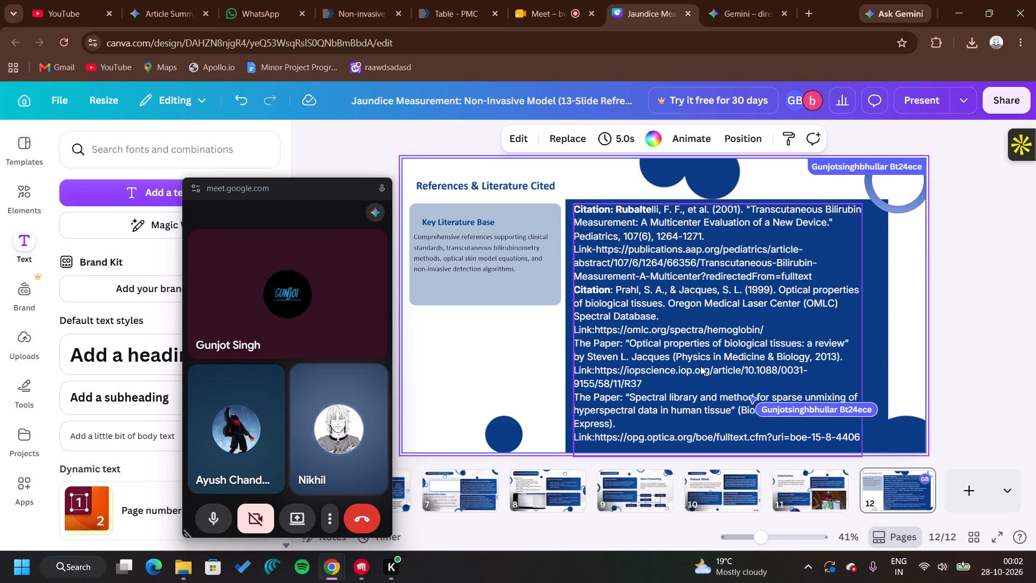
Open page 2, Background of The Study, to view its layout and decorative elements.
{"action": "scroll", "coordinate": [533, 508], "scroll_direction": "right", "scroll_amount": 14}
{"action": "scroll", "coordinate": [533, 508], "scroll_direction": "right", "scroll_amount": 9}
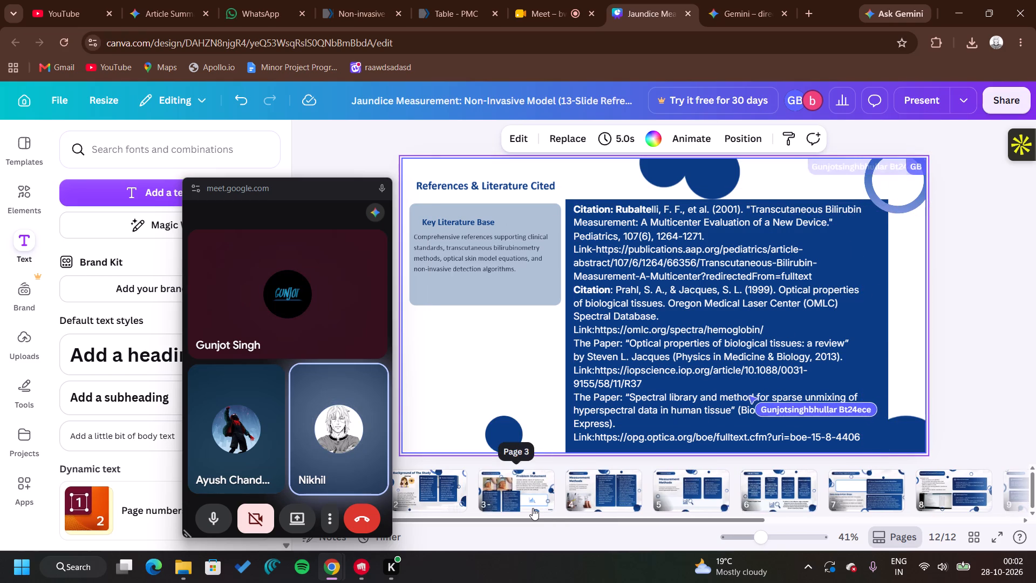
{"action": "left_click", "coordinate": [422, 479]}
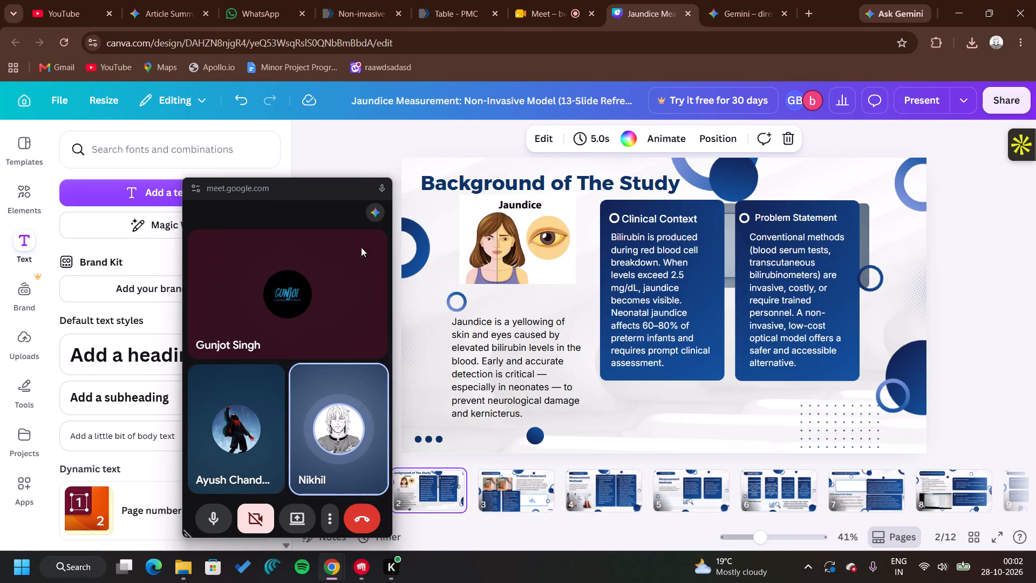
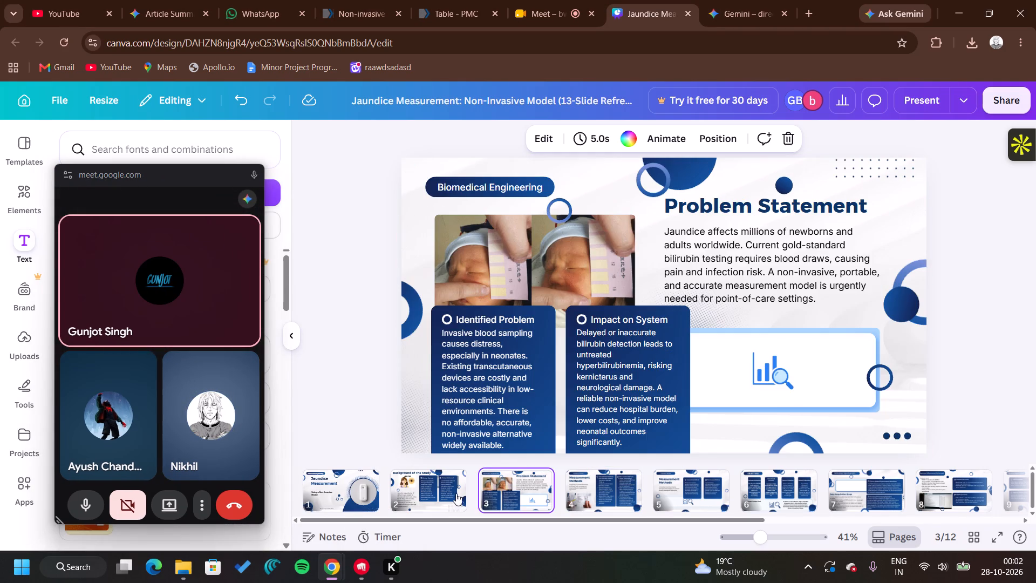
Compare the layout of page 2, Background of The Study, with page 3, Problem Statement, ending on page 2.
{"action": "left_click", "coordinate": [439, 497]}
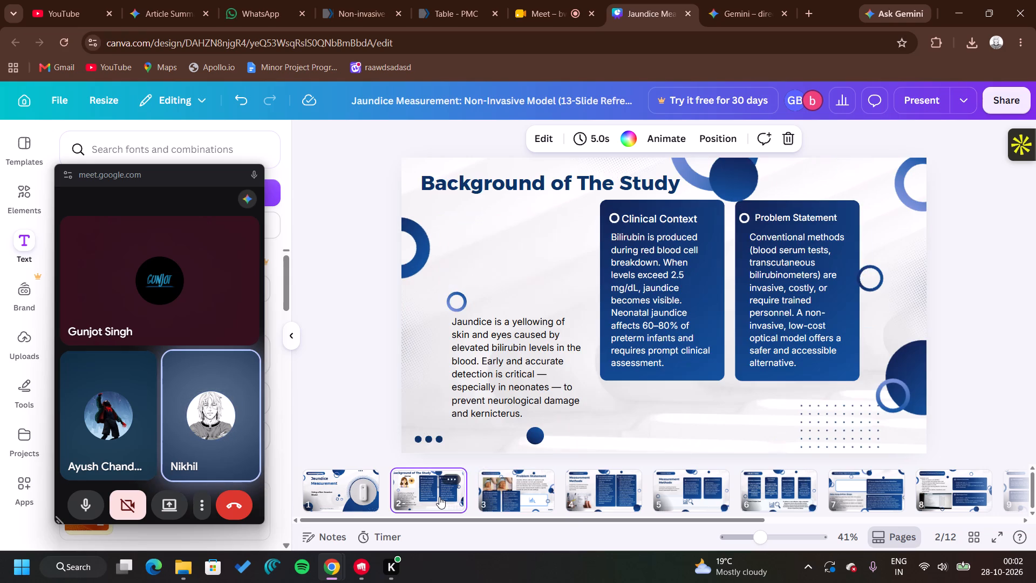
{"action": "left_click", "coordinate": [509, 496]}
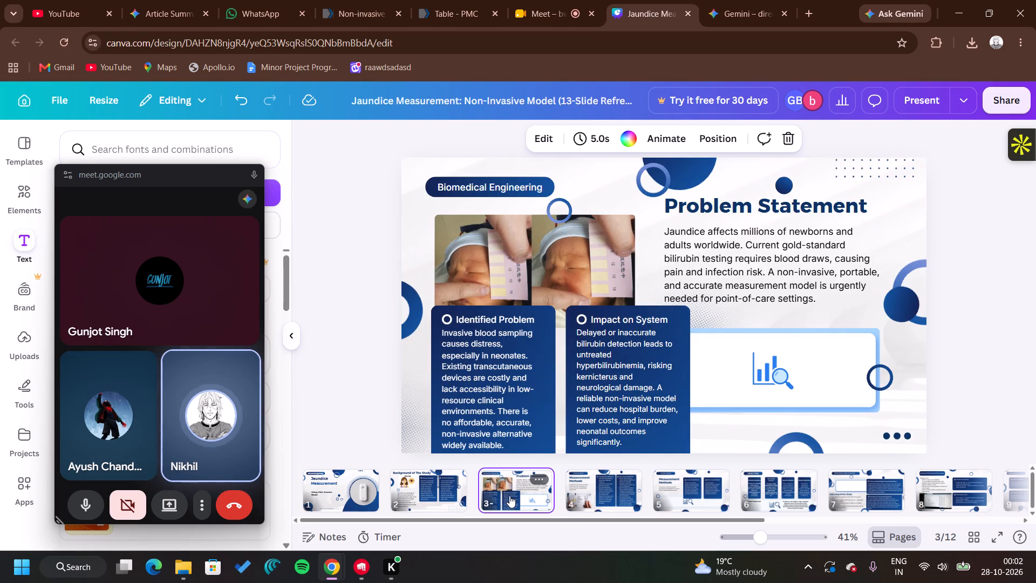
{"action": "left_click", "coordinate": [454, 492]}
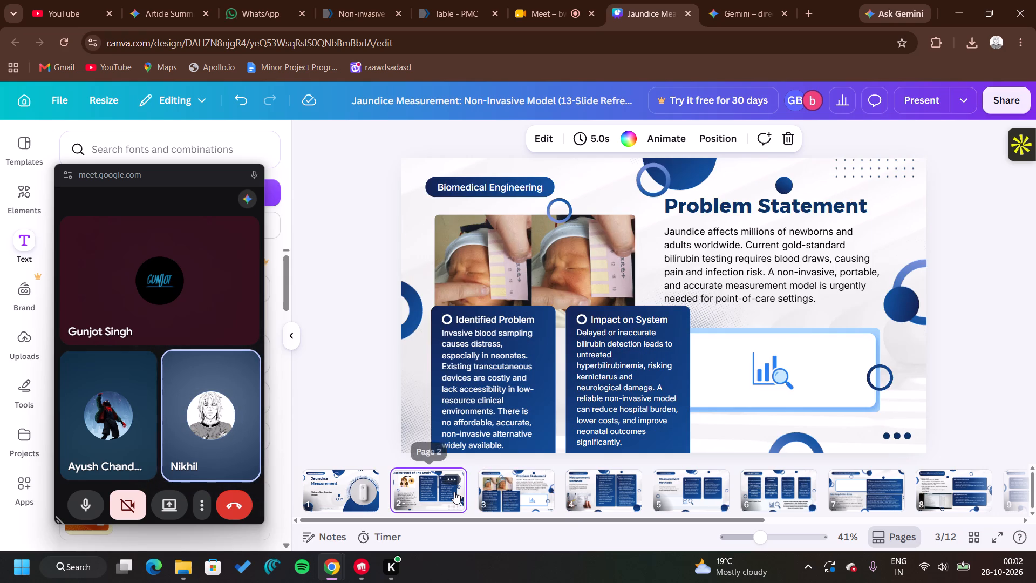
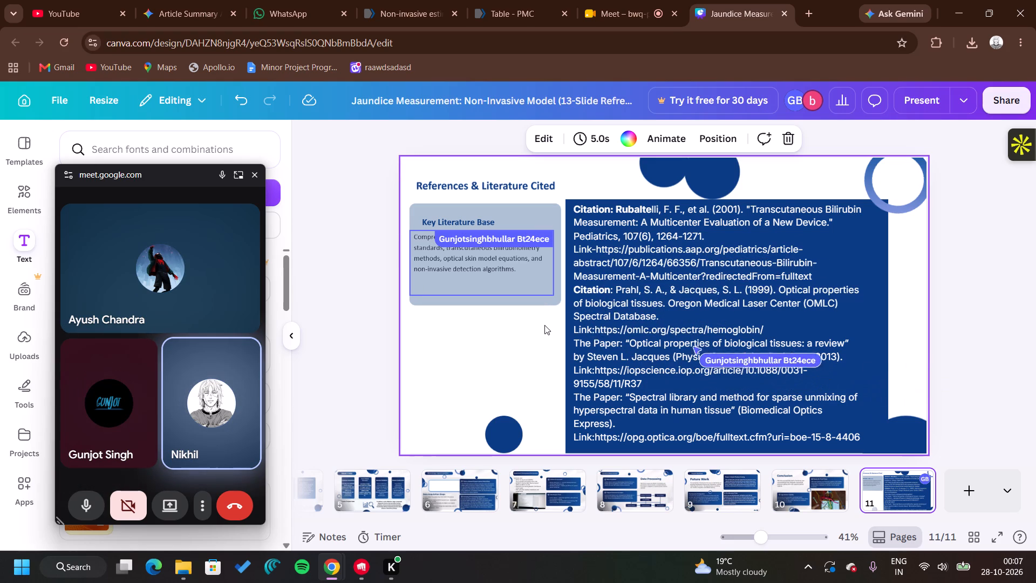
Replace "The Paper" with "Citation" before the "Optical properties of biological tissues: a review" reference on the references slide.
{"action": "double_click", "coordinate": [605, 341]}
{"action": "left_click", "coordinate": [619, 342]}
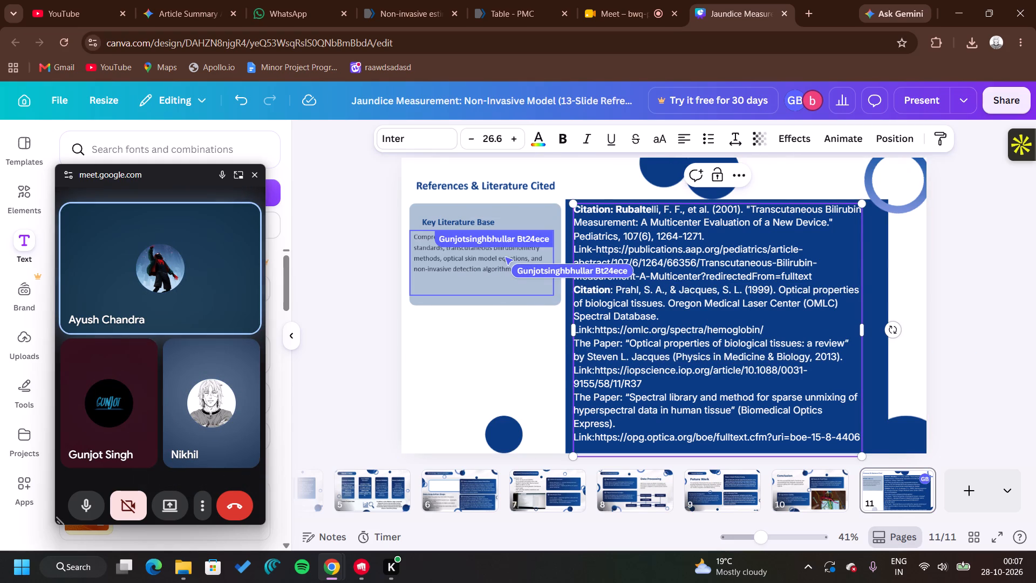
{"action": "key", "text": "BackSpace"}
{"action": "key", "text": "BackSpace"}
{"action": "key", "text": "BackSpace"}
{"action": "key", "text": "BackSpace"}
{"action": "key", "text": "BackSpace"}
{"action": "key", "text": "BackSpace"}
{"action": "key", "text": "BackSpace"}
{"action": "key", "text": "BackSpace"}
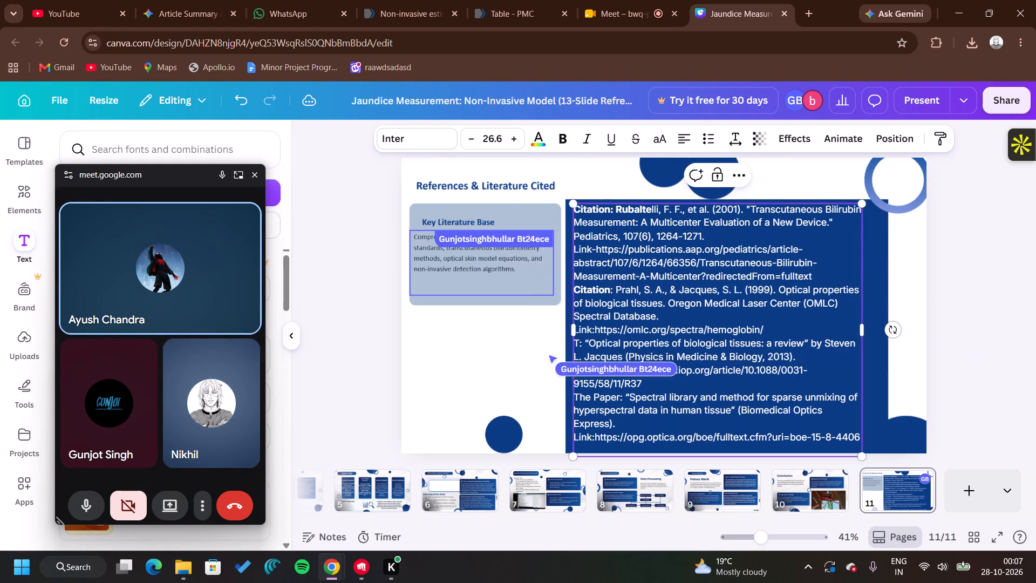
{"action": "key", "text": "BackSpace"}
{"action": "type", "text": "CI"}
{"action": "key", "text": "BackSpace"}
{"action": "type", "text": "itation"}
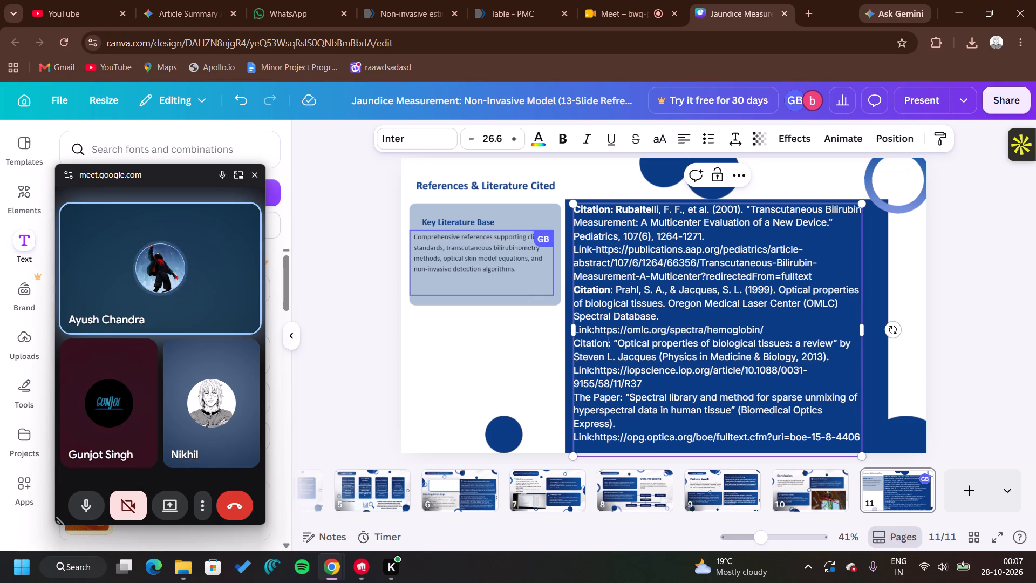
Make the "Citation" label of the "Optical properties of biological tissues: a review" reference bold.
{"action": "left_click_drag", "start_coordinate": [608, 342], "coordinate": [599, 345]}
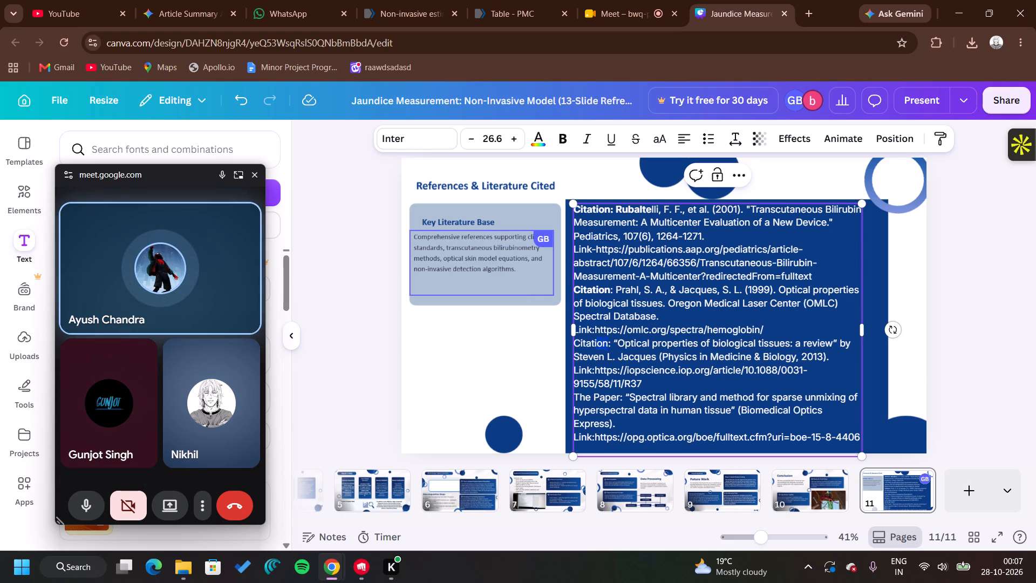
{"action": "left_click_drag", "start_coordinate": [599, 345], "coordinate": [577, 341]}
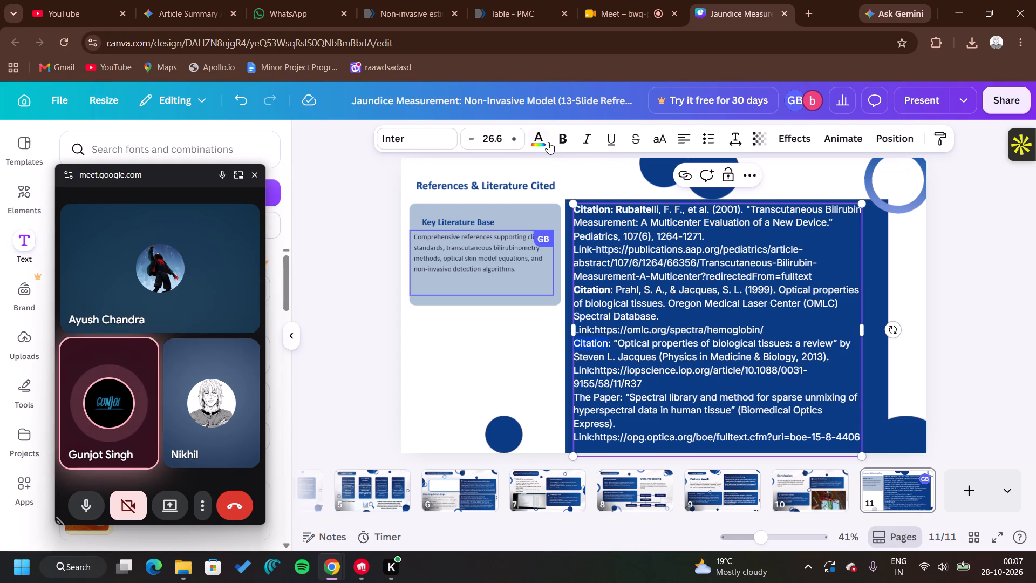
{"action": "left_click", "coordinate": [562, 141]}
Replace "The Paper" with "Citation" before the "Spectral library and method for sparse unmixing" reference.
{"action": "left_click", "coordinate": [616, 396]}
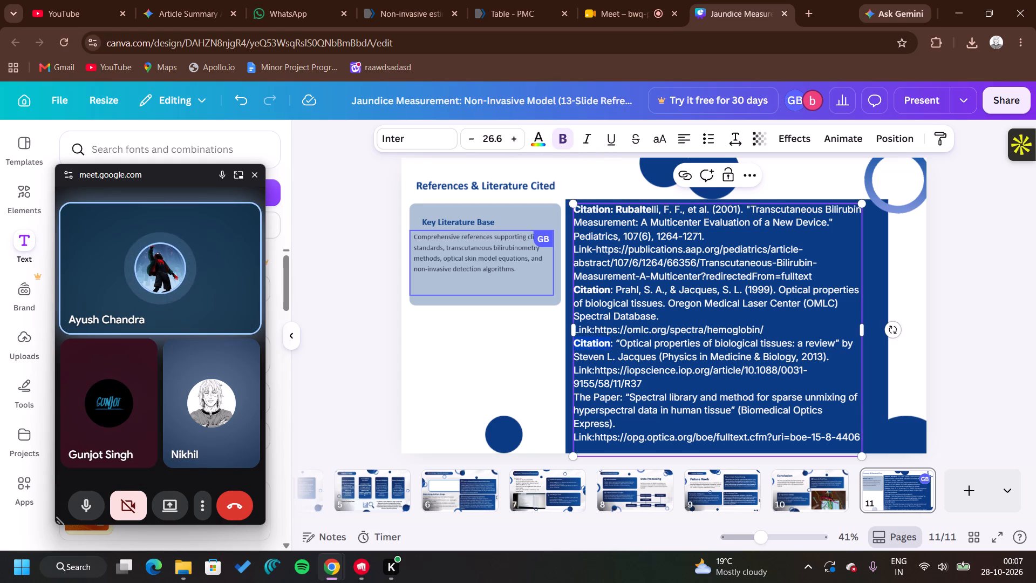
{"action": "left_click", "coordinate": [620, 397]}
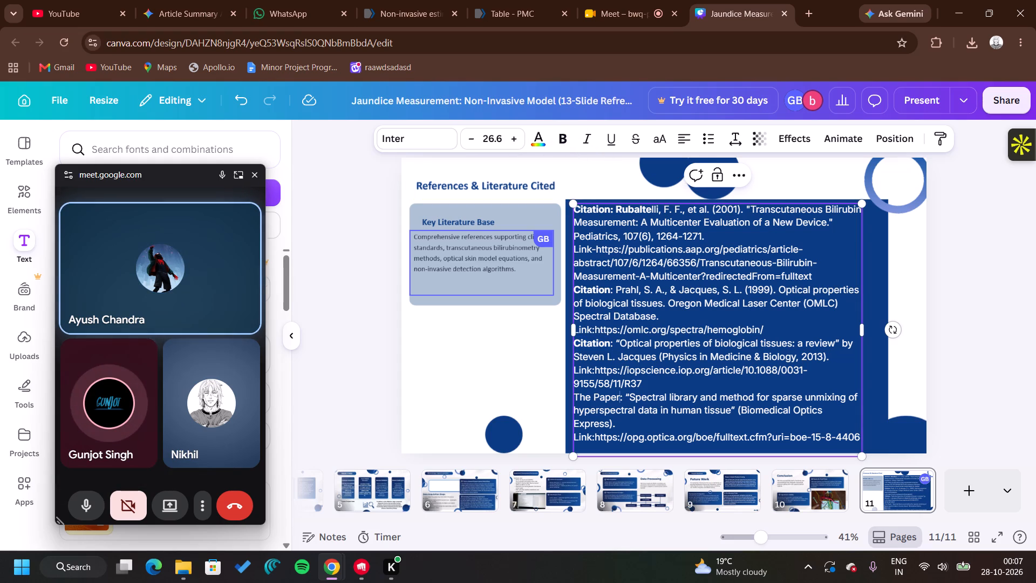
{"action": "left_click_drag", "start_coordinate": [618, 397], "coordinate": [578, 395]}
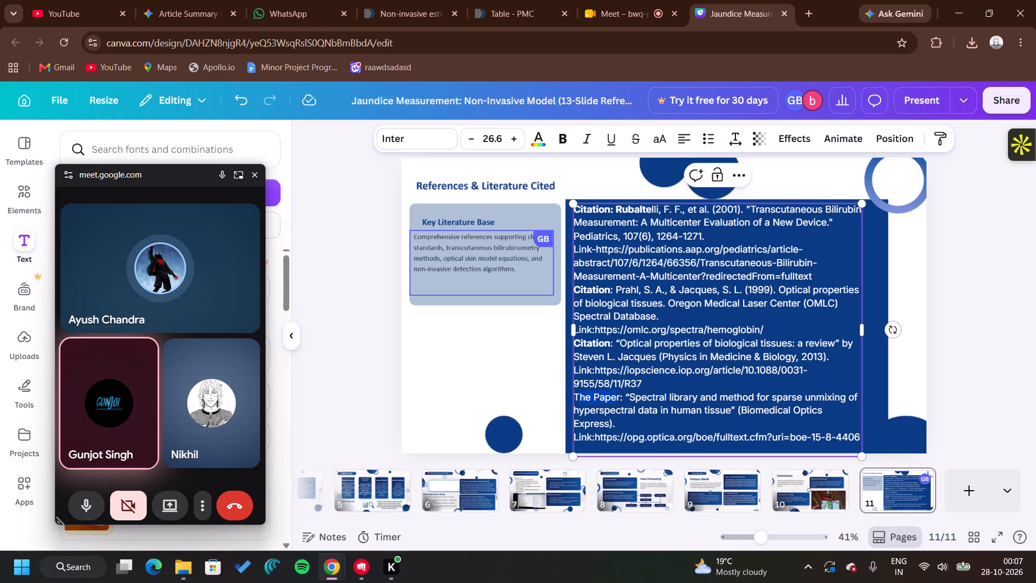
{"action": "left_click_drag", "start_coordinate": [578, 395], "coordinate": [576, 395]}
{"action": "key", "text": "BackSpace"}
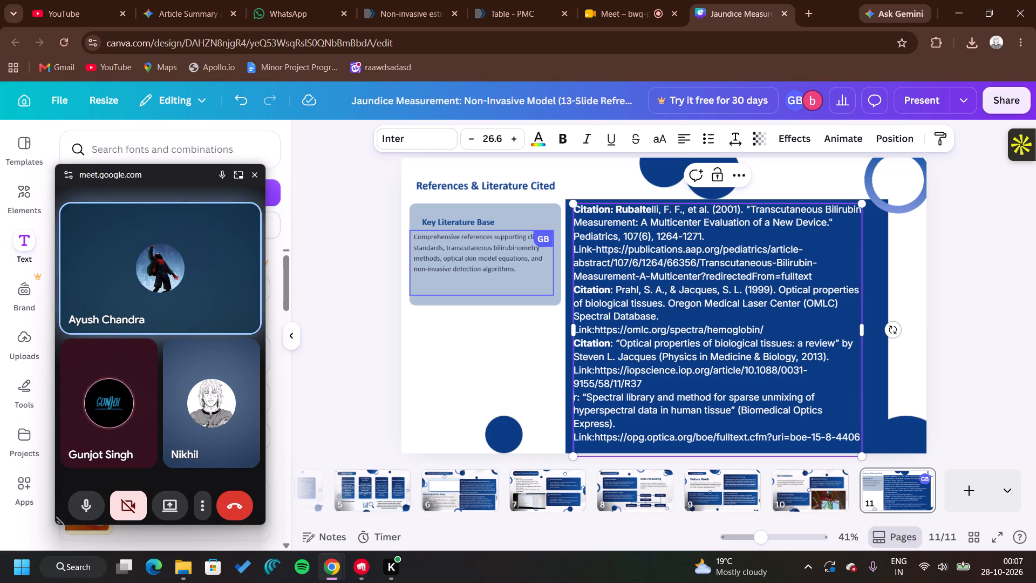
{"action": "type", "text": "Cita"}
{"action": "type", "text": "tion"}
{"action": "key", "text": "Right"}
{"action": "key", "text": "BackSpace"}
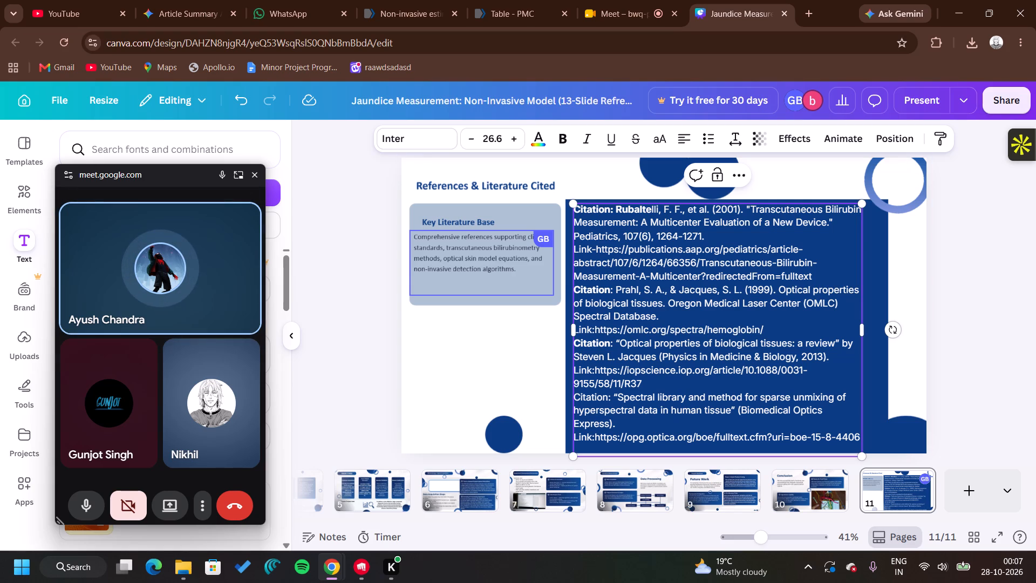
Make the "Citation" label of the "Spectral library and method for sparse unmixing" reference bold and deselect the text box.
{"action": "left_click_drag", "start_coordinate": [606, 396], "coordinate": [592, 397]}
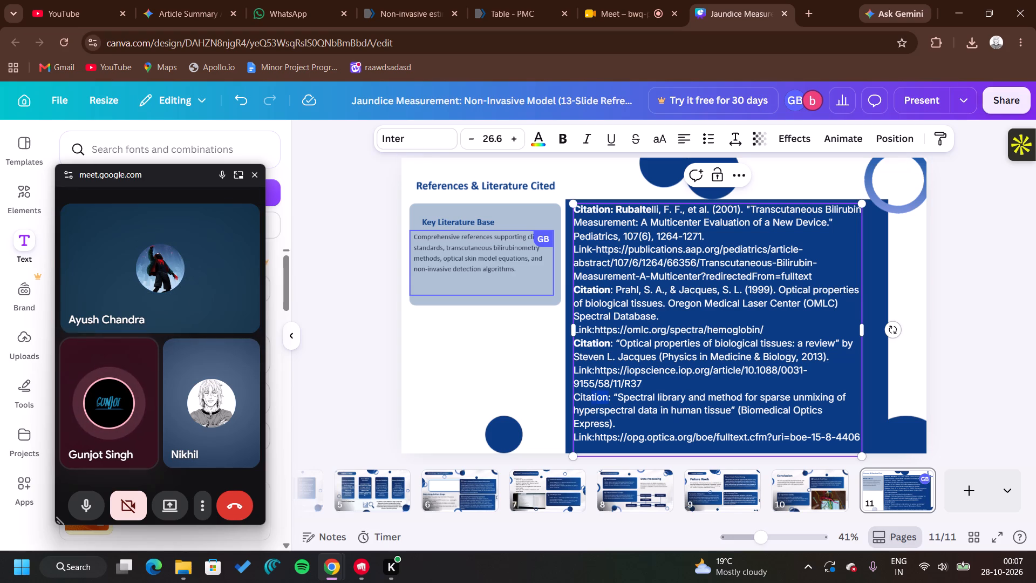
{"action": "left_click_drag", "start_coordinate": [592, 397], "coordinate": [576, 398]}
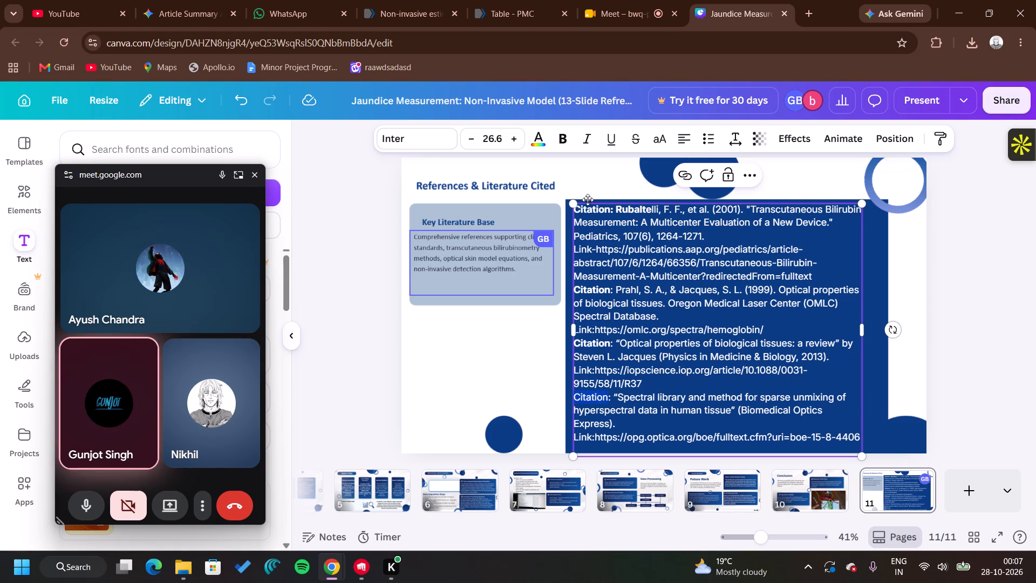
{"action": "left_click", "coordinate": [566, 134]}
{"action": "left_click", "coordinate": [509, 384]}
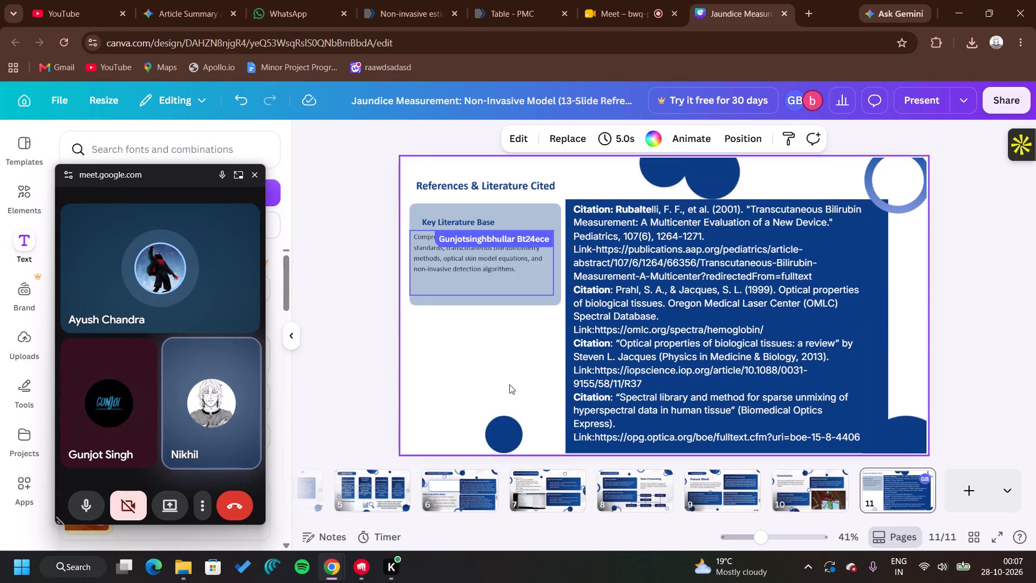
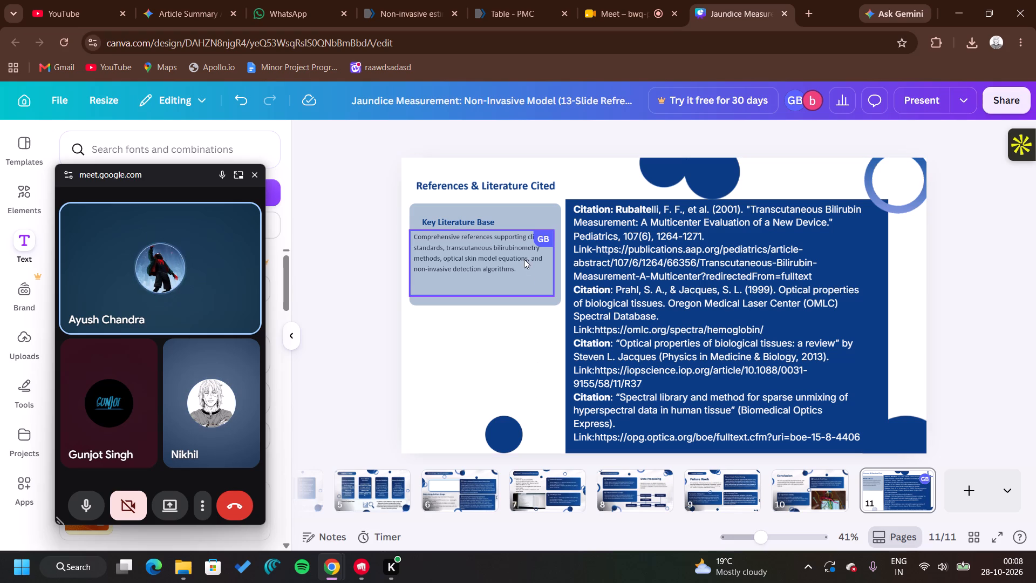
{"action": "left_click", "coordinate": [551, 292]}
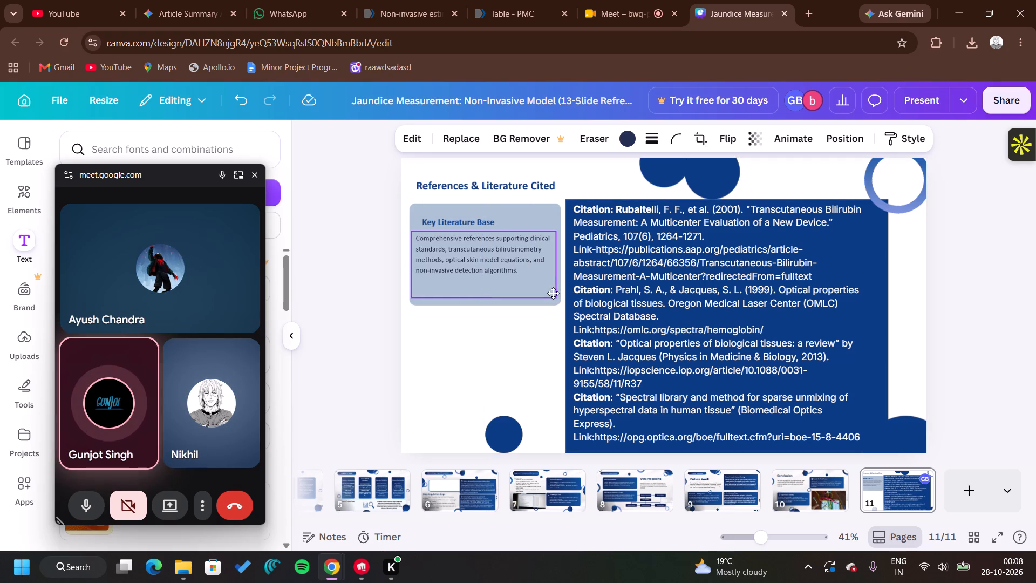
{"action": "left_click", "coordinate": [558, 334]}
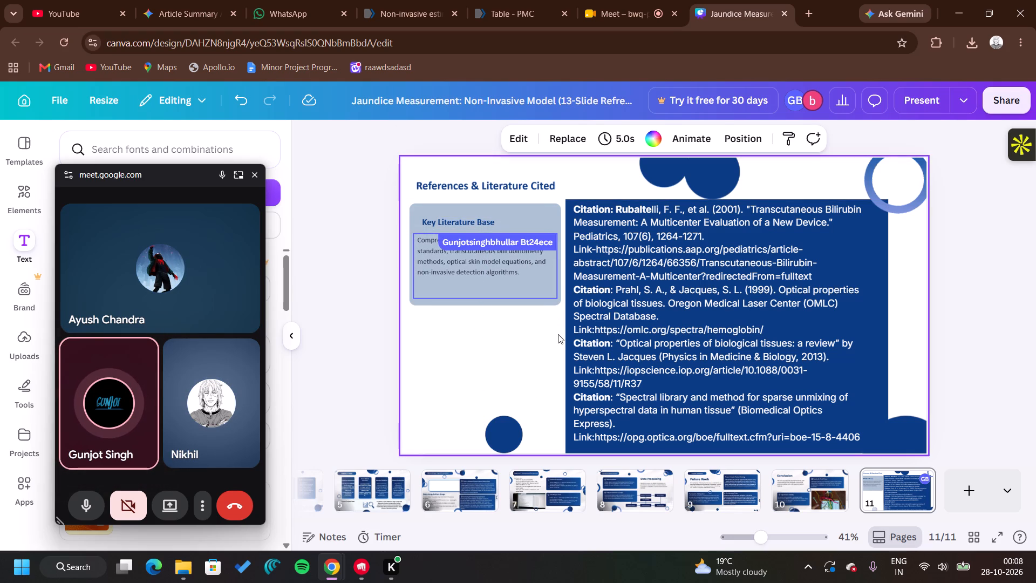
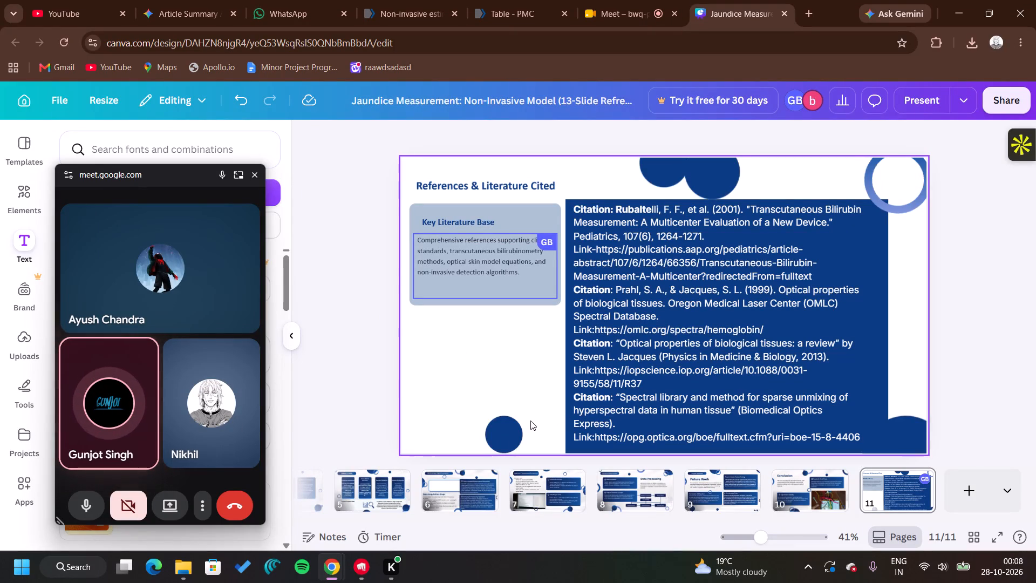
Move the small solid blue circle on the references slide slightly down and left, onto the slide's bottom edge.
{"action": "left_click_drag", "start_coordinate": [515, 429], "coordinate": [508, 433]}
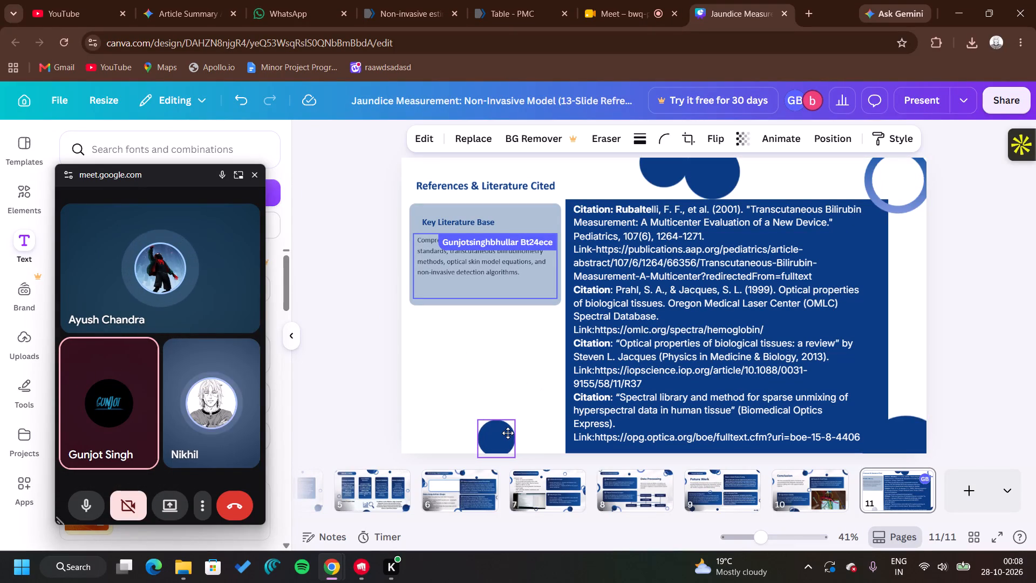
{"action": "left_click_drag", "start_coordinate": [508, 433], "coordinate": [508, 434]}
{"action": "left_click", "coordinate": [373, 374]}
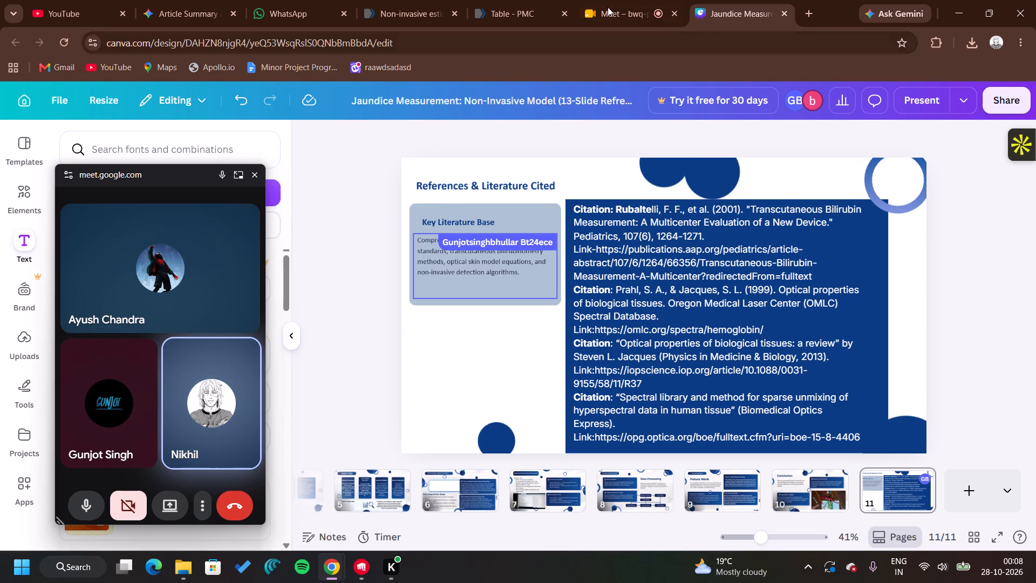
Look through the slides from the cover to Matrix Deconvolution, examining their circle and ring decorations, and return to the references slide.
{"action": "left_click", "coordinate": [389, 489]}
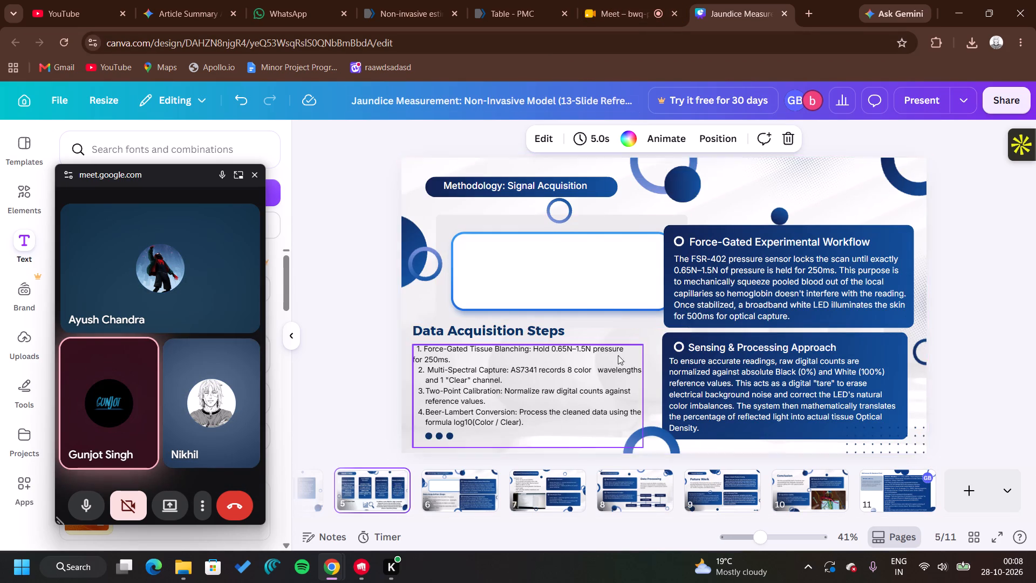
{"action": "left_click", "coordinate": [438, 476]}
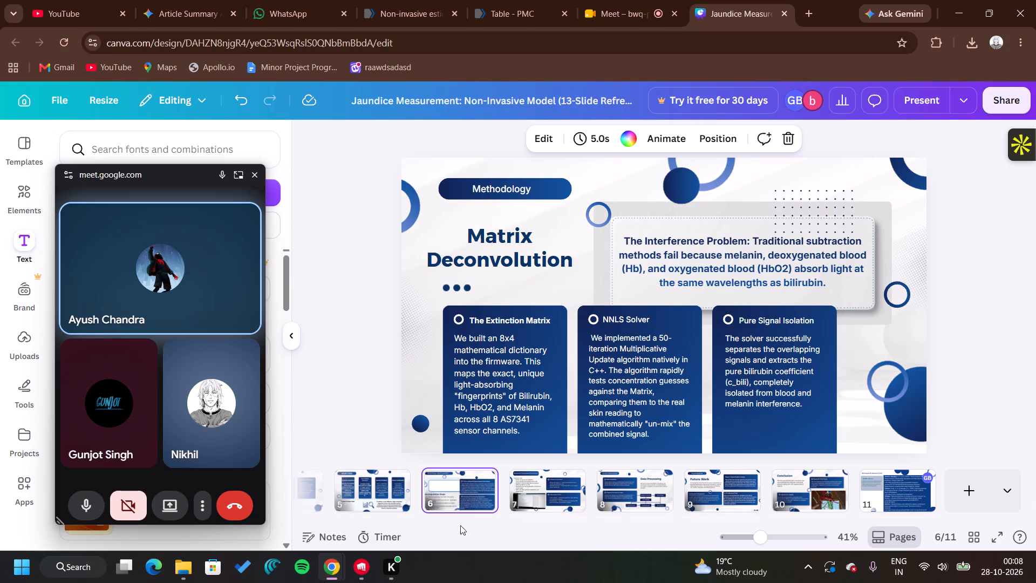
{"action": "left_click_drag", "start_coordinate": [774, 518], "coordinate": [521, 548]}
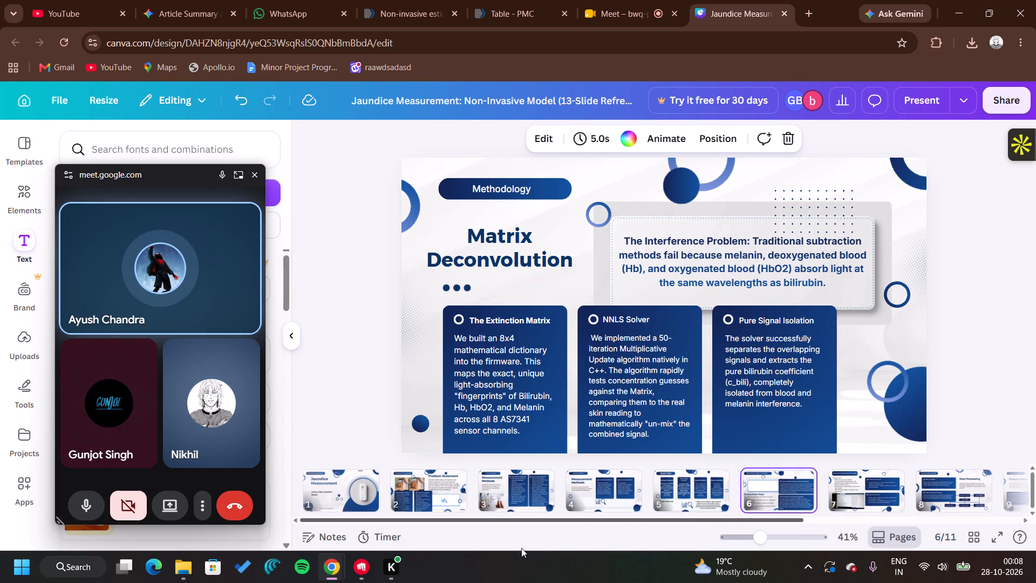
{"action": "left_click_drag", "start_coordinate": [521, 548], "coordinate": [509, 549]}
{"action": "left_click", "coordinate": [485, 494]}
{"action": "left_click", "coordinate": [437, 497]}
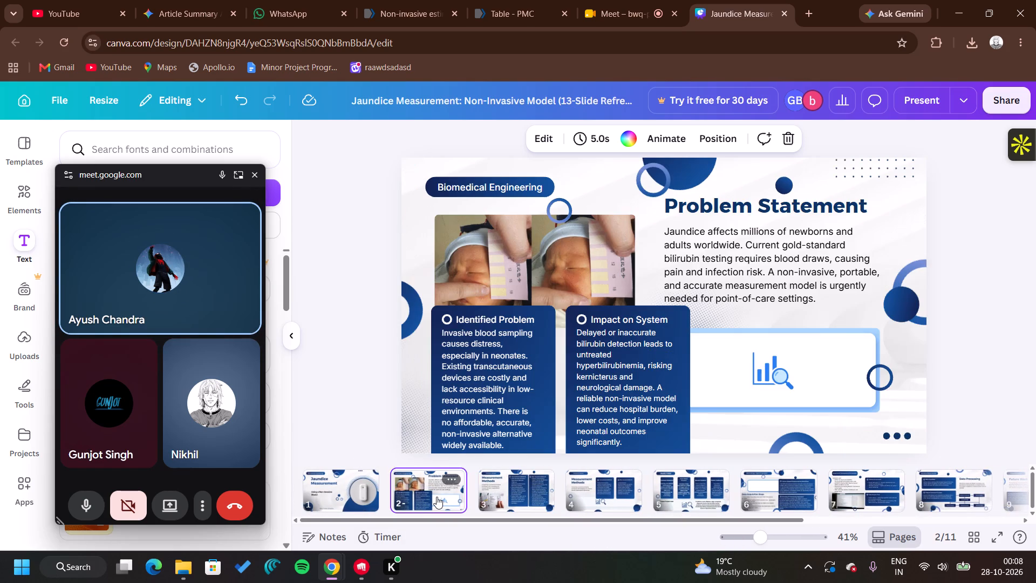
{"action": "left_click", "coordinate": [385, 487]}
{"action": "left_click", "coordinate": [369, 491]}
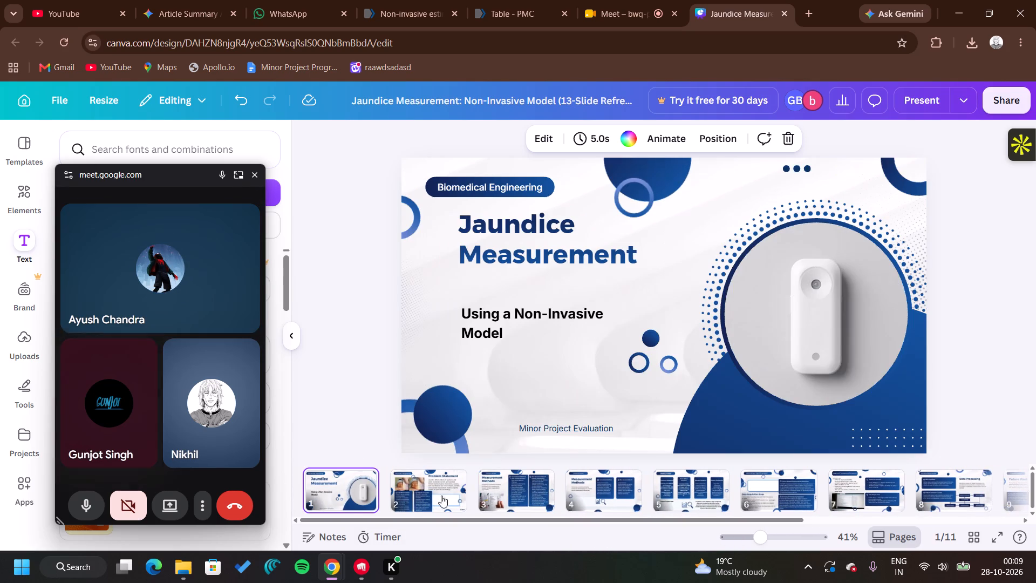
{"action": "left_click", "coordinate": [514, 480]}
{"action": "left_click", "coordinate": [364, 486]}
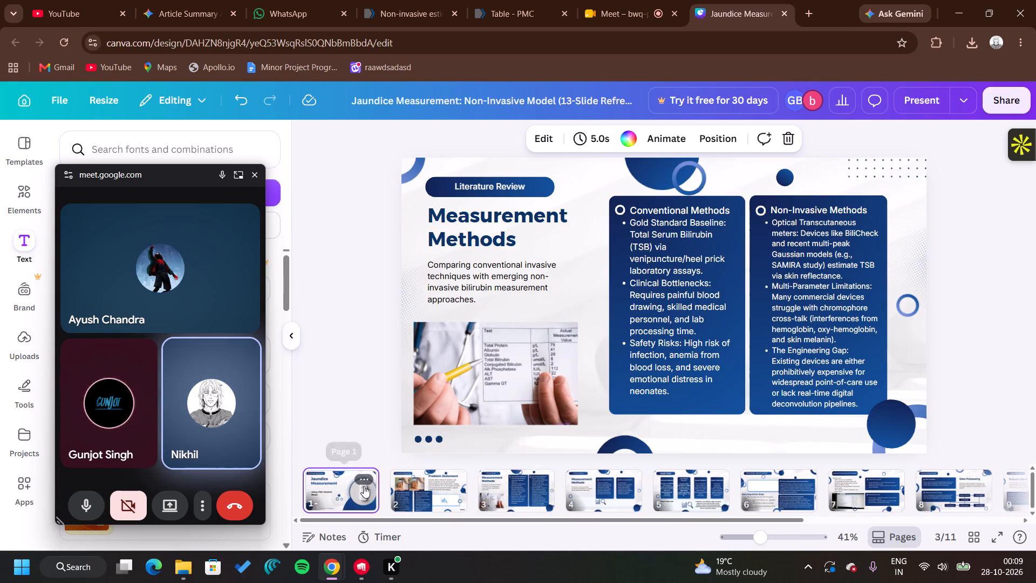
{"action": "left_click", "coordinate": [653, 344]}
{"action": "left_click", "coordinate": [636, 365]}
{"action": "left_click", "coordinate": [664, 363]}
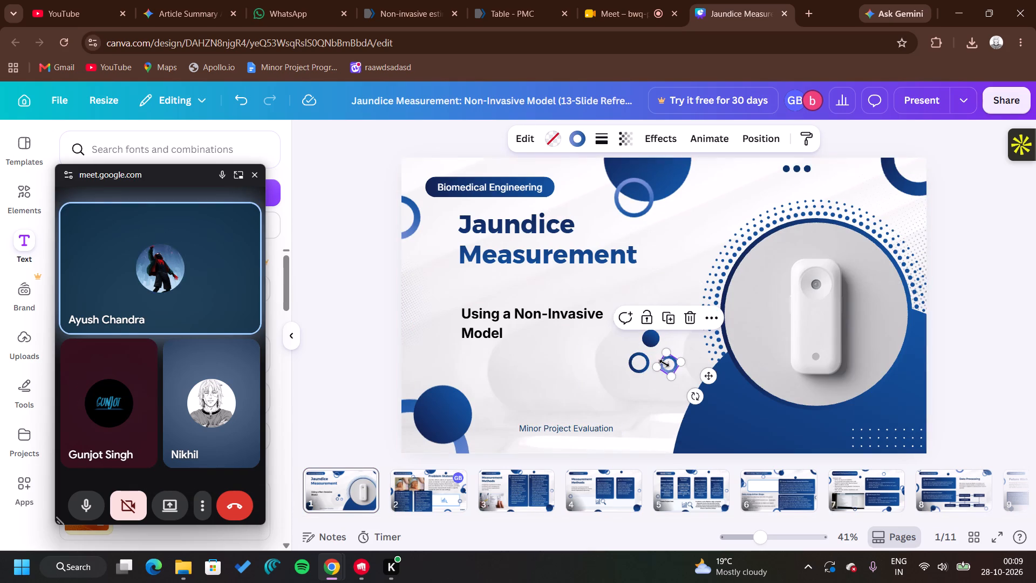
{"action": "triple_click", "coordinate": [653, 384]}
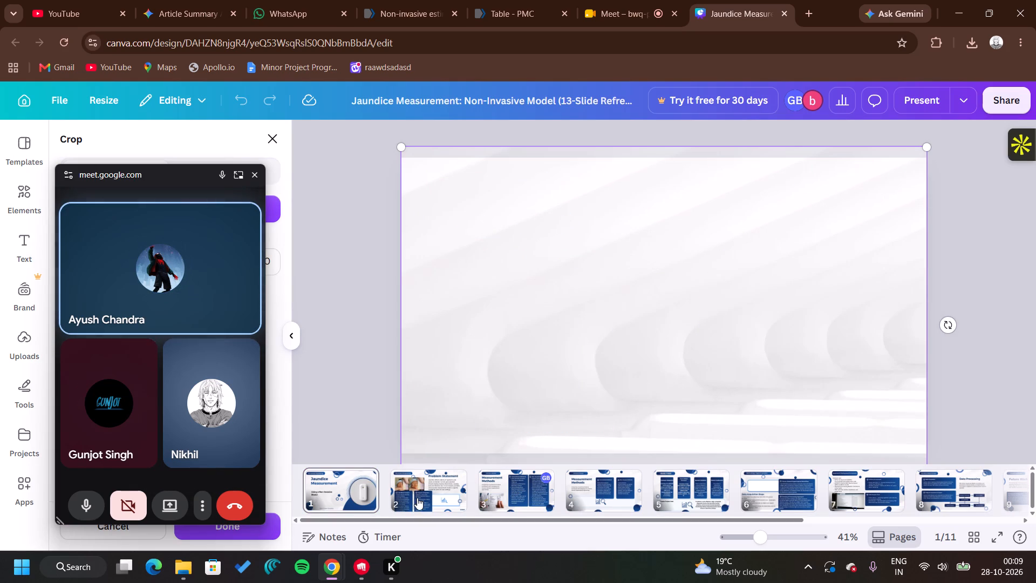
{"action": "left_click", "coordinate": [417, 498]}
{"action": "left_click", "coordinate": [364, 488]}
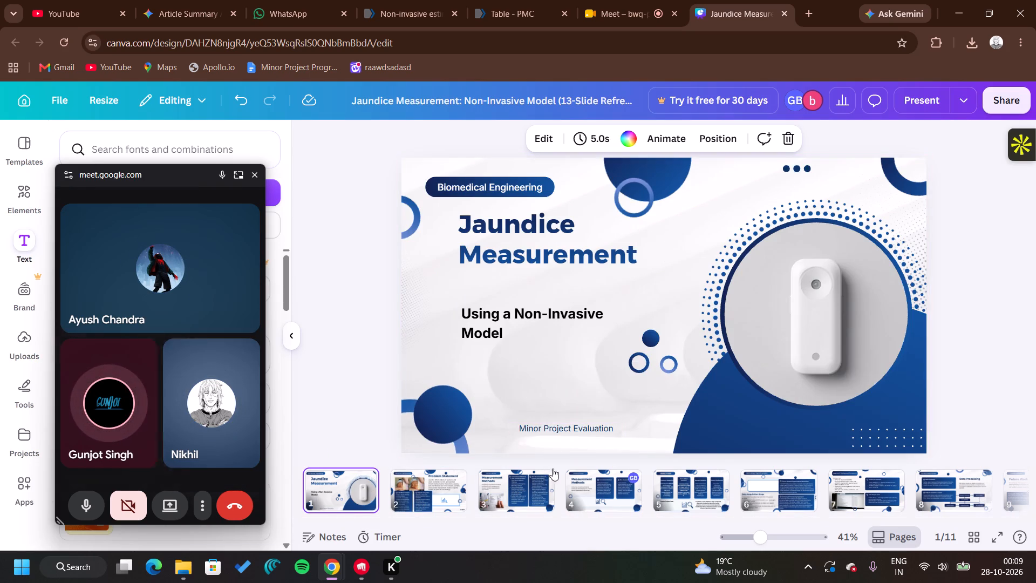
{"action": "left_click", "coordinate": [486, 473]}
{"action": "left_click", "coordinate": [584, 480]}
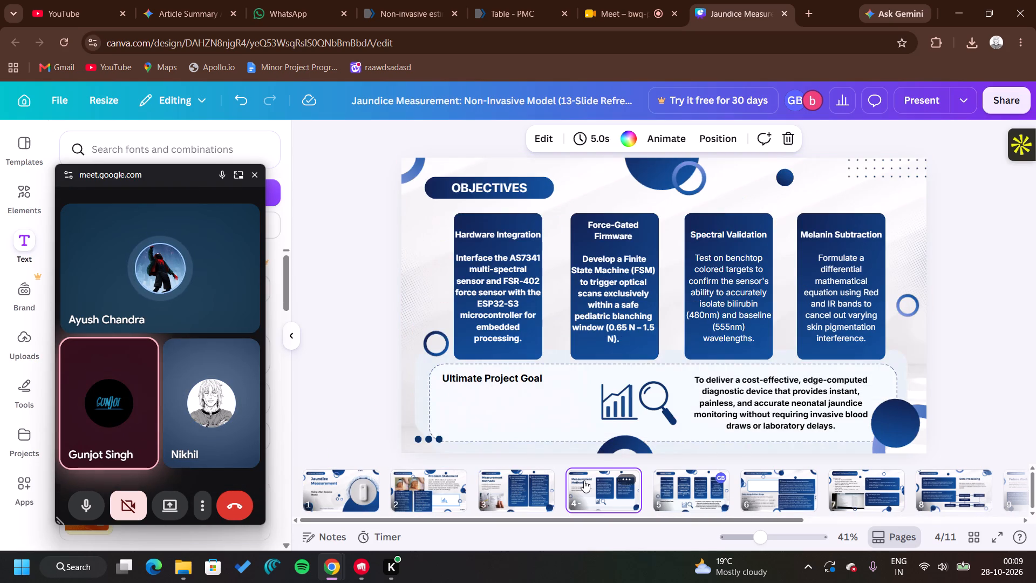
{"action": "left_click", "coordinate": [714, 489]}
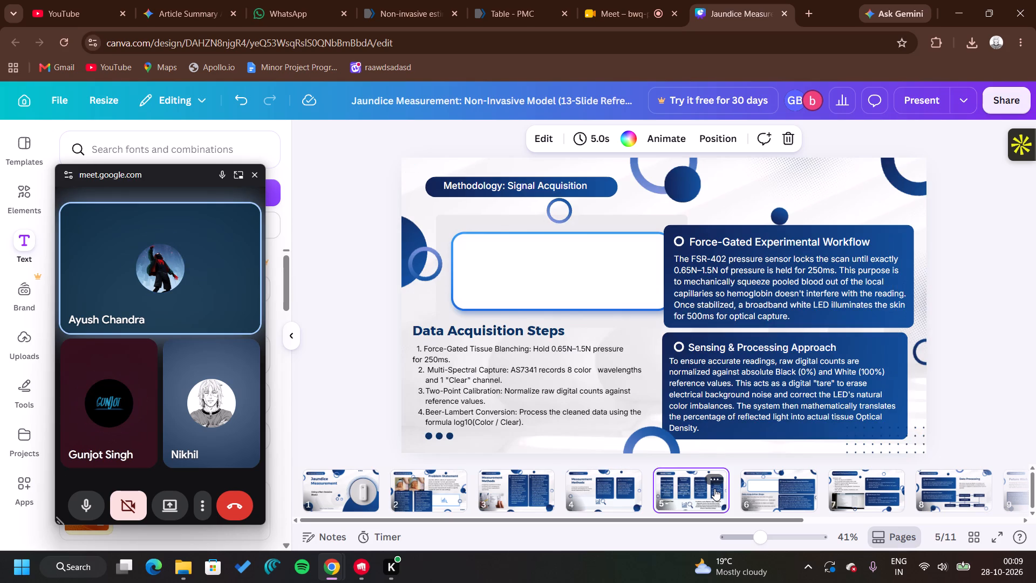
{"action": "left_click", "coordinate": [768, 496]}
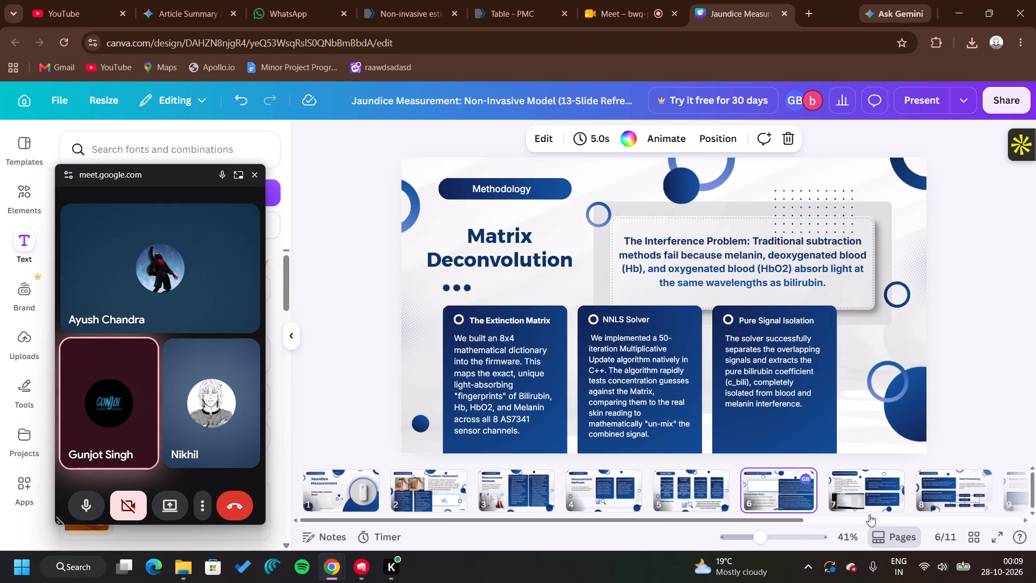
{"action": "left_click_drag", "start_coordinate": [769, 519], "coordinate": [1008, 526]}
{"action": "left_click", "coordinate": [898, 487]}
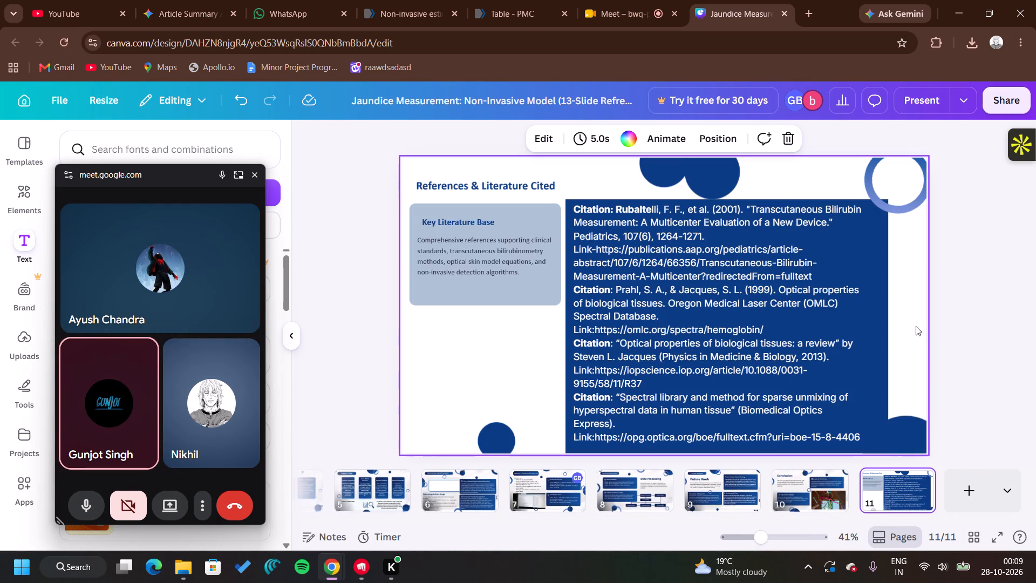
Copy the ring at the top of the Future Work slide onto the references slide, overlapping the small blue circle near the bottom edge.
{"action": "left_click", "coordinate": [750, 483]}
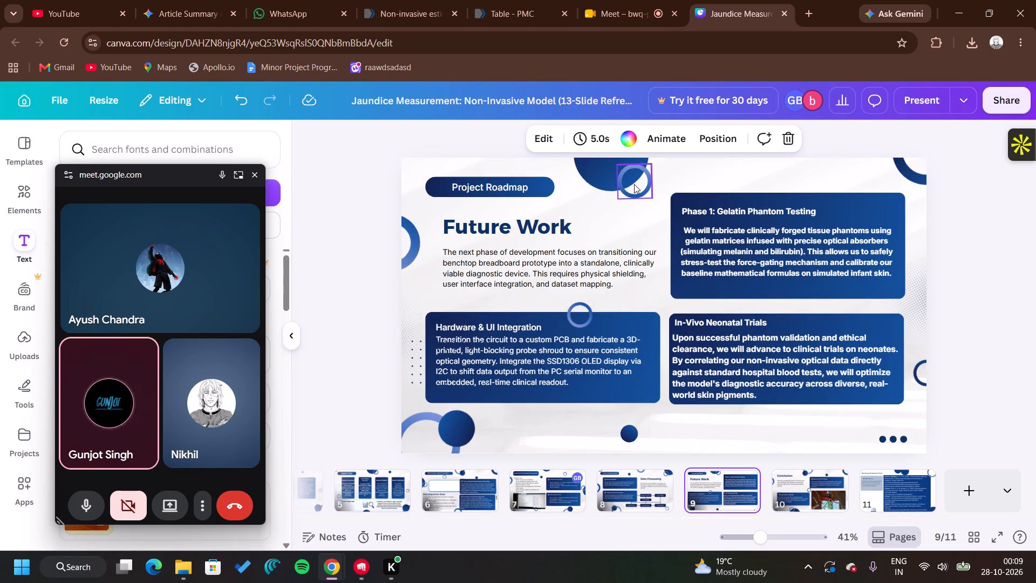
{"action": "left_click", "coordinate": [634, 184]}
{"action": "right_click", "coordinate": [634, 184]}
{"action": "left_click", "coordinate": [685, 198]}
{"action": "left_click", "coordinate": [683, 193]}
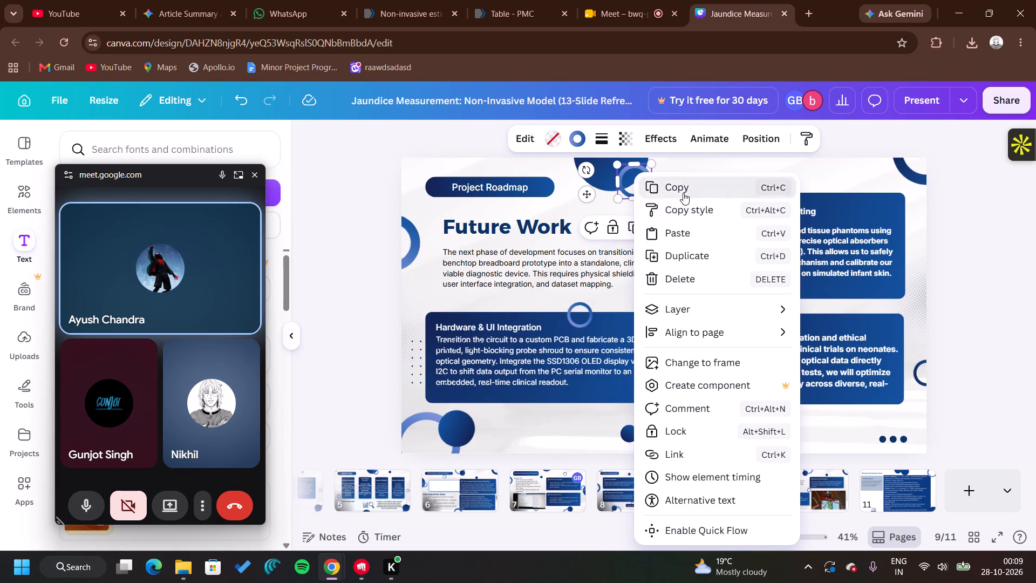
{"action": "left_click", "coordinate": [917, 486]}
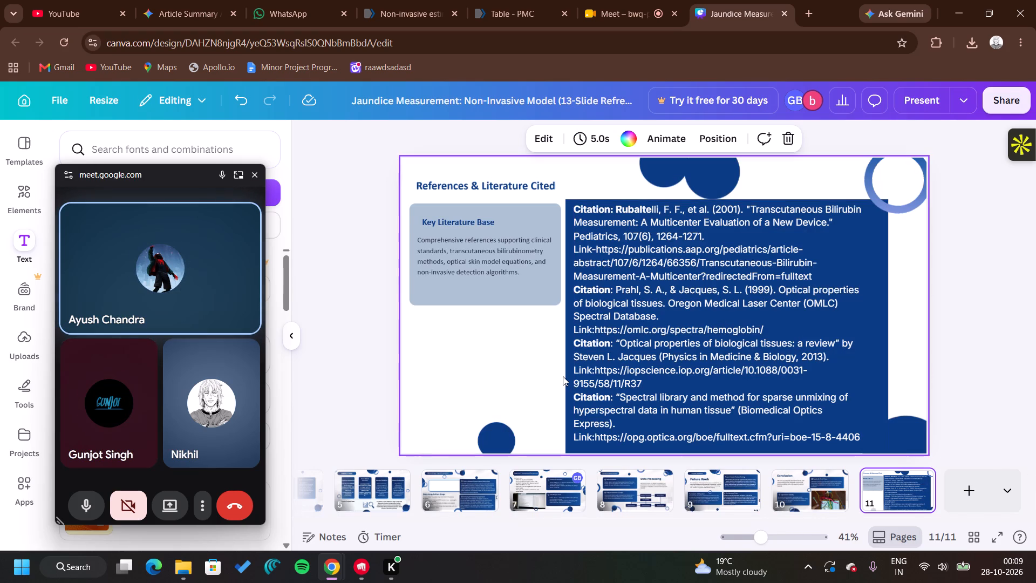
{"action": "key", "text": "ctrl+v"}
{"action": "left_click_drag", "start_coordinate": [636, 192], "coordinate": [604, 212]}
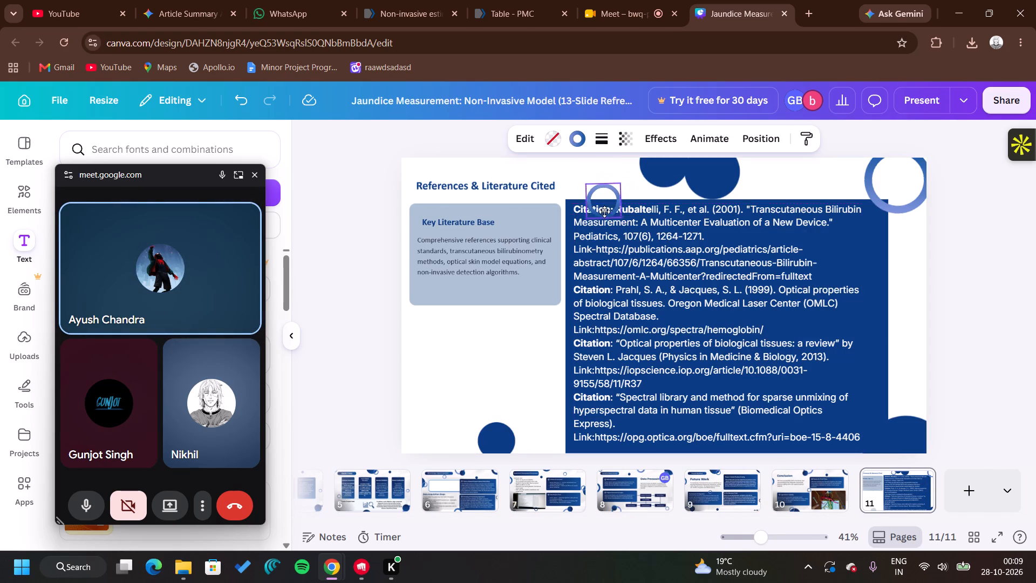
{"action": "left_click_drag", "start_coordinate": [604, 212], "coordinate": [482, 441]}
{"action": "left_click", "coordinate": [428, 410]}
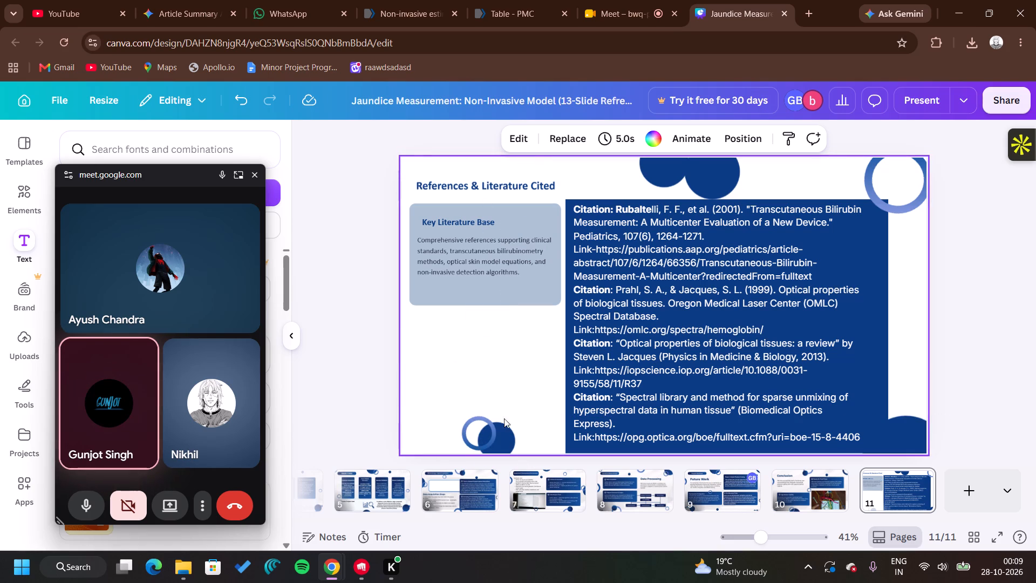
Enlarge the pasted ring and the solid blue circle beside it, placing the circle over the ring's lower-right part at the slide's bottom edge.
{"action": "left_click", "coordinate": [513, 433]}
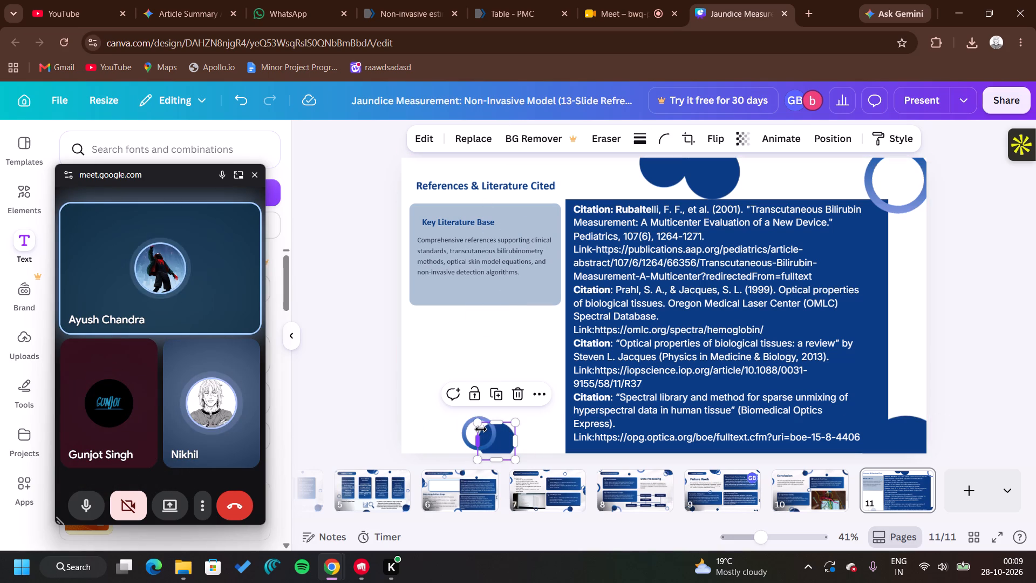
{"action": "left_click", "coordinate": [463, 423]}
{"action": "left_click_drag", "start_coordinate": [463, 417], "coordinate": [438, 402]}
{"action": "left_click", "coordinate": [526, 450]}
{"action": "left_click_drag", "start_coordinate": [501, 437], "coordinate": [488, 415]}
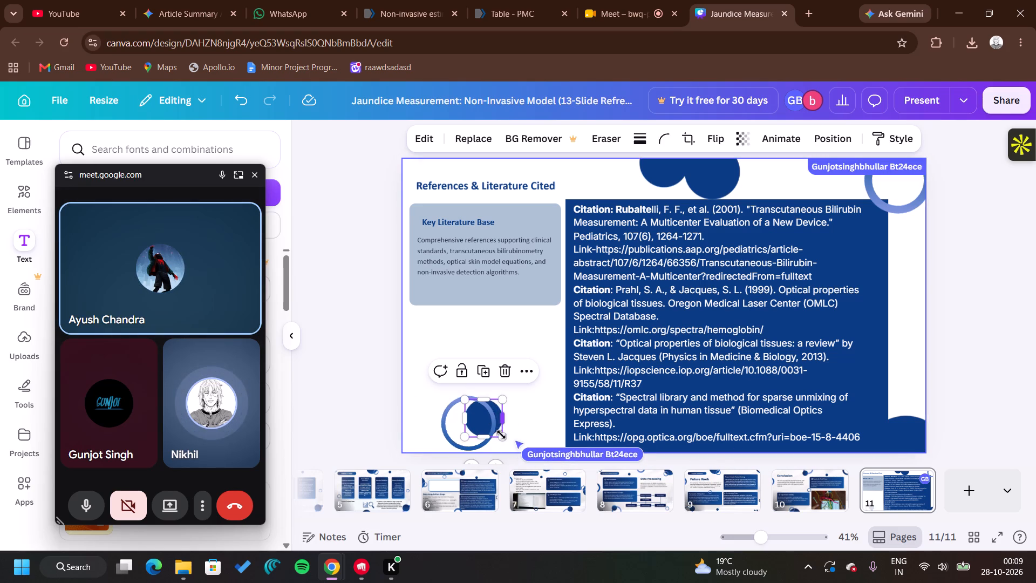
{"action": "left_click_drag", "start_coordinate": [501, 436], "coordinate": [526, 455]}
{"action": "left_click_drag", "start_coordinate": [503, 425], "coordinate": [508, 436]}
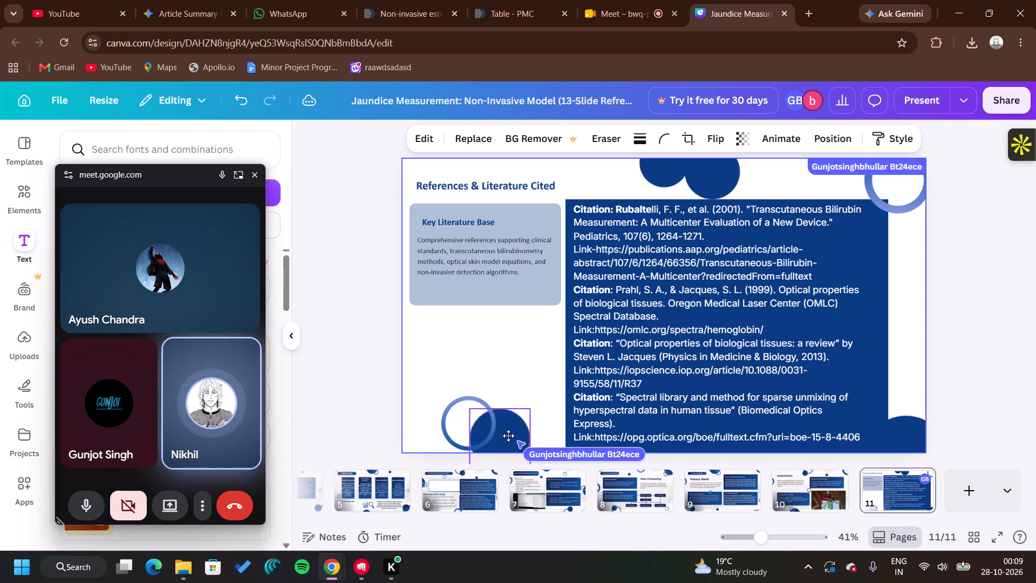
{"action": "left_click_drag", "start_coordinate": [508, 436], "coordinate": [499, 431]}
{"action": "left_click", "coordinate": [461, 408]}
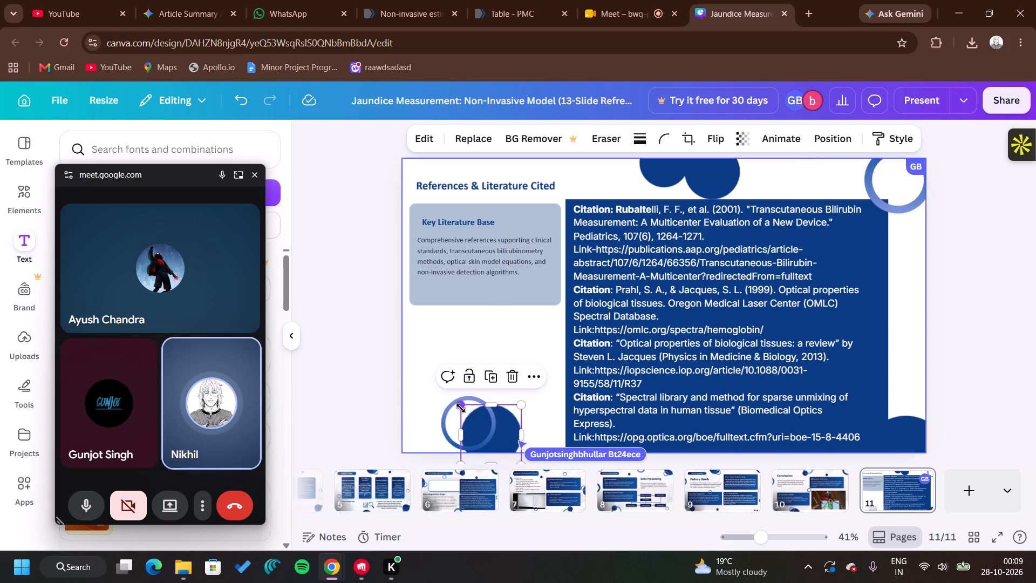
{"action": "left_click", "coordinate": [432, 374]}
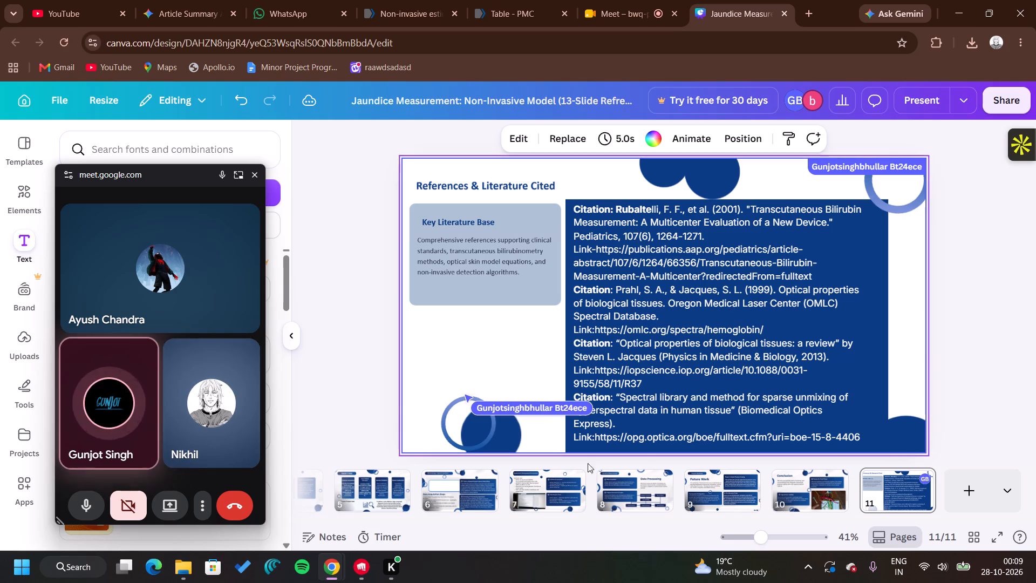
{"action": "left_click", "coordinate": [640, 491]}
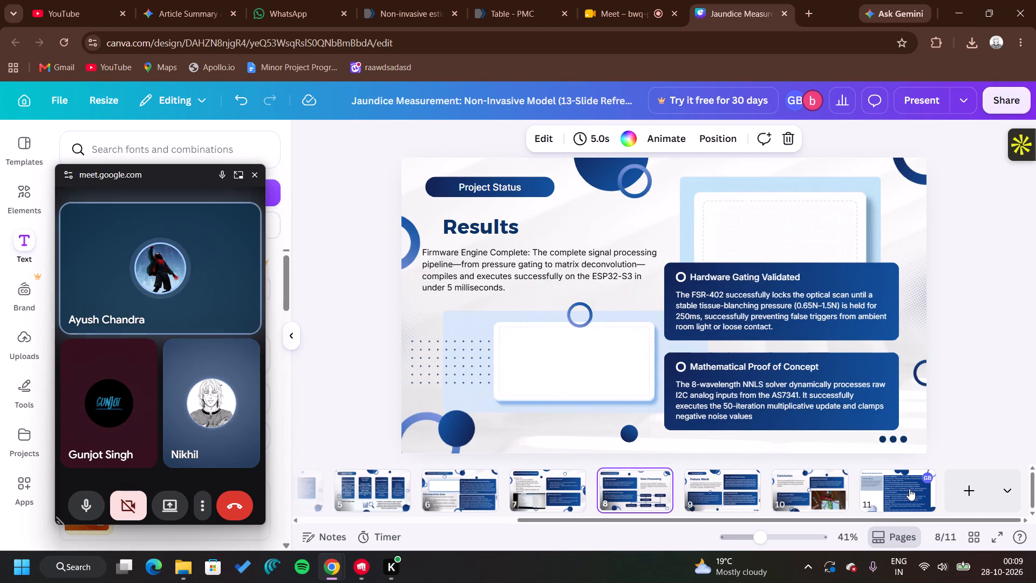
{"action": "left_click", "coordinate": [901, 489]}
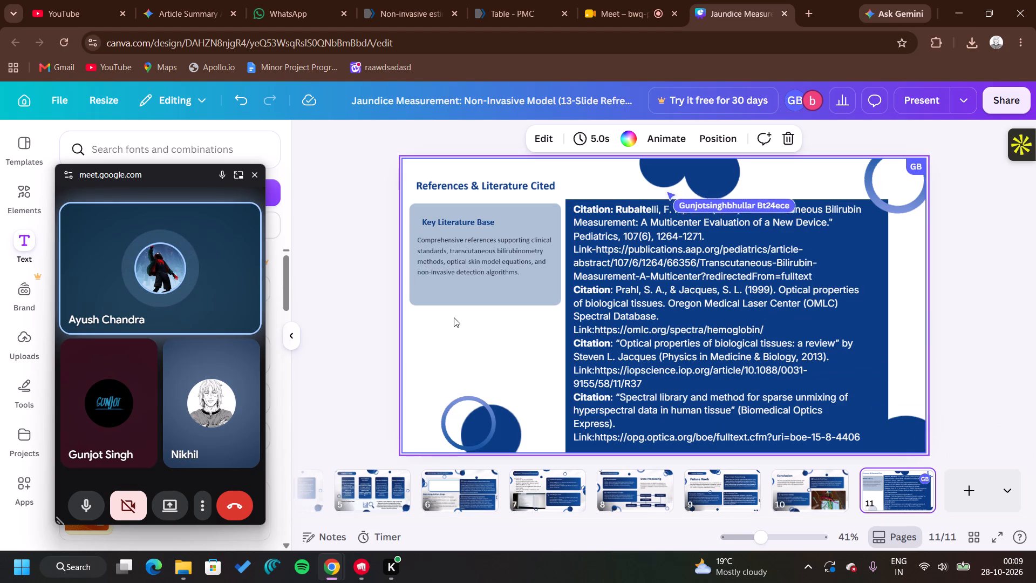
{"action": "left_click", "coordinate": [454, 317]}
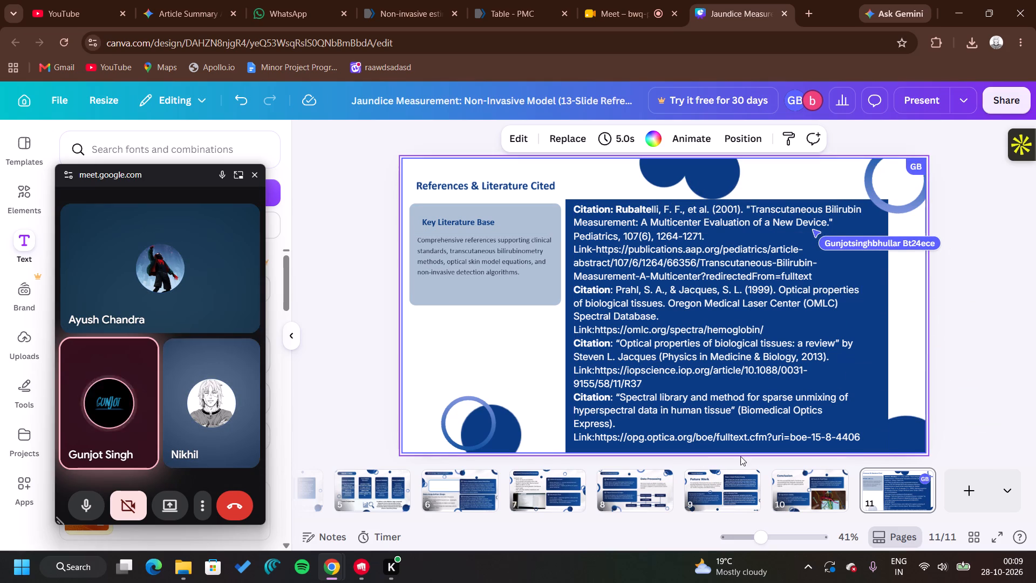
Shift the dark blue citations background slightly left and up so it meets the Key Literature Base panel.
{"action": "left_click_drag", "start_coordinate": [878, 383], "coordinate": [875, 381]}
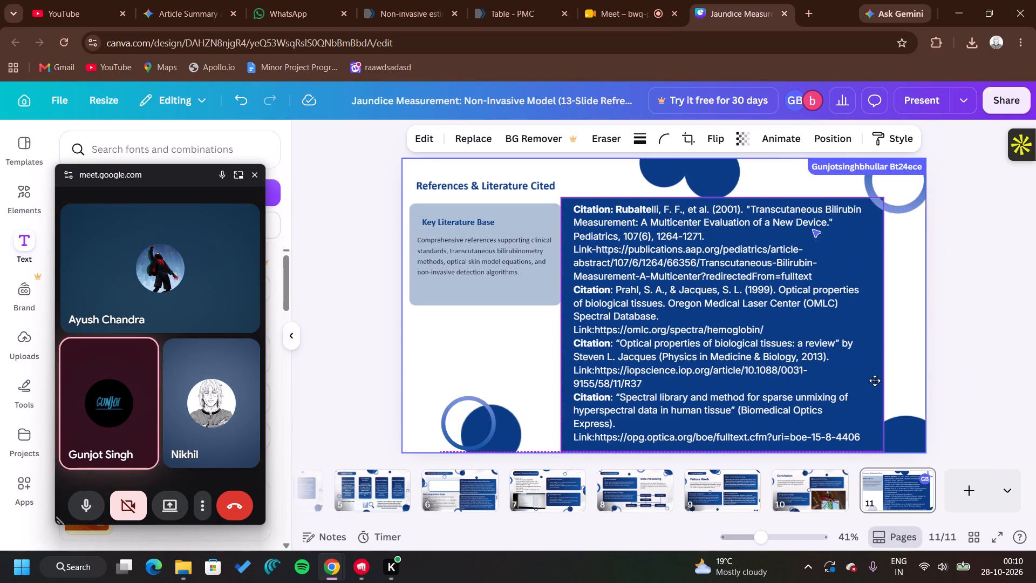
{"action": "left_click_drag", "start_coordinate": [875, 381], "coordinate": [877, 377]}
{"action": "left_click", "coordinate": [905, 357]}
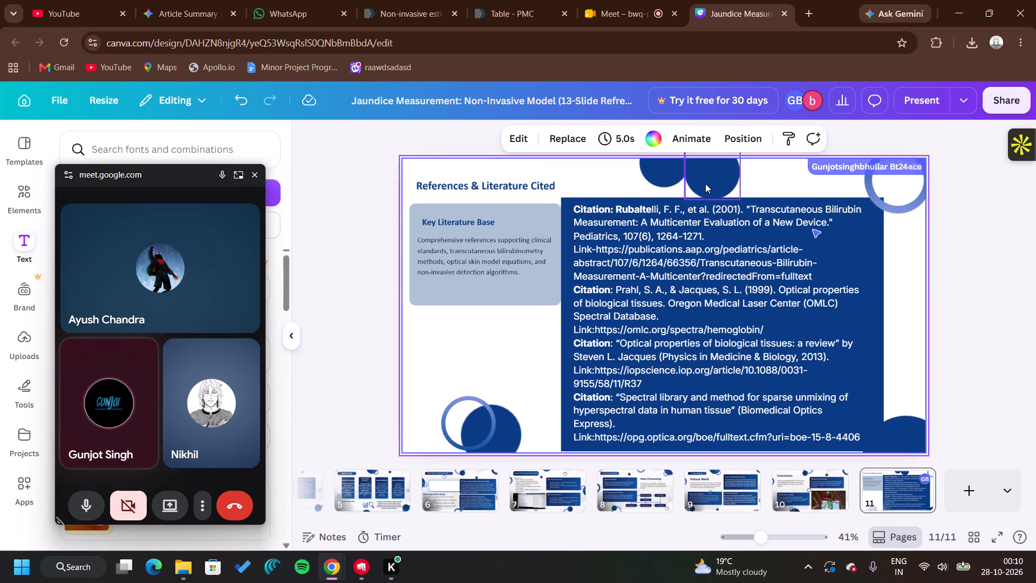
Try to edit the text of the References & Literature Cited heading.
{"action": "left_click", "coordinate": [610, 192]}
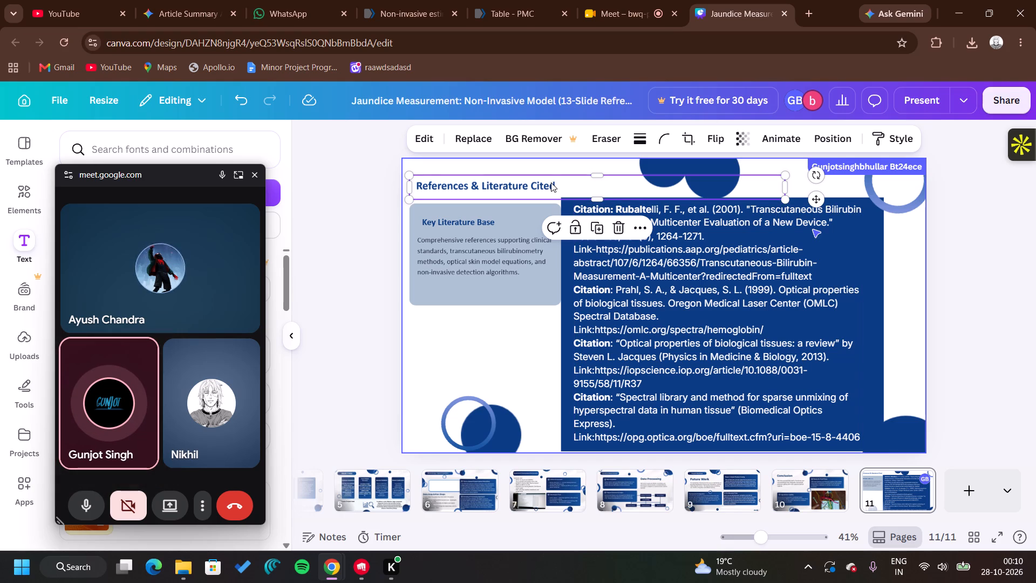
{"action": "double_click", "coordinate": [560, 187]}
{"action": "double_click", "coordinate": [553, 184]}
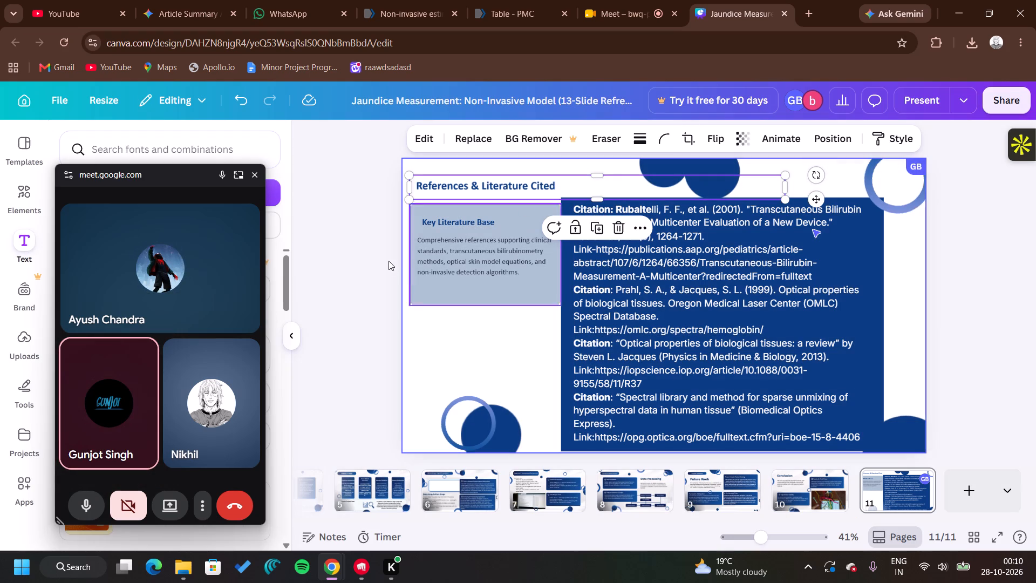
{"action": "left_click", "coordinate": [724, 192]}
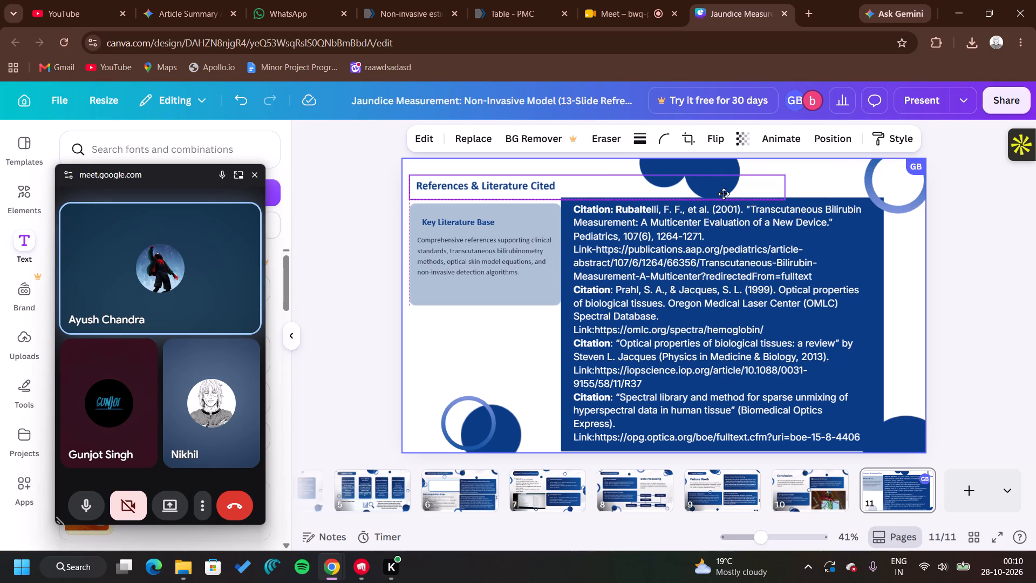
Move the two solid blue circles at the references slide's top edge leftward, placing the smaller one slightly overlapping the larger one's right side.
{"action": "left_click_drag", "start_coordinate": [718, 167], "coordinate": [674, 169]}
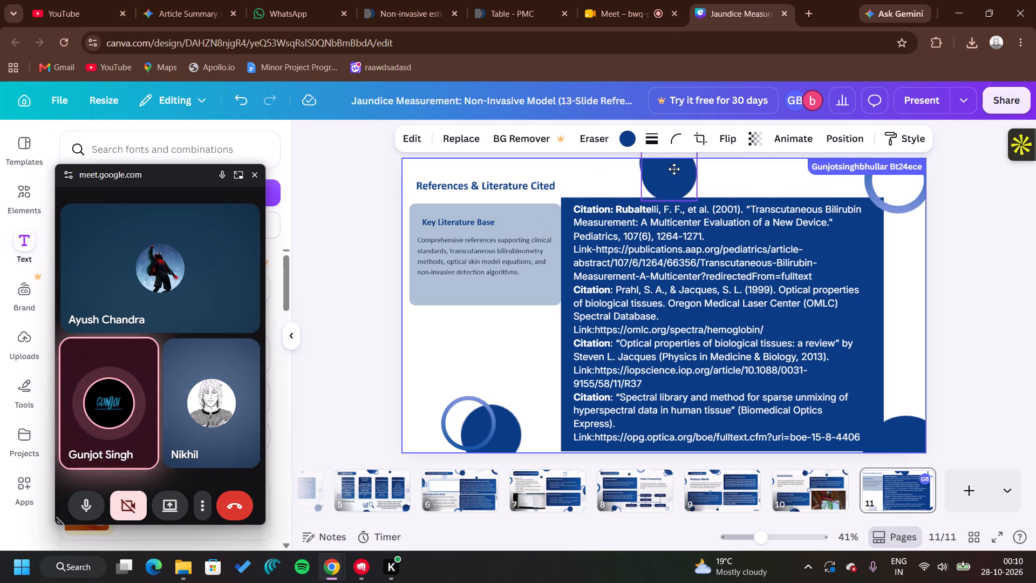
{"action": "left_click_drag", "start_coordinate": [674, 169], "coordinate": [628, 164]}
{"action": "left_click_drag", "start_coordinate": [667, 185], "coordinate": [669, 185]}
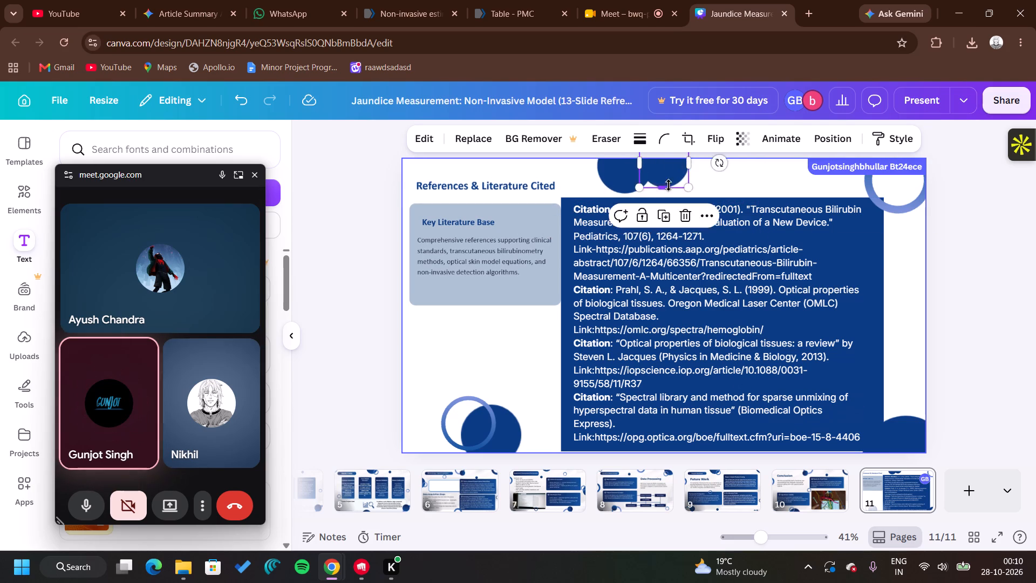
{"action": "left_click_drag", "start_coordinate": [669, 185], "coordinate": [679, 185]}
{"action": "left_click", "coordinate": [520, 341]}
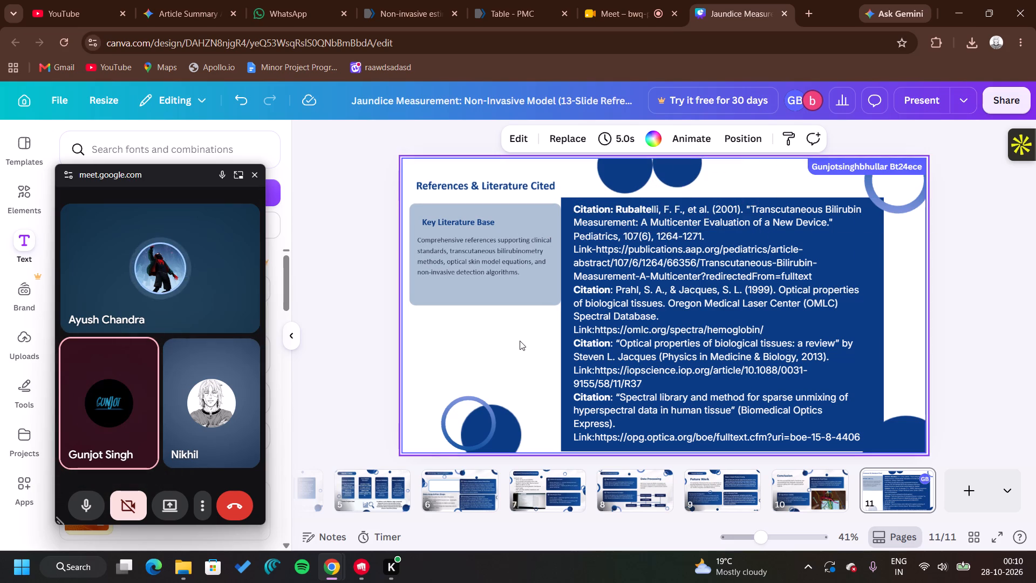
{"action": "left_click_drag", "start_coordinate": [665, 170], "coordinate": [658, 171]}
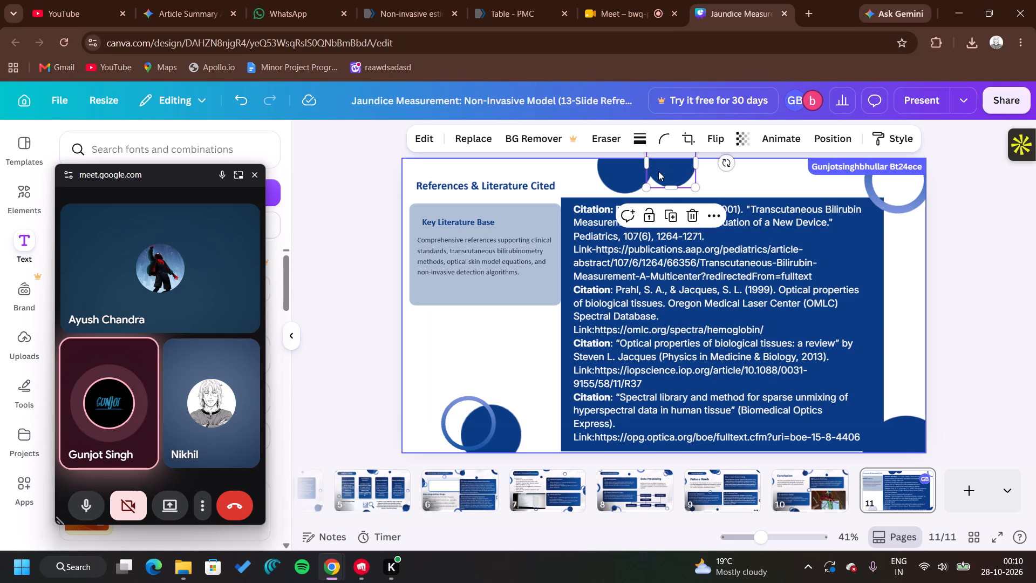
{"action": "left_click", "coordinate": [539, 361]}
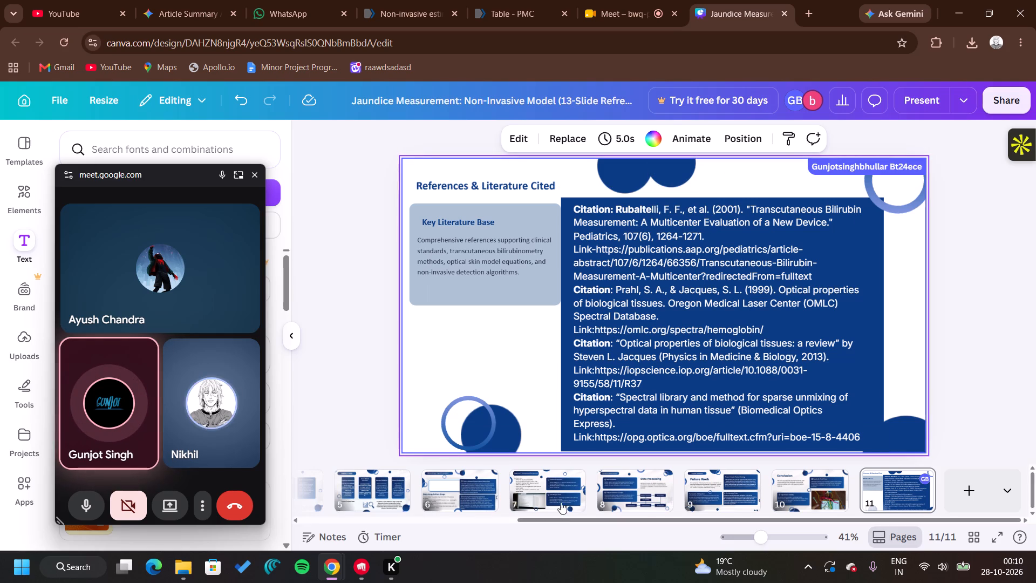
Look through the early slides, including Measurement Methods and Problem Statement, to compare their decorations with the references slide.
{"action": "left_click_drag", "start_coordinate": [630, 519], "coordinate": [419, 524]}
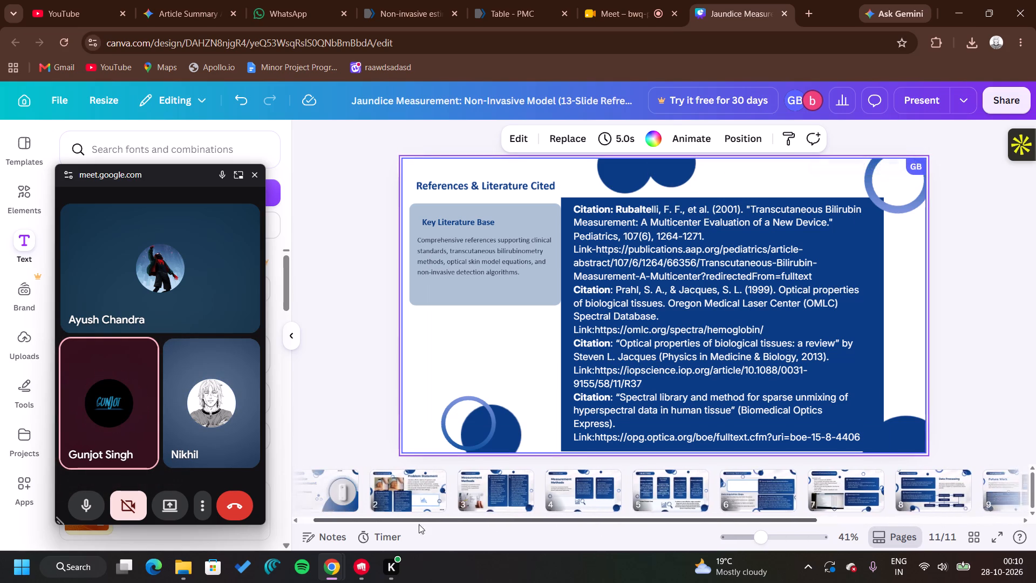
{"action": "left_click_drag", "start_coordinate": [419, 524], "coordinate": [361, 530]}
{"action": "left_click", "coordinate": [515, 484]}
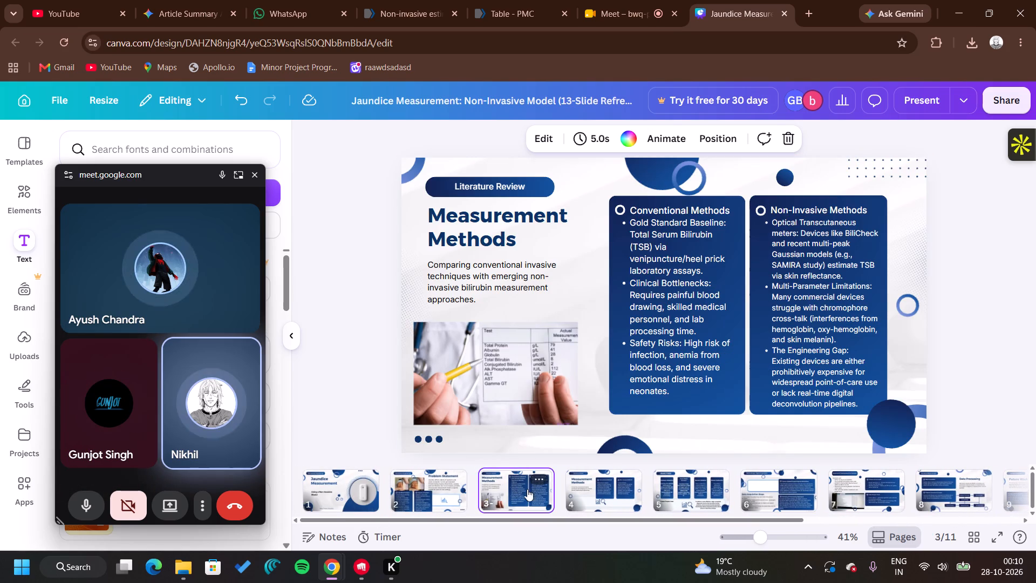
{"action": "left_click", "coordinate": [598, 497]}
{"action": "left_click", "coordinate": [440, 504]}
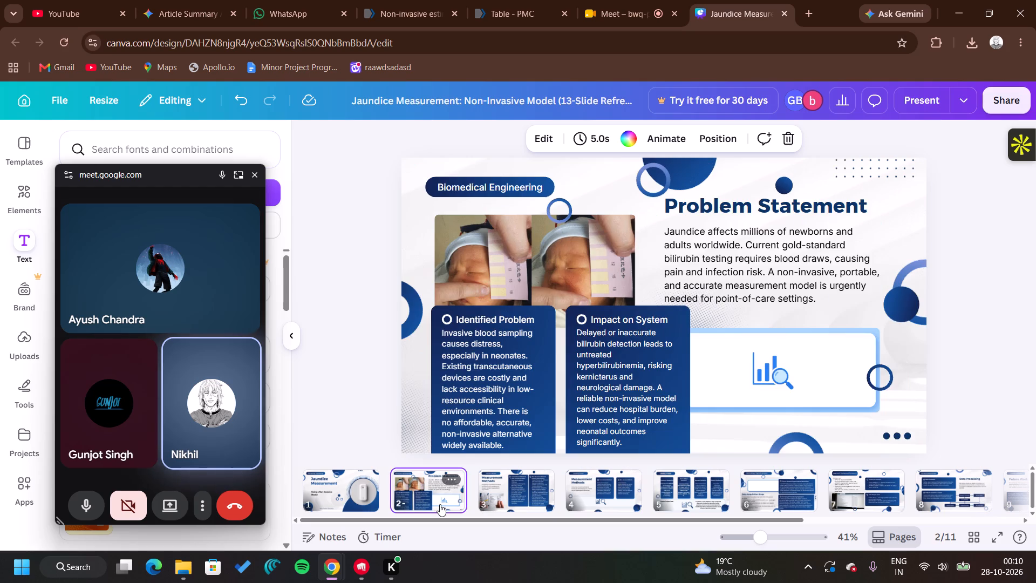
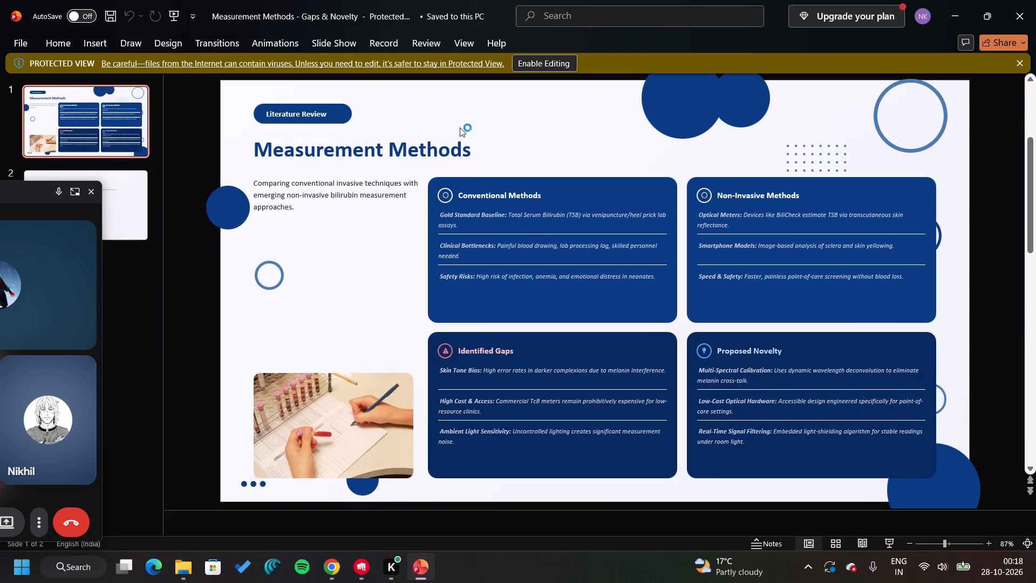
{"action": "left_click", "coordinate": [122, 113]}
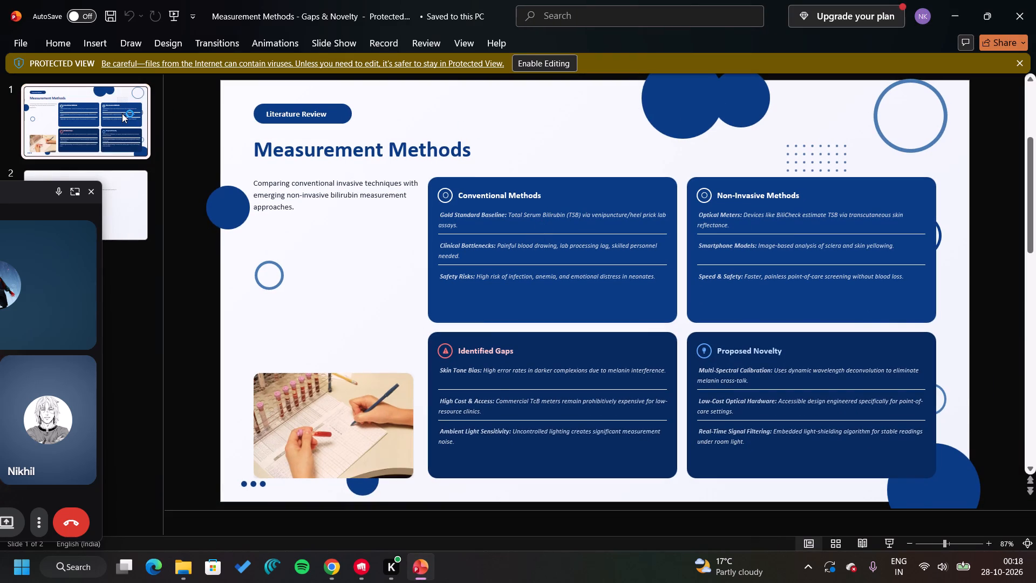
{"action": "right_click", "coordinate": [122, 113]}
{"action": "left_click", "coordinate": [137, 106]}
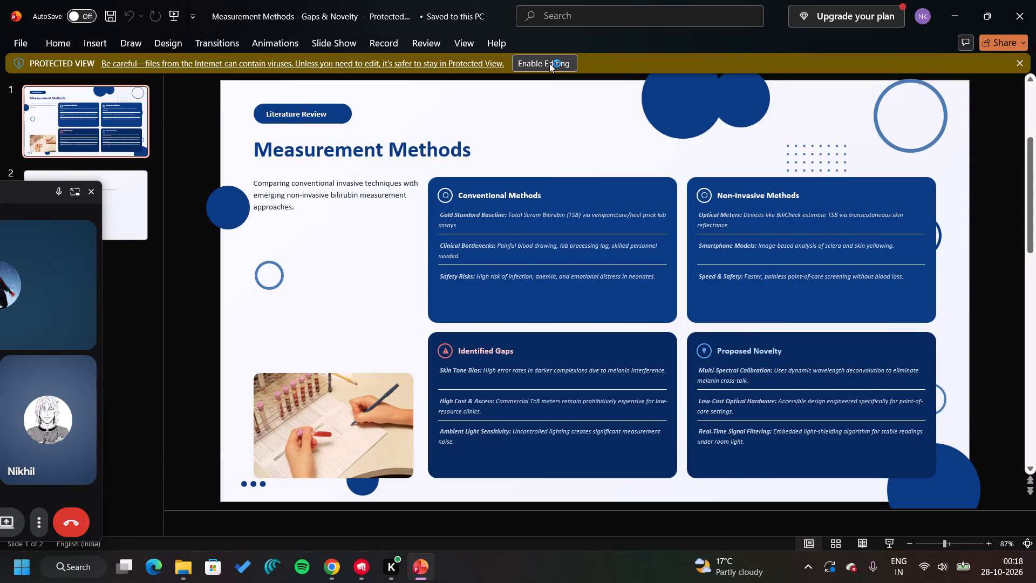
{"action": "left_click", "coordinate": [558, 59]}
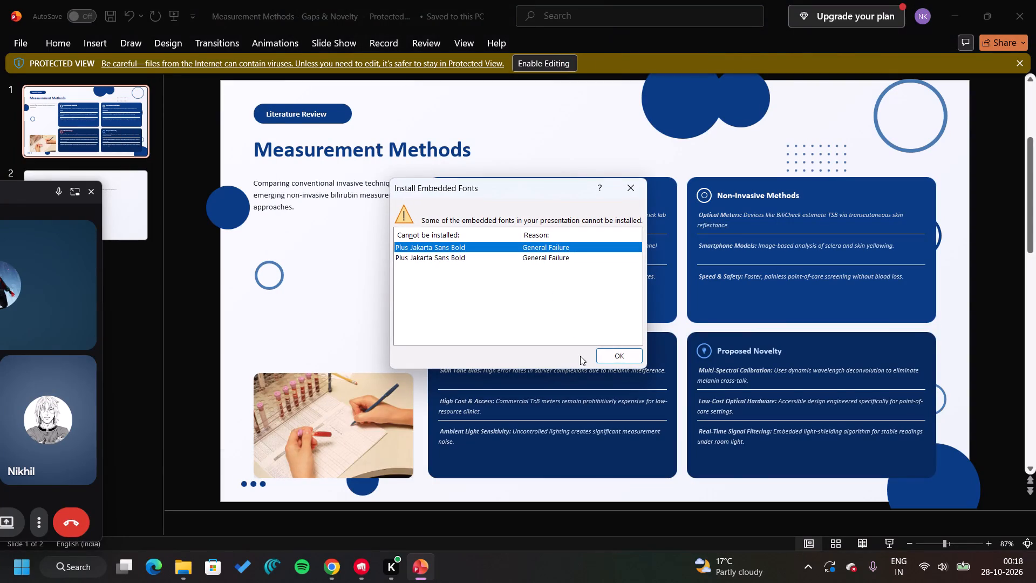
{"action": "left_click", "coordinate": [606, 360]}
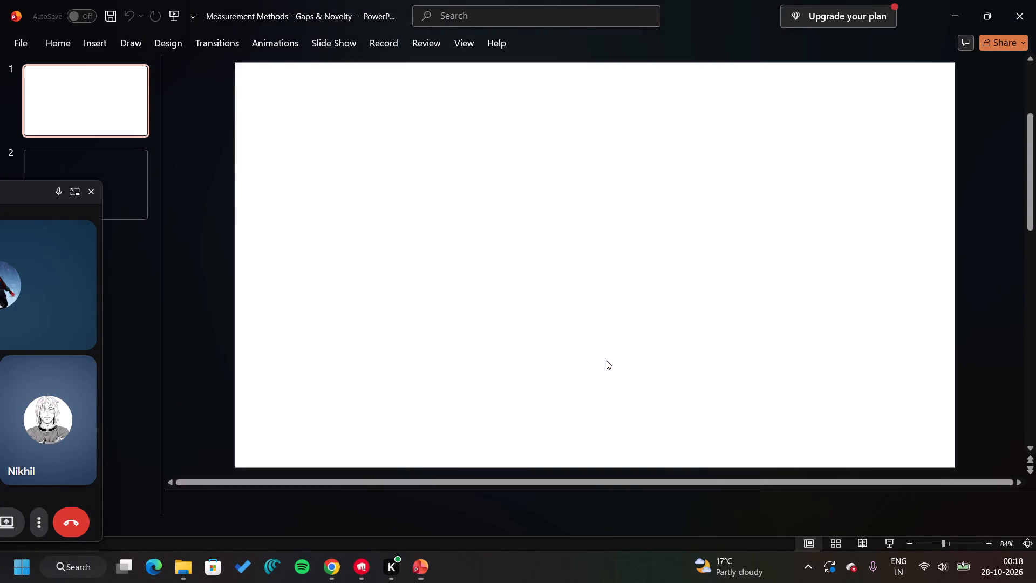
Duplicate the Measurement Methods slide in PowerPoint.
{"action": "right_click", "coordinate": [83, 83]}
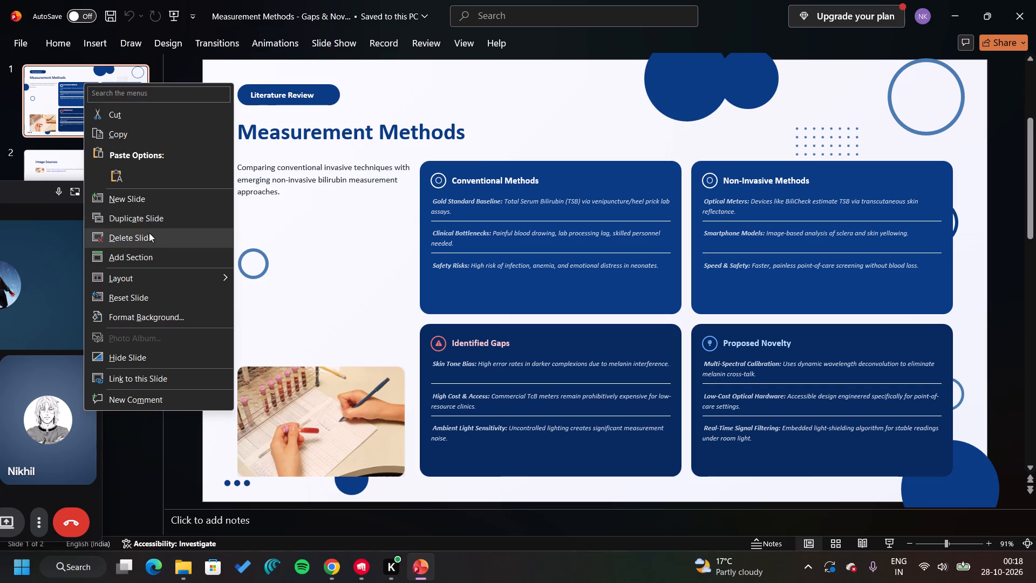
{"action": "left_click", "coordinate": [149, 213]}
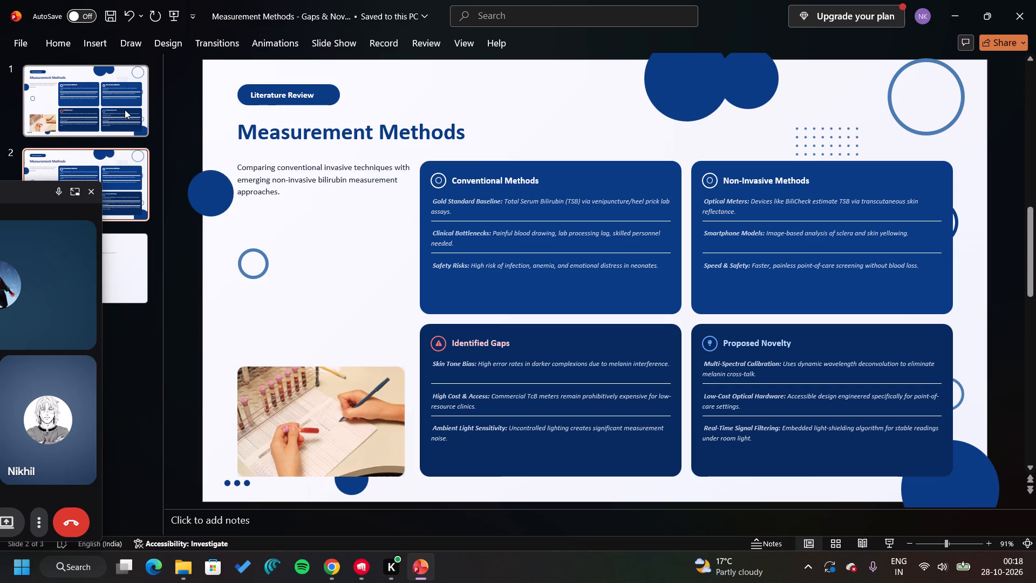
Copy the first Measurement Methods slide from PowerPoint and paste it onto a new blank presentation page after page 2 in Canva.
{"action": "right_click", "coordinate": [124, 108]}
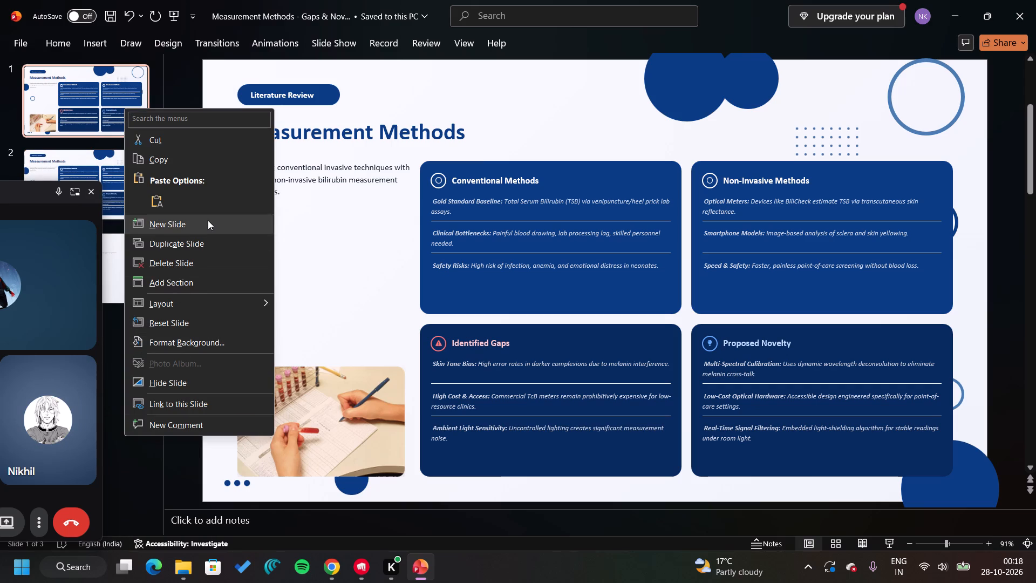
{"action": "left_click", "coordinate": [206, 159]}
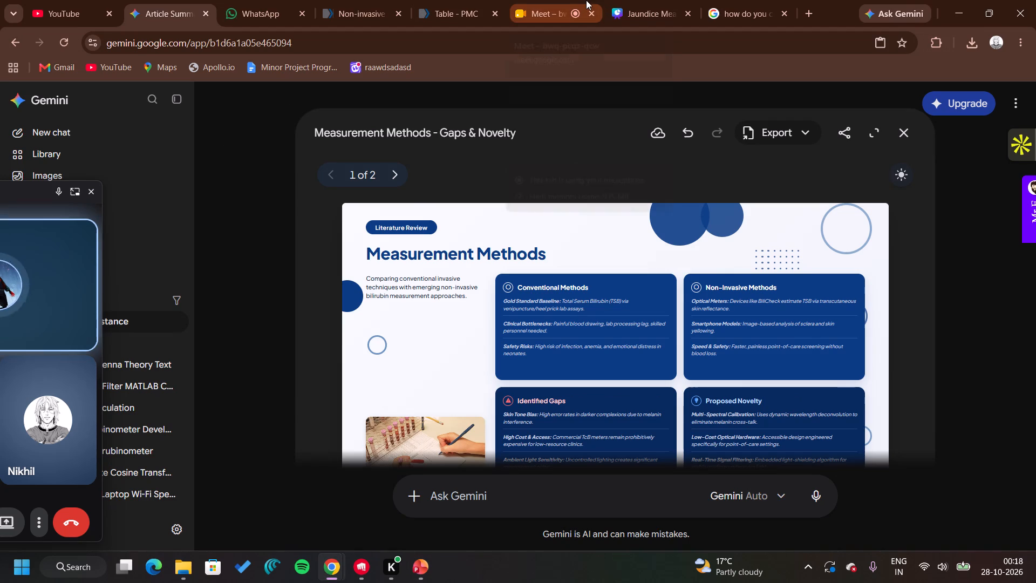
{"action": "left_click", "coordinate": [609, 0]}
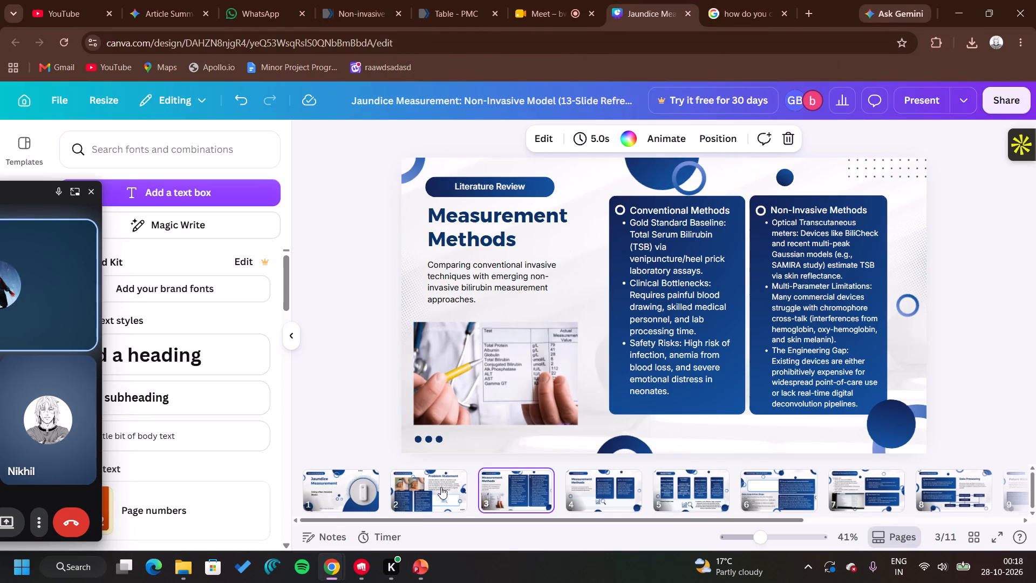
{"action": "left_click", "coordinate": [471, 487]}
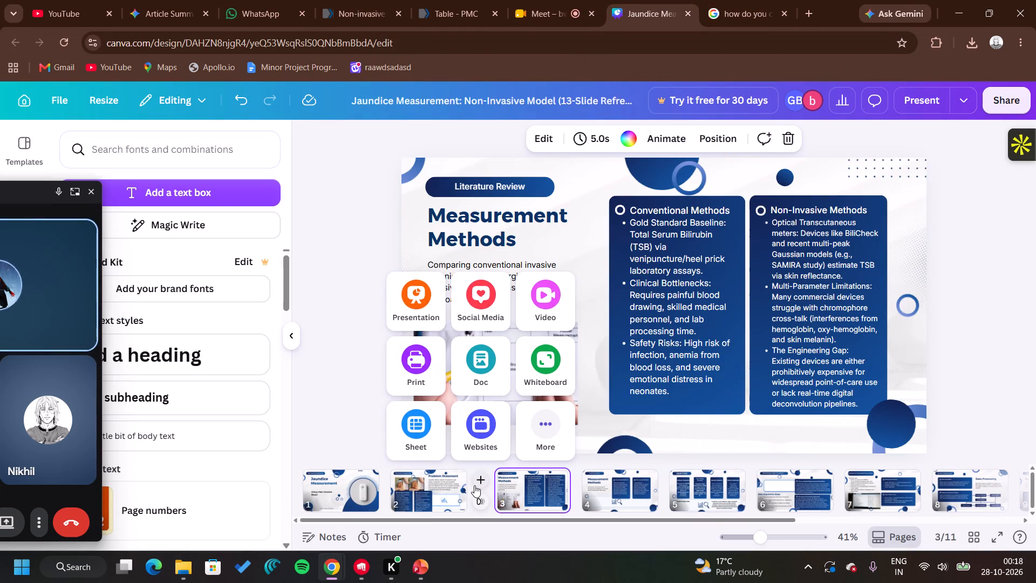
{"action": "left_click", "coordinate": [474, 485]}
{"action": "left_click", "coordinate": [493, 486]}
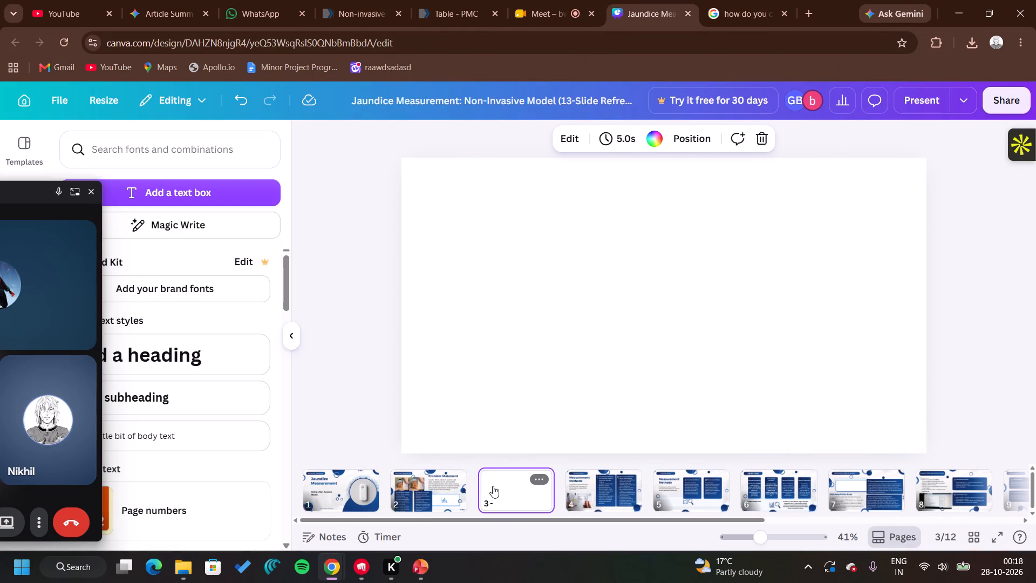
{"action": "key", "text": "ctrl+v"}
{"action": "right_click", "coordinate": [493, 486]}
{"action": "left_click", "coordinate": [441, 395]}
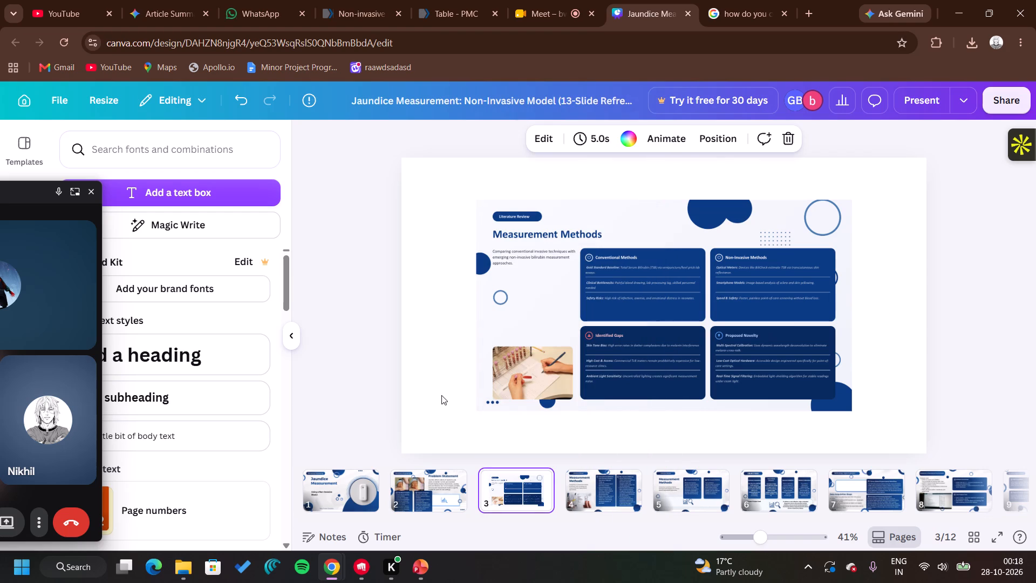
Enlarge the pasted Measurement Methods slide image on page 3 so it fills the whole page.
{"action": "left_click", "coordinate": [554, 360]}
{"action": "left_click_drag", "start_coordinate": [479, 201], "coordinate": [426, 171]}
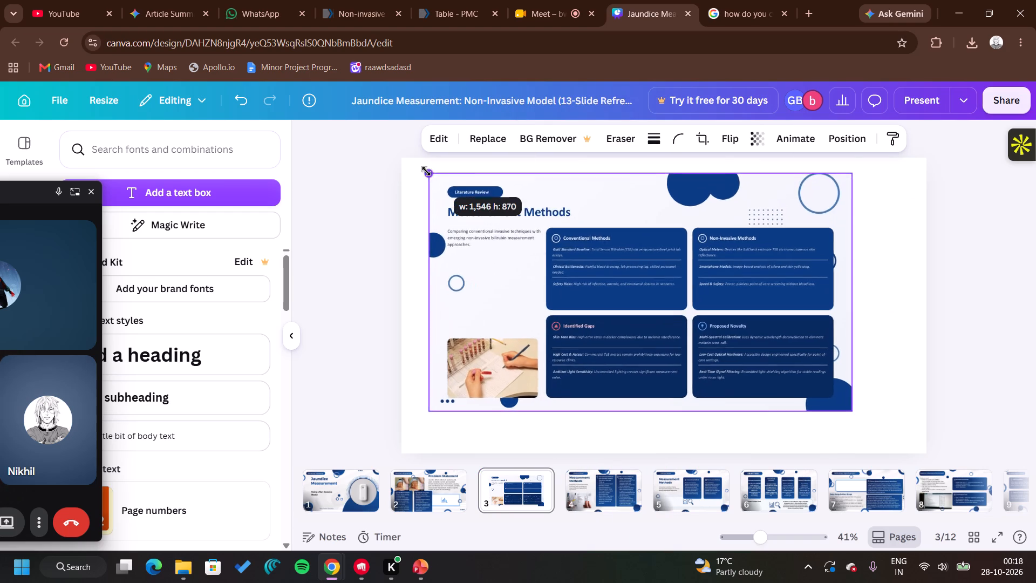
{"action": "left_click_drag", "start_coordinate": [426, 171], "coordinate": [404, 165]}
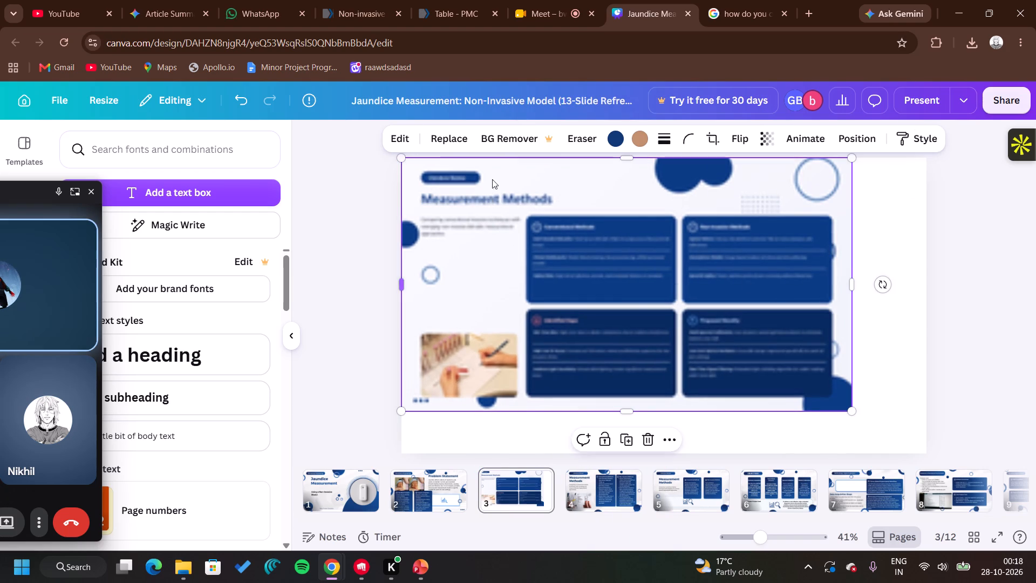
{"action": "left_click_drag", "start_coordinate": [847, 406], "coordinate": [912, 443]}
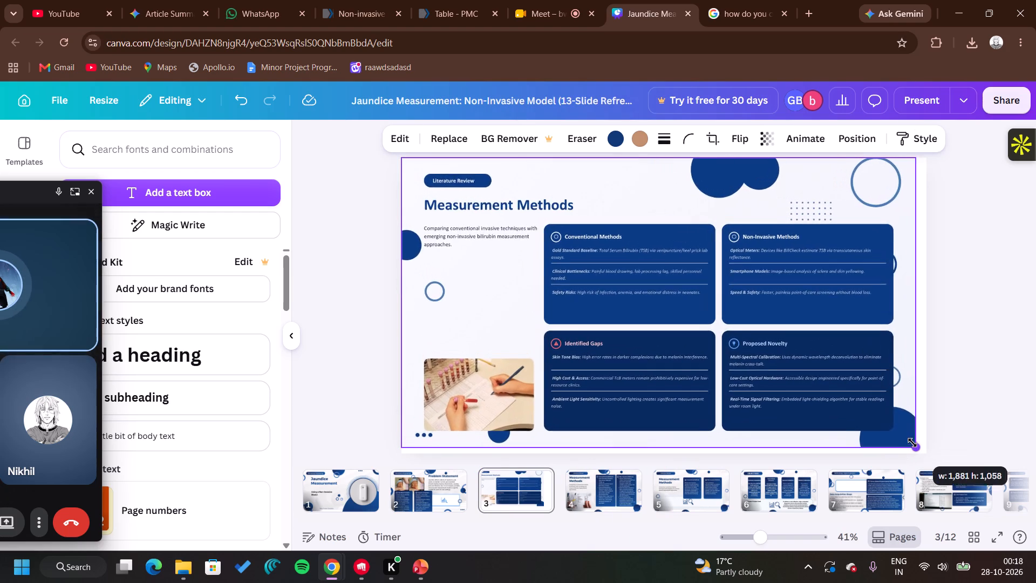
{"action": "left_click_drag", "start_coordinate": [912, 443], "coordinate": [917, 432]}
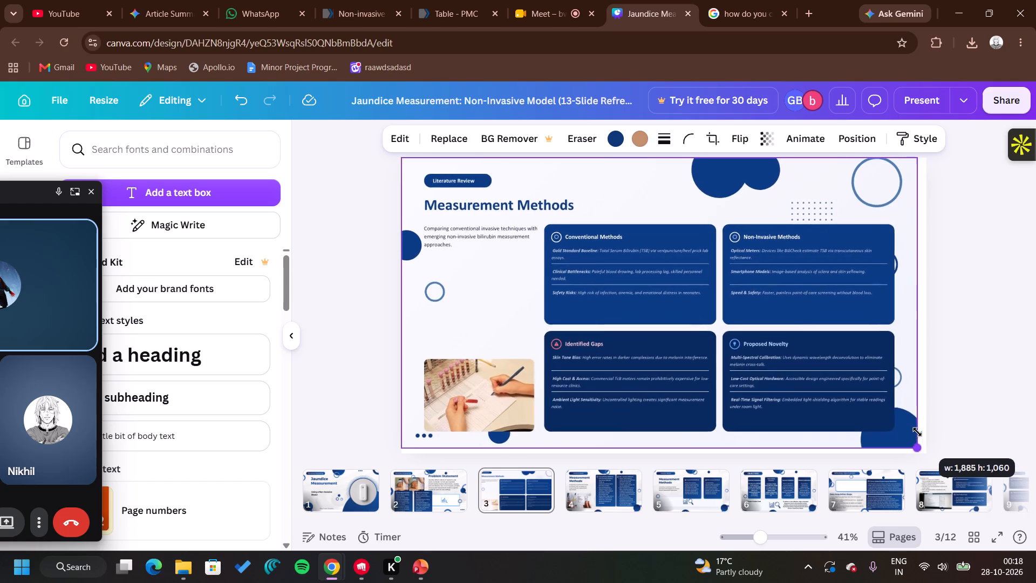
{"action": "left_click_drag", "start_coordinate": [917, 432], "coordinate": [938, 424]}
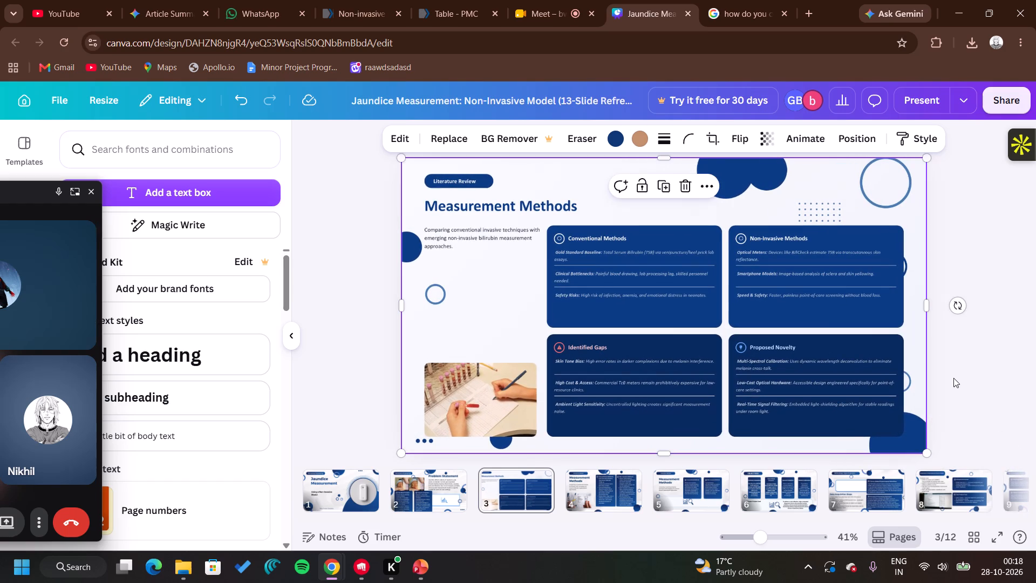
{"action": "left_click", "coordinate": [953, 378]}
{"action": "double_click", "coordinate": [790, 373]}
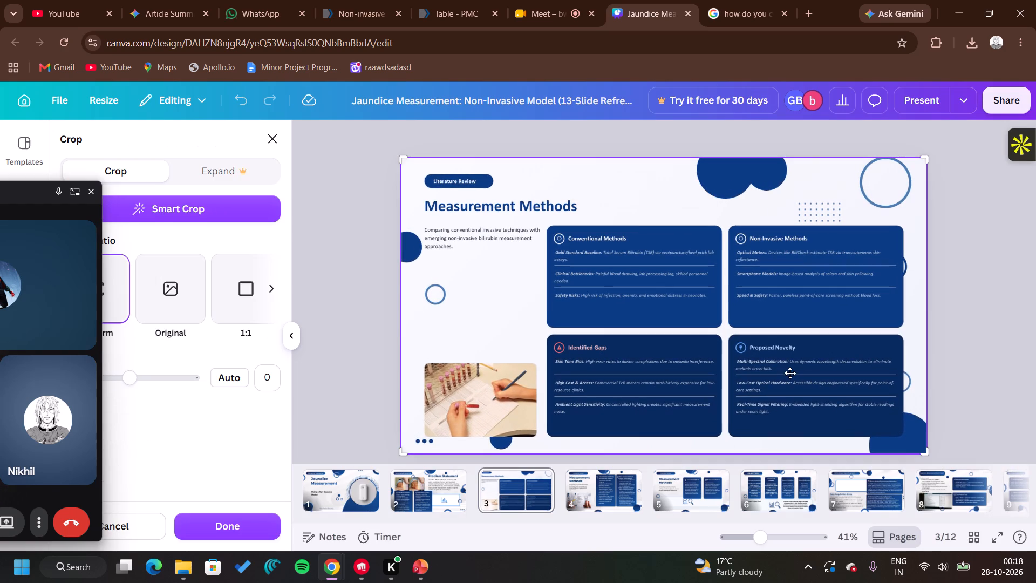
{"action": "left_click", "coordinate": [382, 334]}
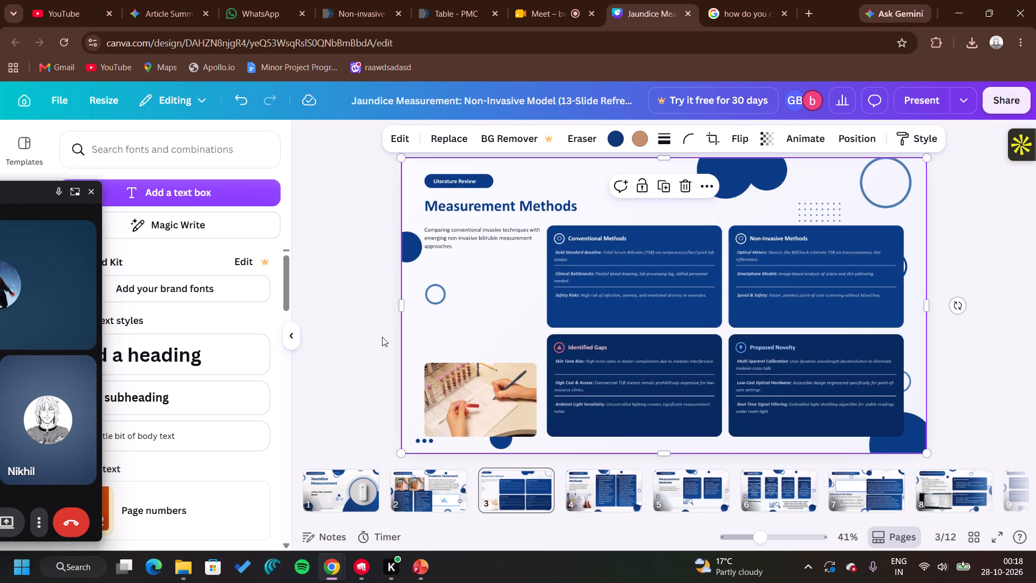
Copy the lab report photo from page 4 to page 3, shrinking and positioning it over the pasted slide's test-tube photo.
{"action": "left_click", "coordinate": [605, 493]}
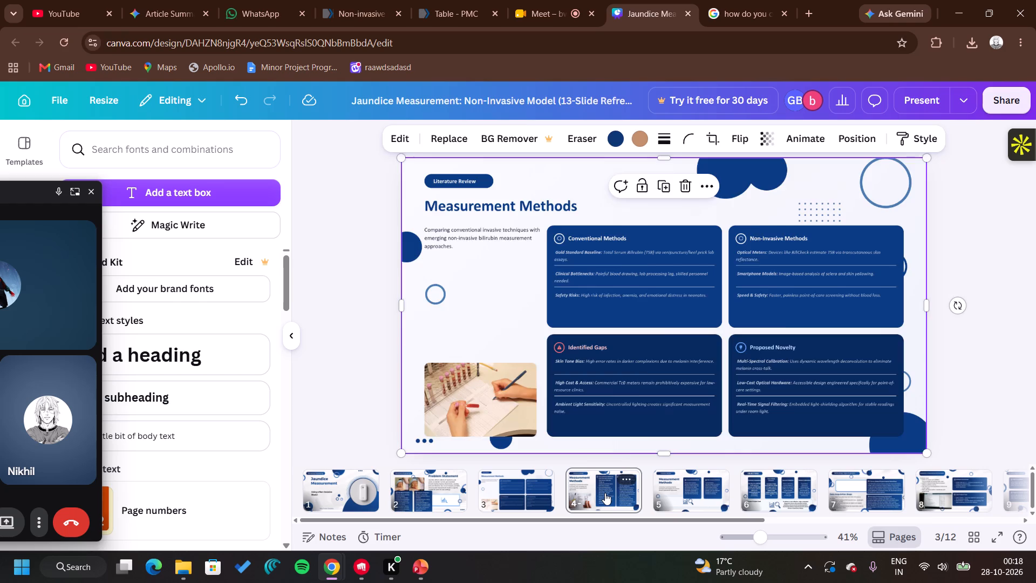
{"action": "left_click", "coordinate": [523, 362]}
{"action": "right_click", "coordinate": [523, 362]}
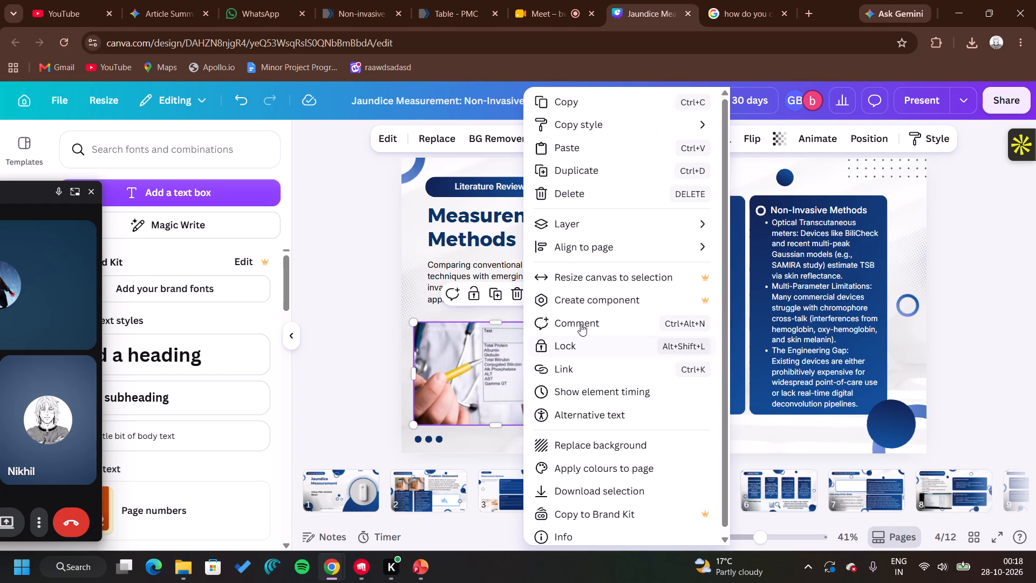
{"action": "left_click", "coordinate": [598, 112]}
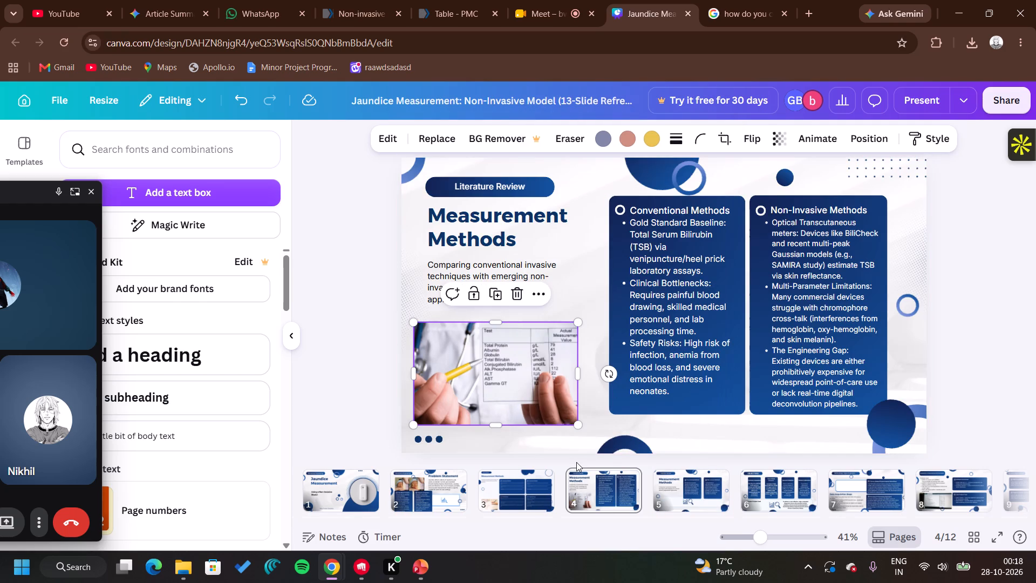
{"action": "left_click", "coordinate": [535, 488]}
{"action": "right_click", "coordinate": [485, 375]}
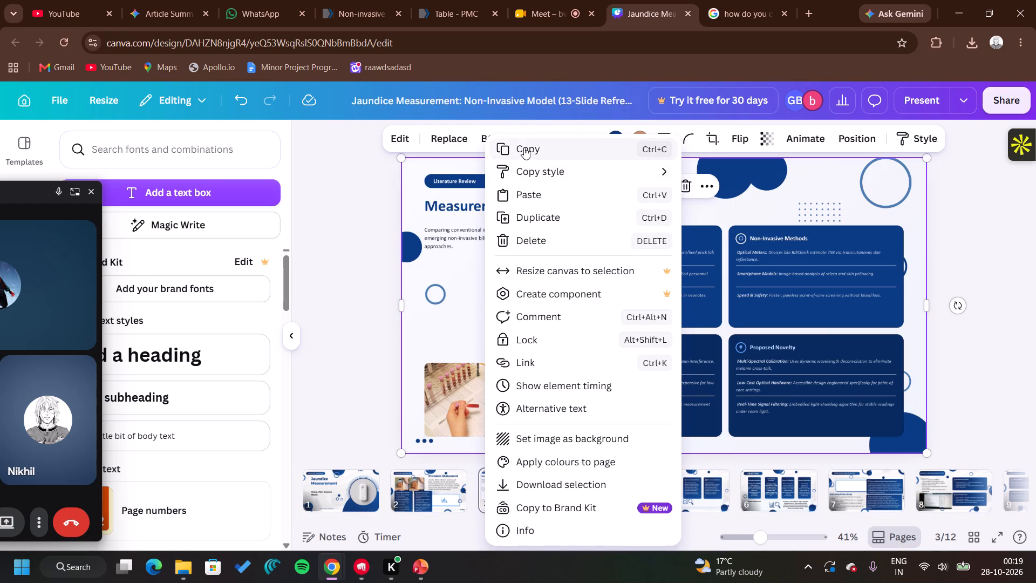
{"action": "left_click", "coordinate": [529, 203]}
{"action": "left_click_drag", "start_coordinate": [576, 421], "coordinate": [530, 391]}
{"action": "left_click_drag", "start_coordinate": [498, 358], "coordinate": [501, 396]}
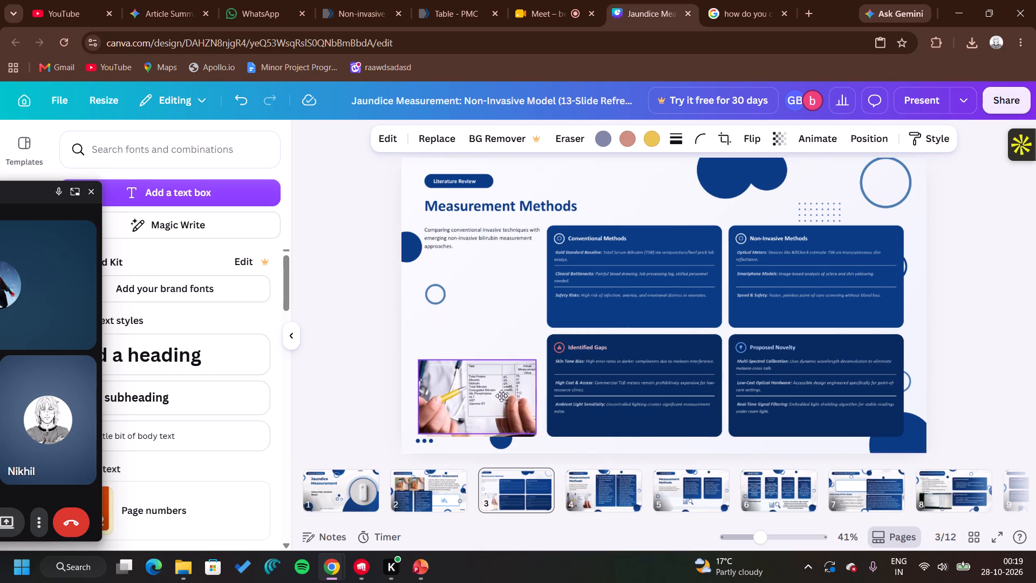
{"action": "left_click_drag", "start_coordinate": [501, 396], "coordinate": [505, 399]}
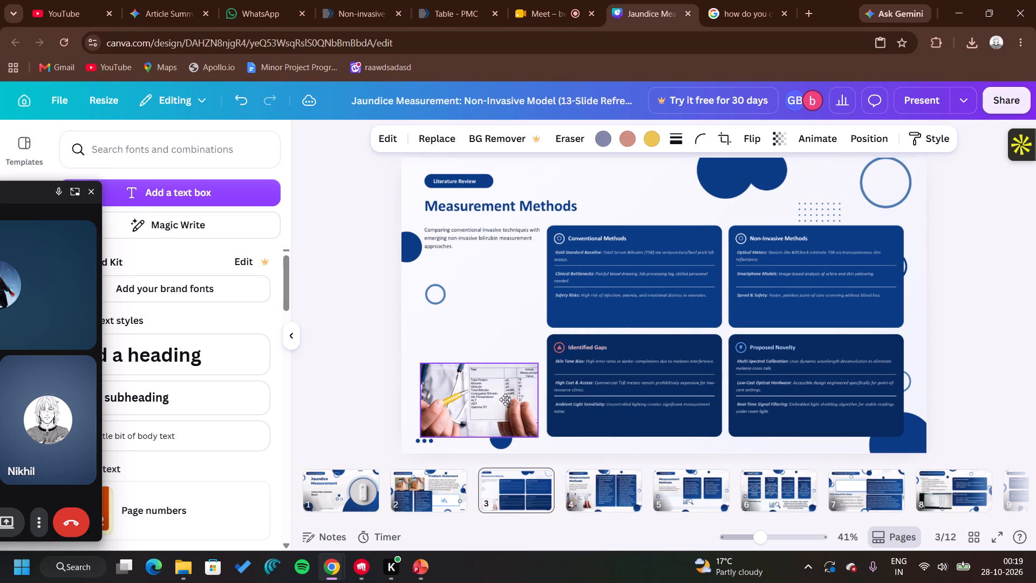
{"action": "left_click_drag", "start_coordinate": [505, 399], "coordinate": [505, 400]}
{"action": "left_click", "coordinate": [348, 355]}
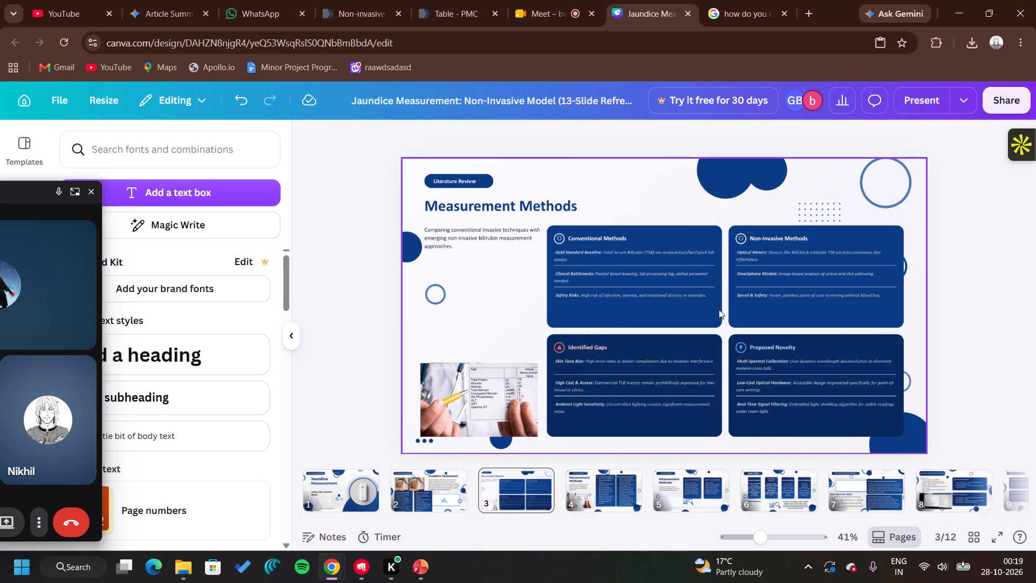
Compare the original Measurement Methods slide on page 4 with the new version on page 3.
{"action": "double_click", "coordinate": [684, 247]}
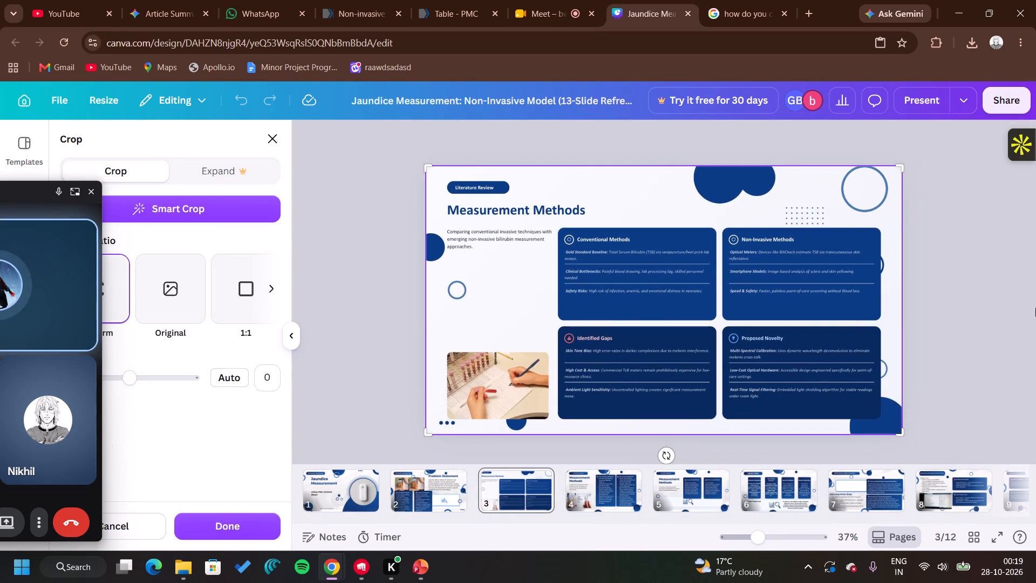
{"action": "left_click", "coordinate": [949, 224]}
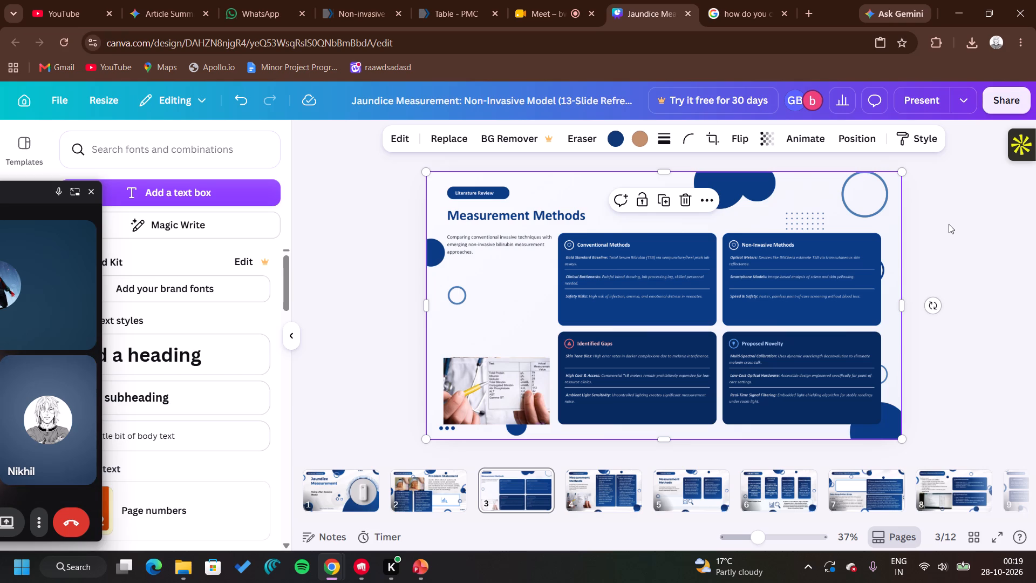
{"action": "left_click", "coordinate": [588, 490]}
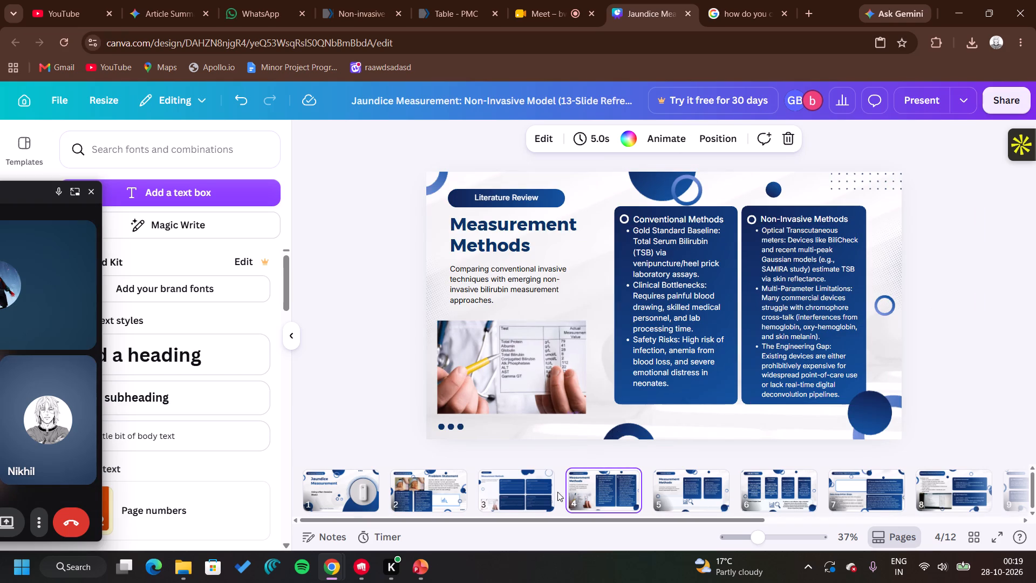
{"action": "left_click", "coordinate": [536, 504]}
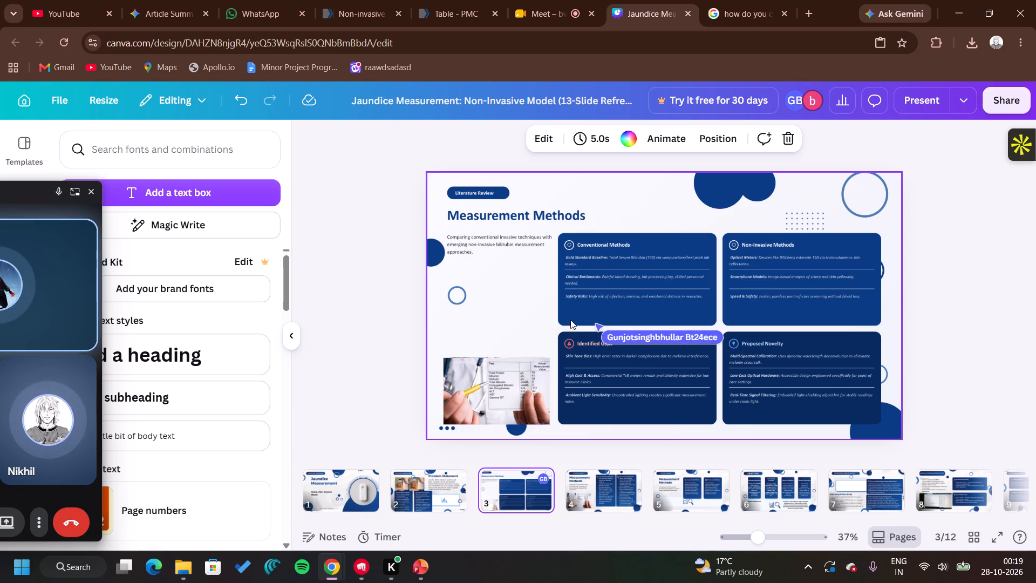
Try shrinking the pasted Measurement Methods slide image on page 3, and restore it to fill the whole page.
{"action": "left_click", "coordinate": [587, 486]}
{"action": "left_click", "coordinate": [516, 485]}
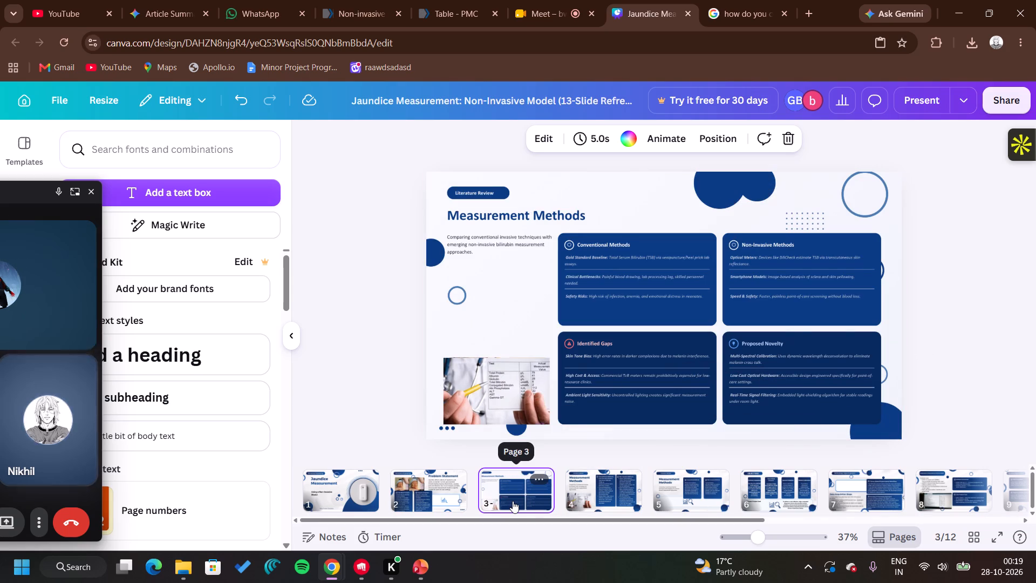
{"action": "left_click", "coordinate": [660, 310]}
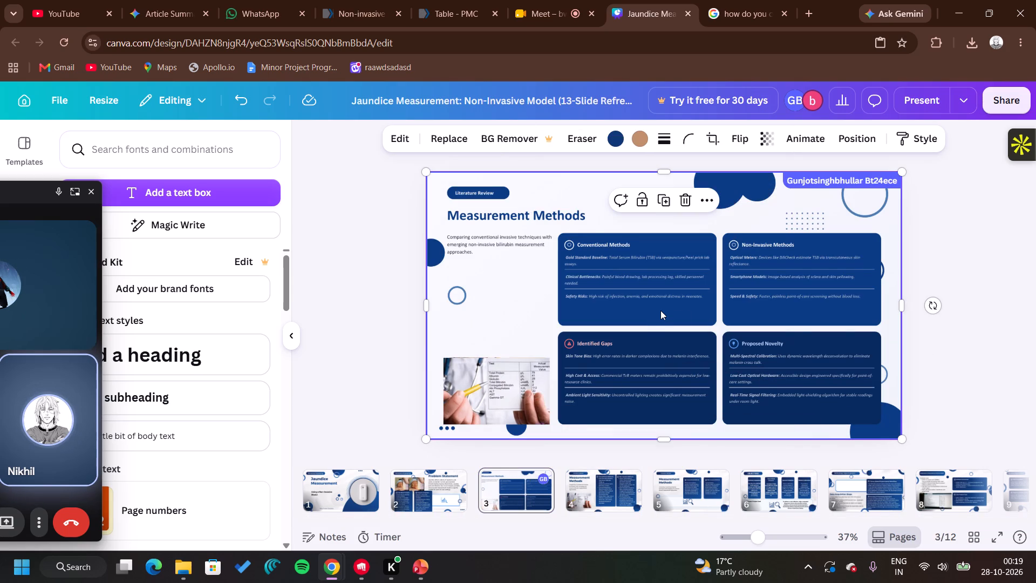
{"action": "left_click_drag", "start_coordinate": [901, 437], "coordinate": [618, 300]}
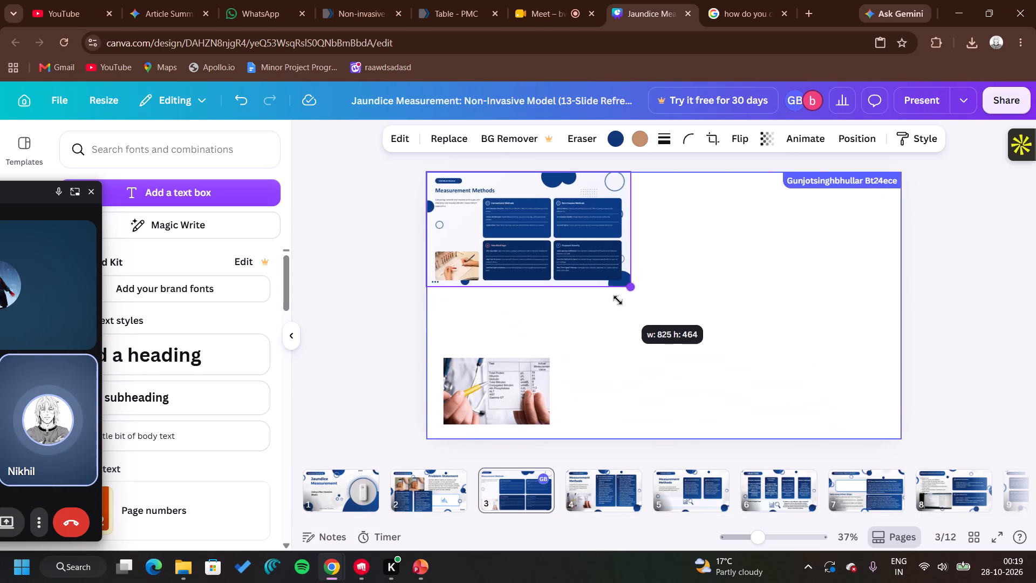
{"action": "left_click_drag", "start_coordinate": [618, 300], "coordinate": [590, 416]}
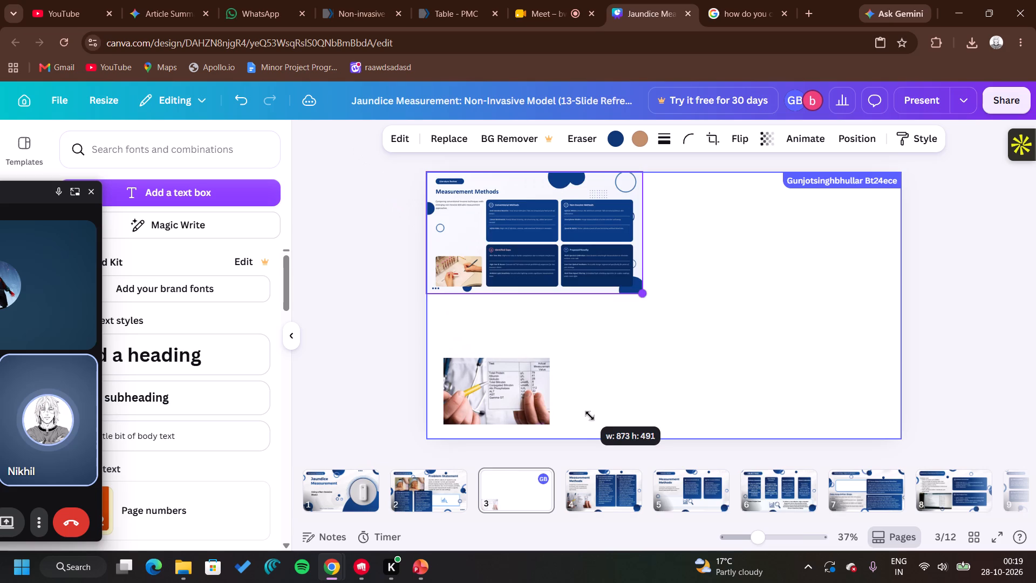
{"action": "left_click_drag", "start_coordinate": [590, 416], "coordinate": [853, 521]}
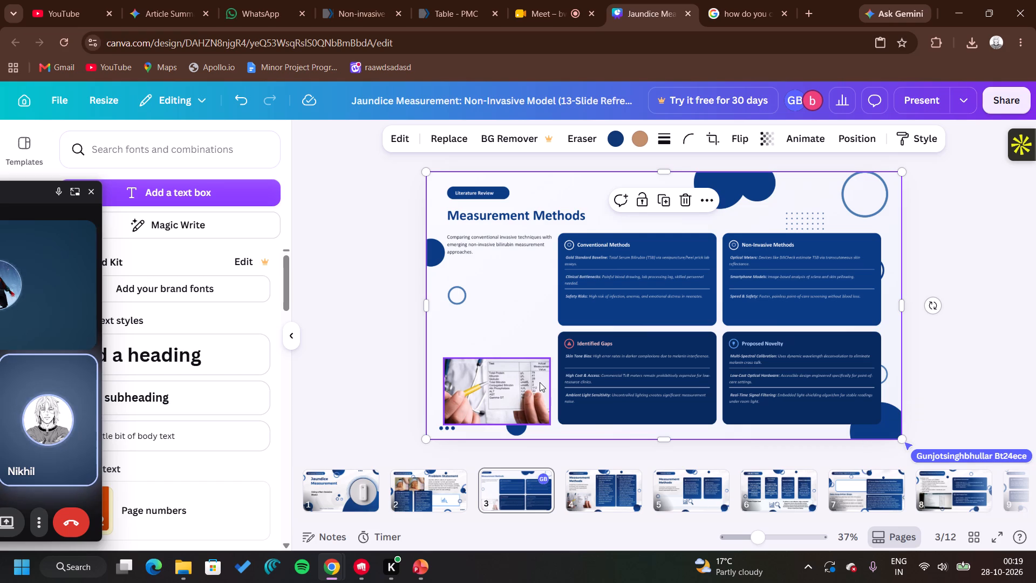
Delete the pasted slide image, along with the whole of page 3 that held it and the copied lab report photo.
{"action": "key", "text": "BackSpace"}
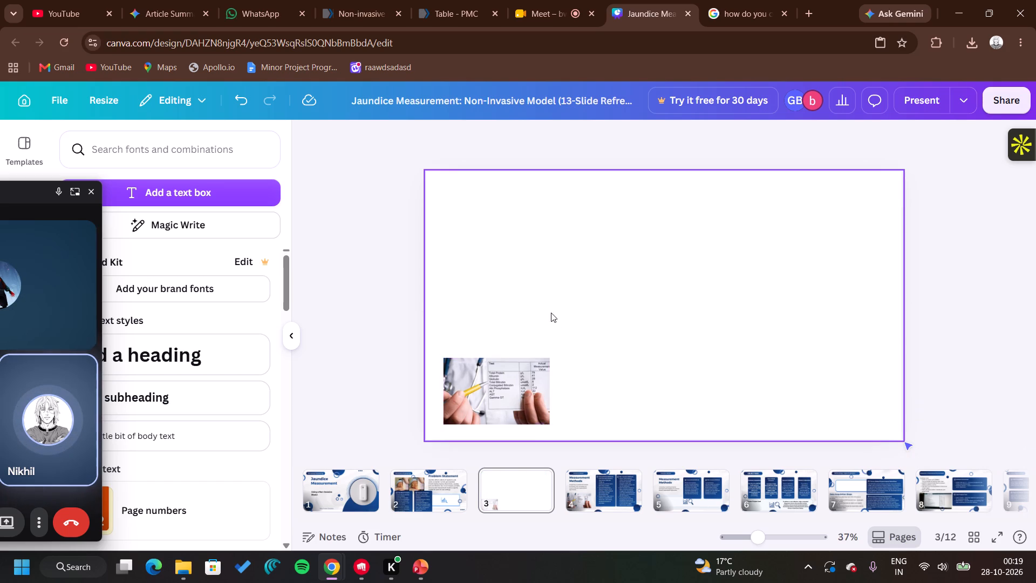
{"action": "right_click", "coordinate": [520, 481]}
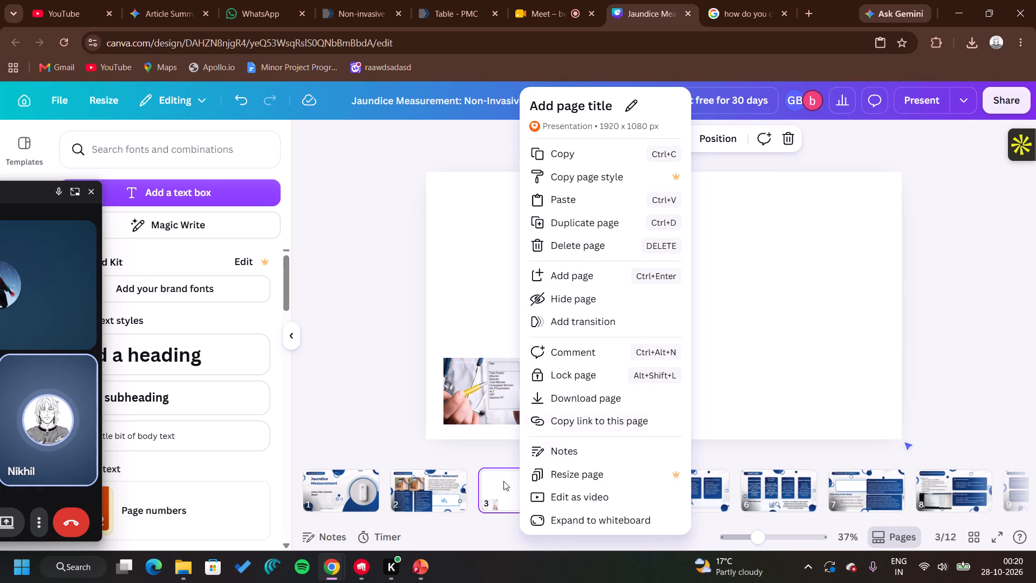
{"action": "left_click", "coordinate": [490, 489]}
{"action": "key", "text": "BackSpace"}
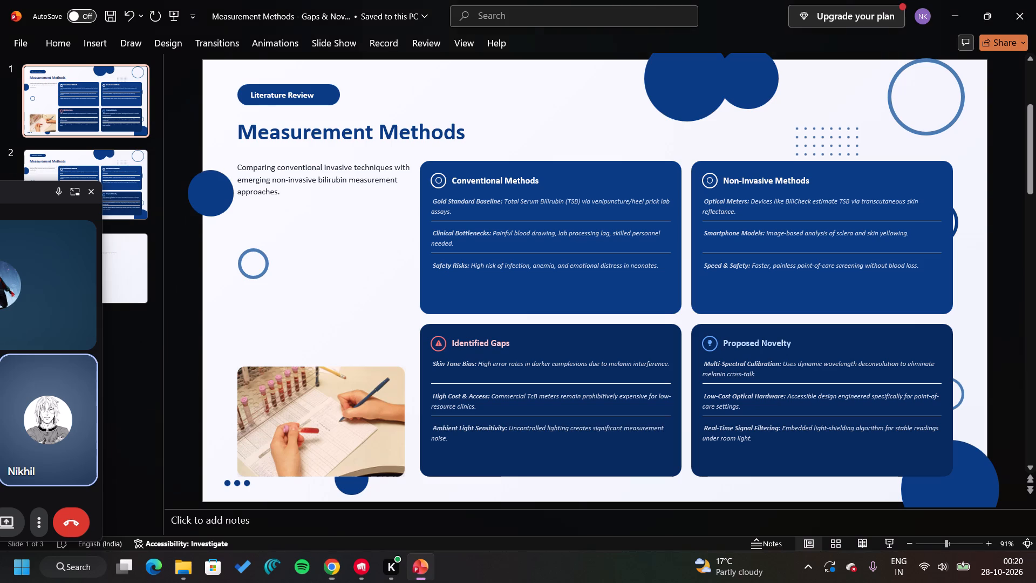
Check the Conventional Methods card in PowerPoint and open the background options of the original Measurement Methods page in Canva.
{"action": "double_click", "coordinate": [589, 180]}
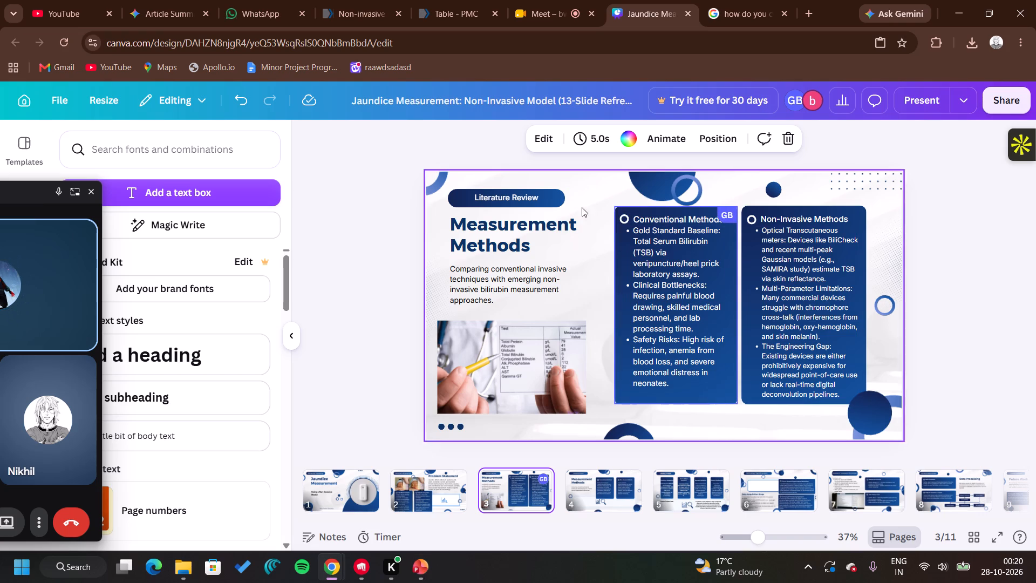
{"action": "right_click", "coordinate": [602, 246]}
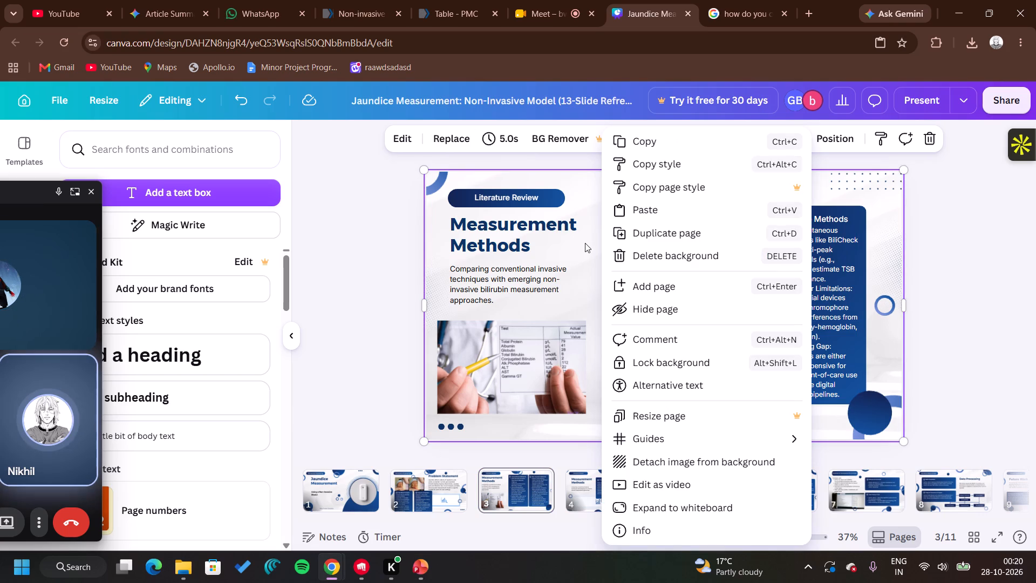
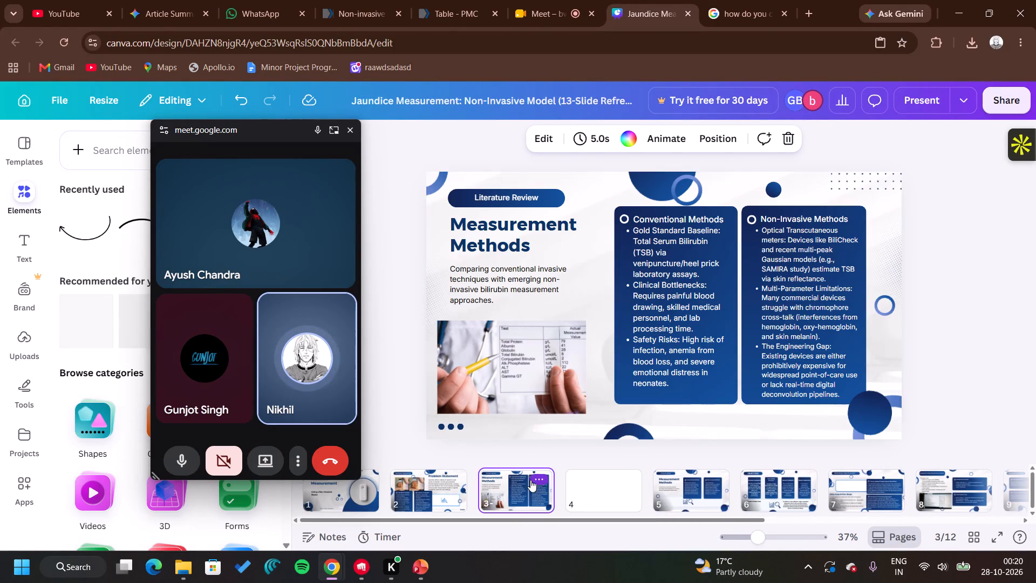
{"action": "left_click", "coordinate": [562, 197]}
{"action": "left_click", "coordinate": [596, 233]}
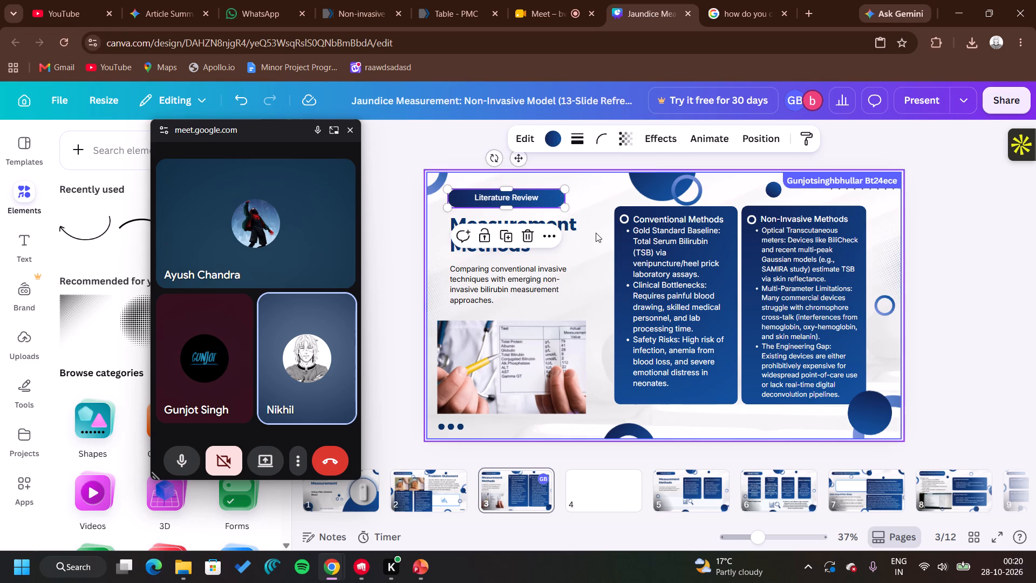
Duplicate the original Measurement Methods page on page 3.
{"action": "right_click", "coordinate": [596, 233]}
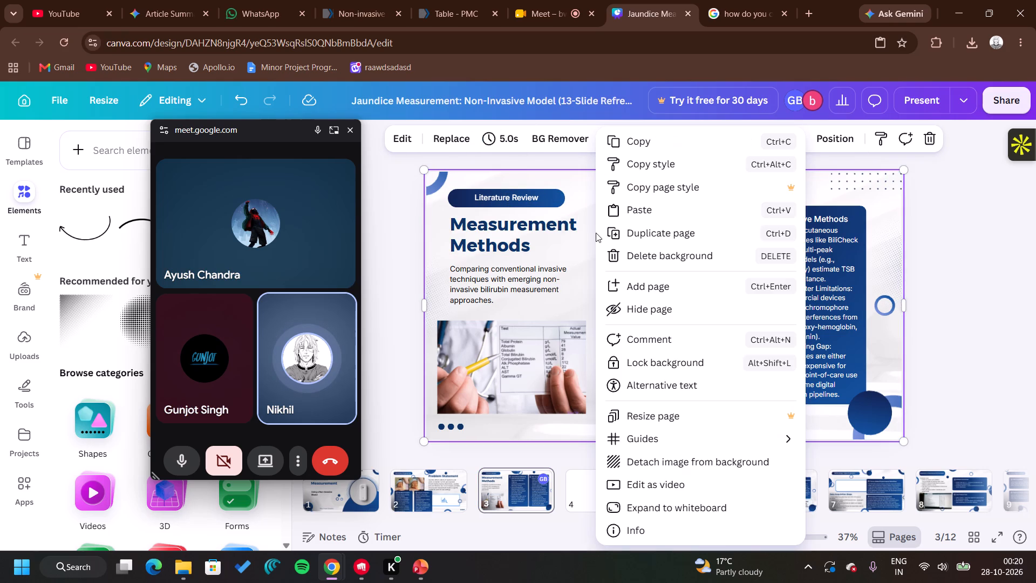
{"action": "left_click", "coordinate": [618, 238]}
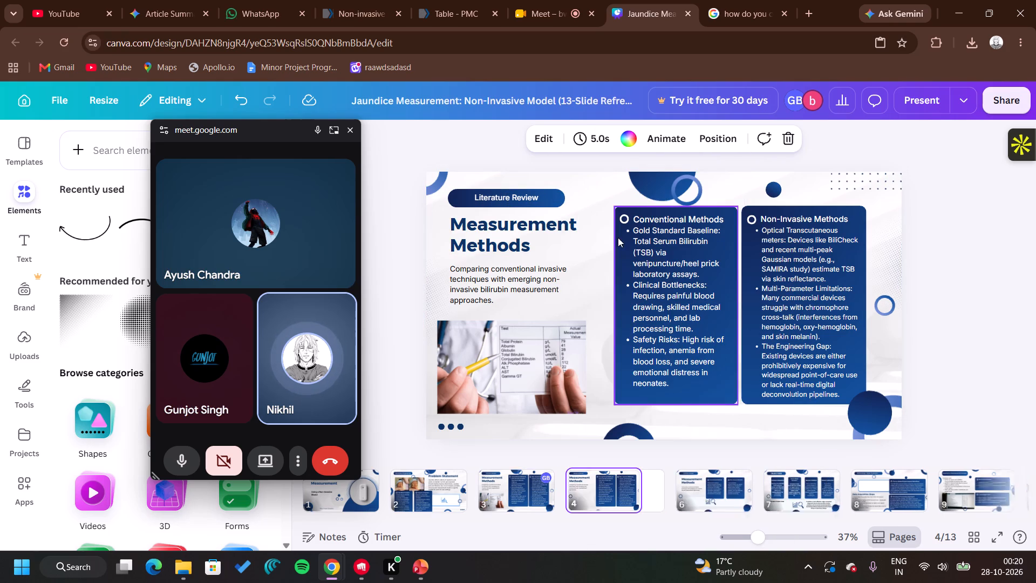
Delete the blank page that follows the duplicated Measurement Methods page.
{"action": "left_click", "coordinate": [706, 498]}
{"action": "key", "text": "BackSpace"}
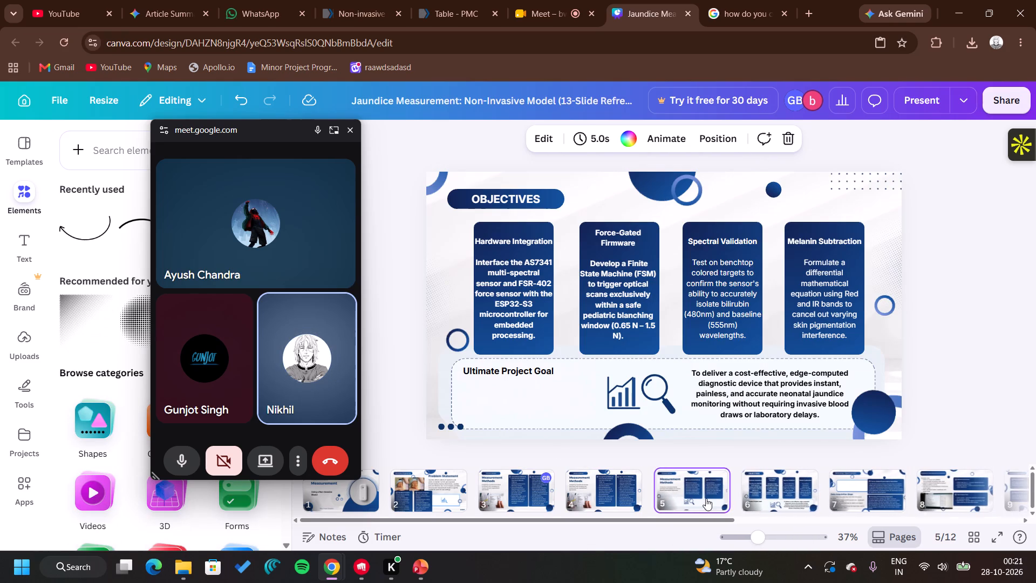
On the duplicated page 4, delete the intro paragraph, both cards' headings and bullet text, and the lab report photo.
{"action": "left_click", "coordinate": [583, 486]}
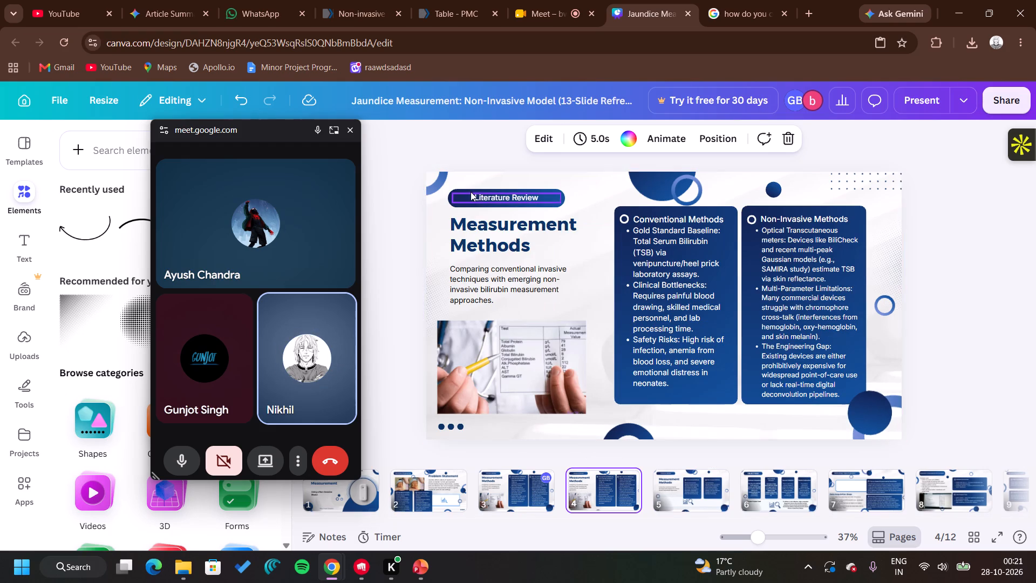
{"action": "left_click", "coordinate": [548, 285]}
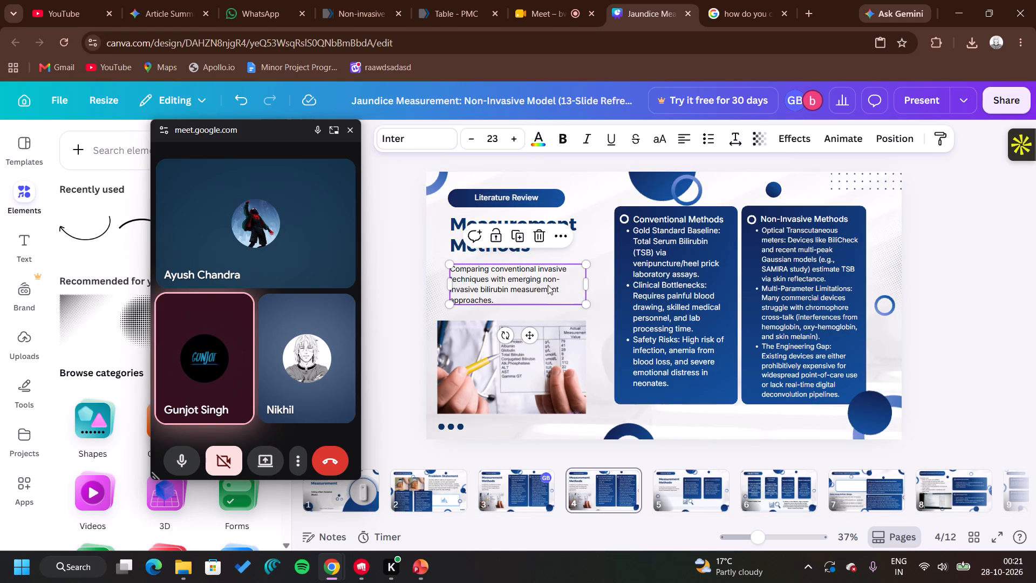
{"action": "key", "text": "BackSpace"}
{"action": "left_click", "coordinate": [698, 319]}
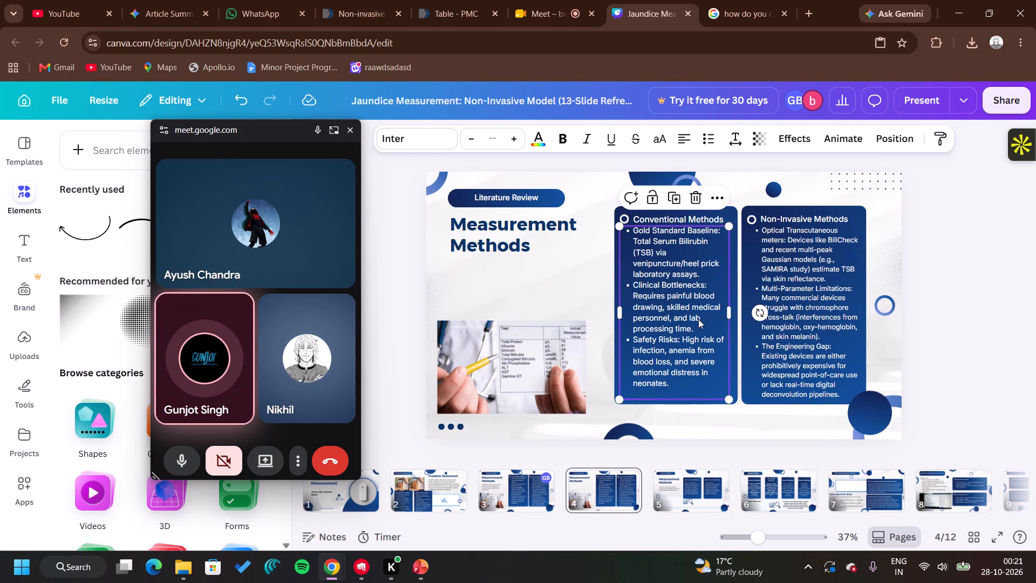
{"action": "key", "text": "BackSpace"}
{"action": "left_click", "coordinate": [683, 219]}
{"action": "key", "text": "BackSpace"}
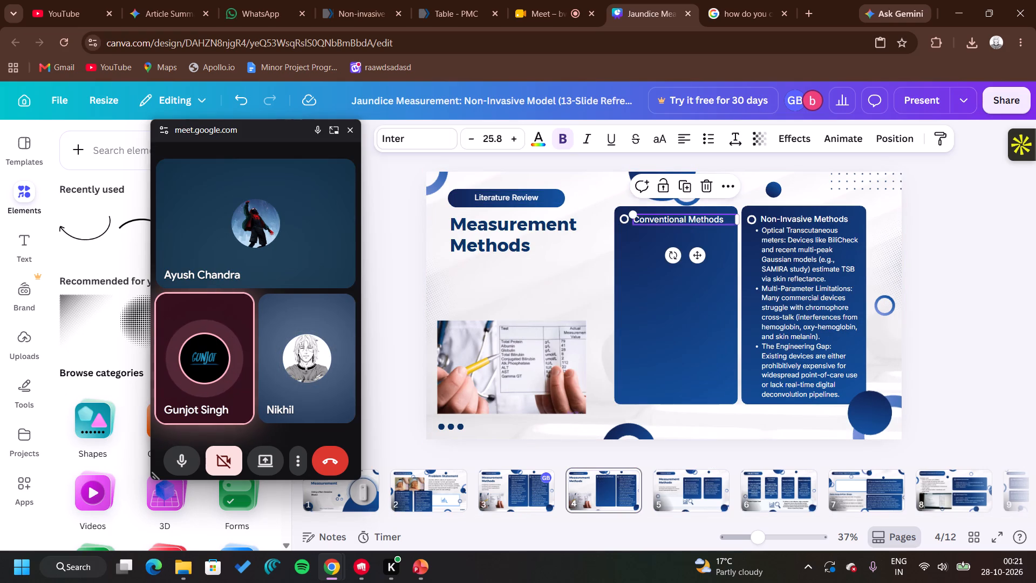
{"action": "left_click", "coordinate": [800, 221]}
{"action": "key", "text": "BackSpace"}
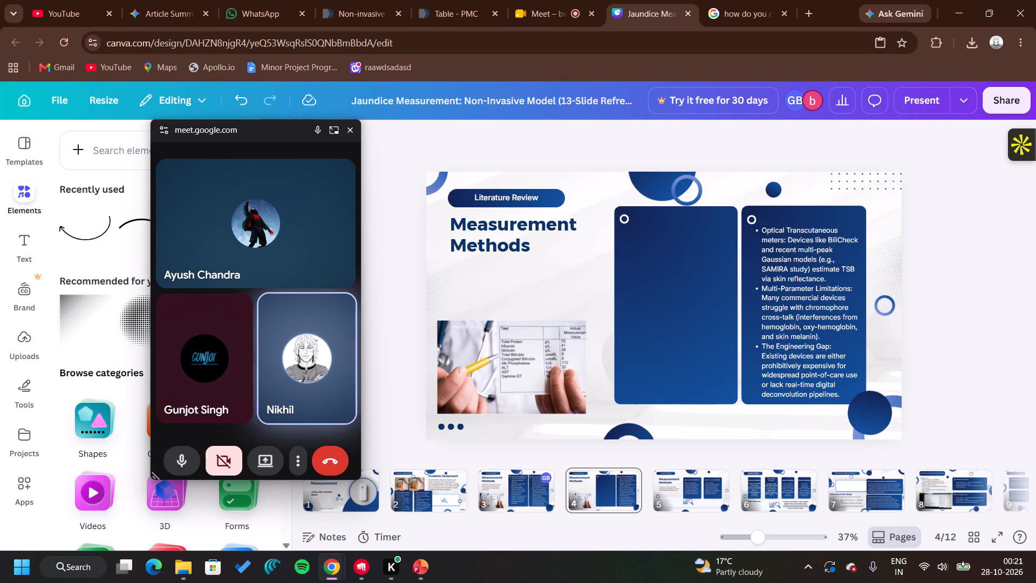
{"action": "left_click", "coordinate": [800, 256]}
{"action": "key", "text": "BackSpace"}
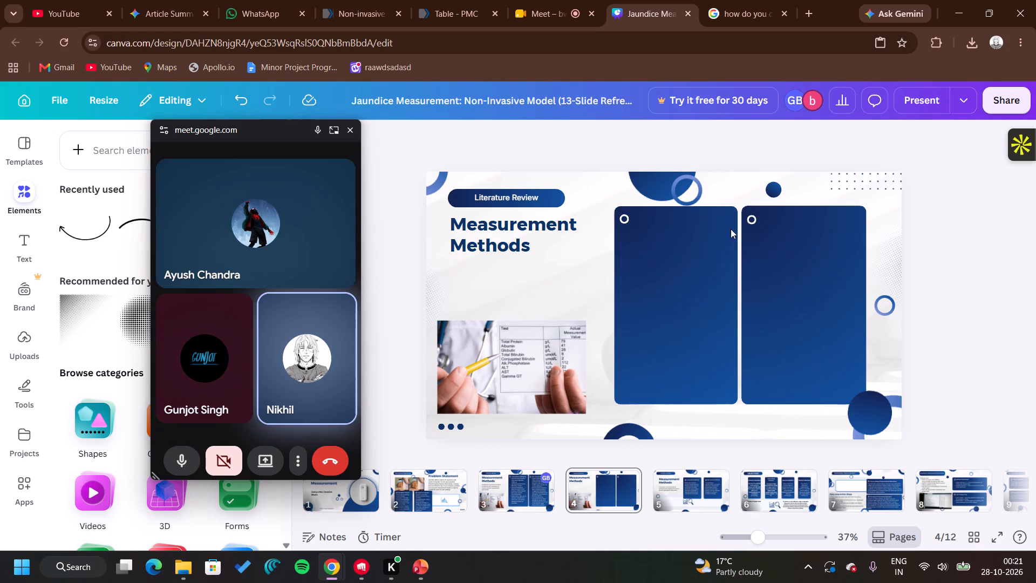
{"action": "left_click", "coordinate": [560, 344]}
{"action": "key", "text": "BackSpace"}
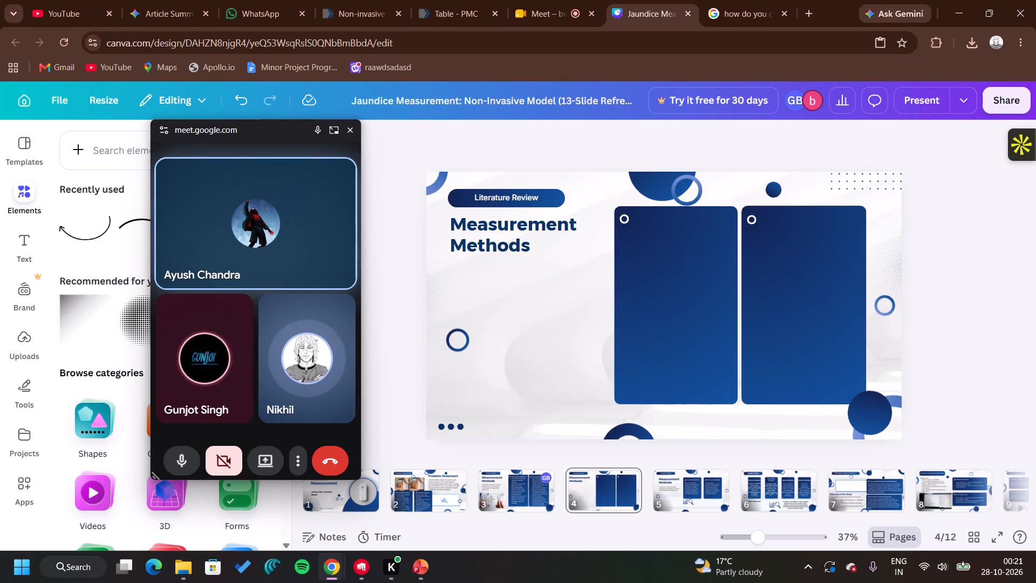
Open the emptied card that held Conventional Methods on page 4 for text entry.
{"action": "left_click", "coordinate": [663, 301]}
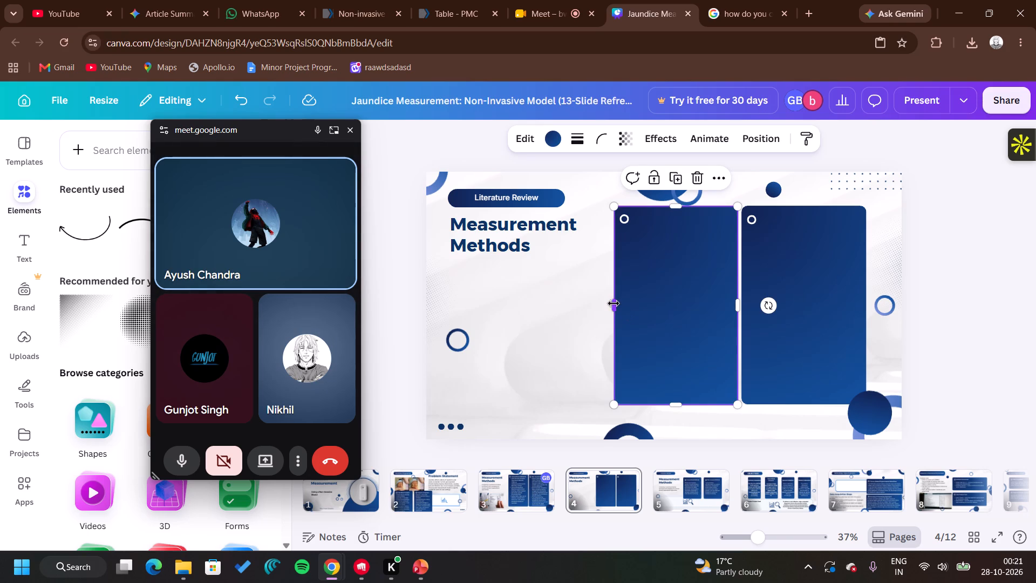
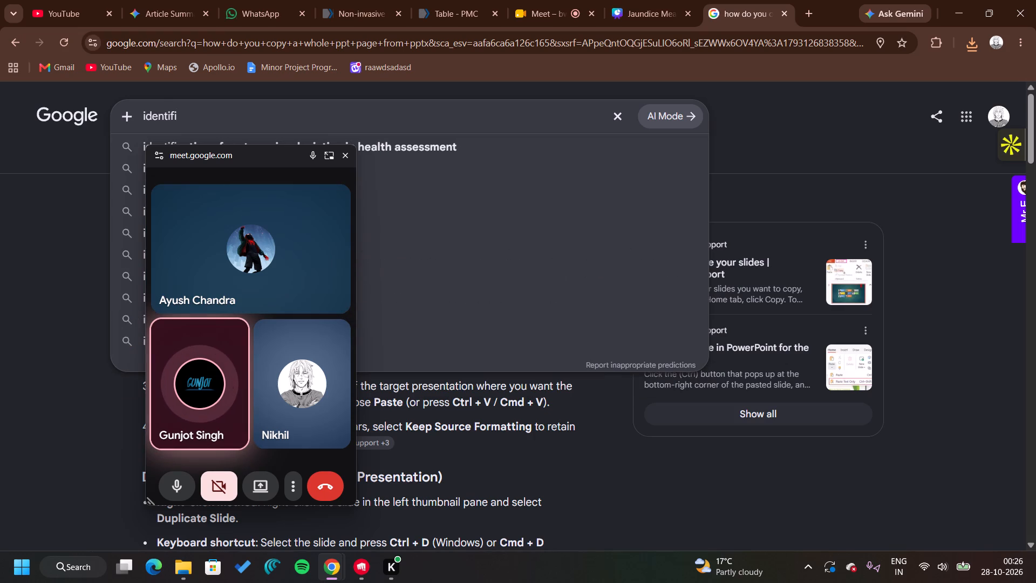
{"action": "type", "text": "ed gaps"}
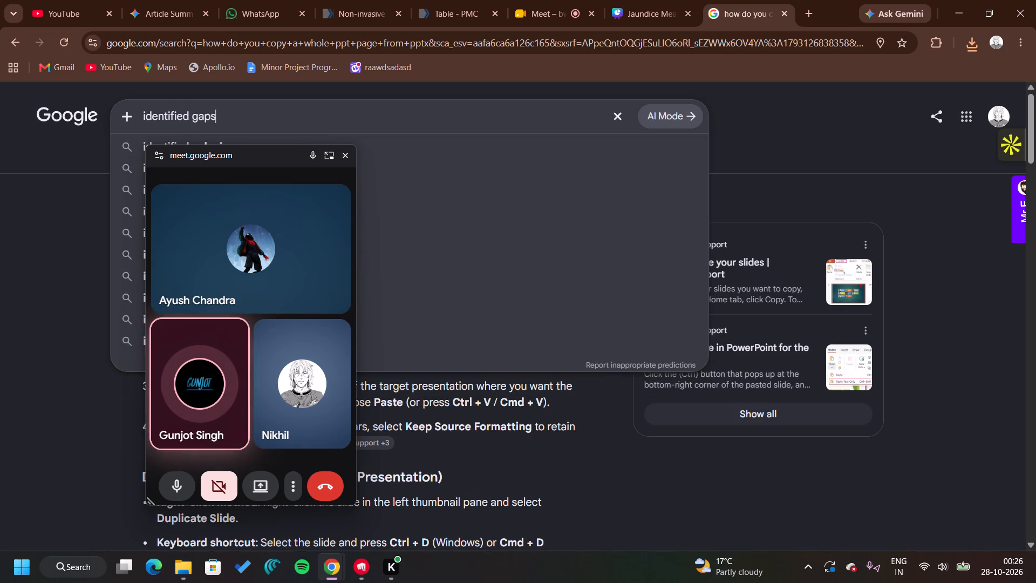
{"action": "key", "text": "space"}
{"action": "type", "text": "in"}
{"action": "key", "text": "space"}
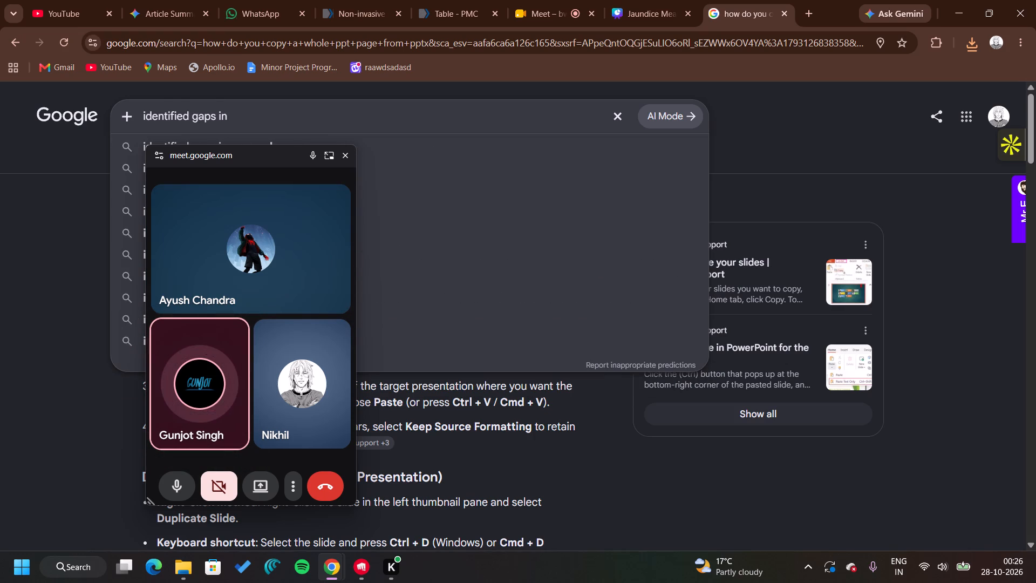
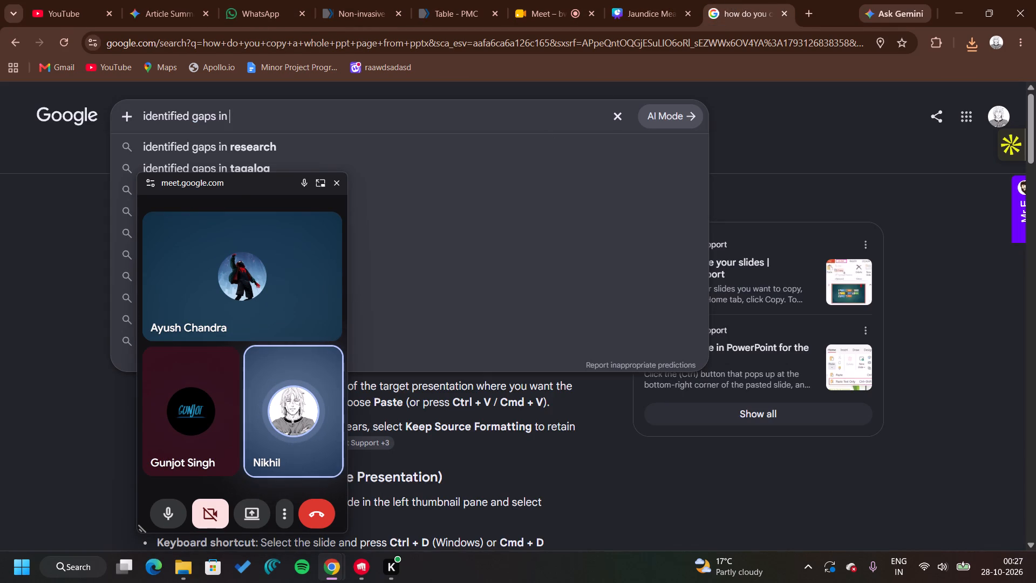
Check the Measurement Methods slide's column headings in Canva and search Google for "identified gaps and proposed novelty in billurubin detection".
{"action": "left_click", "coordinate": [686, 0]}
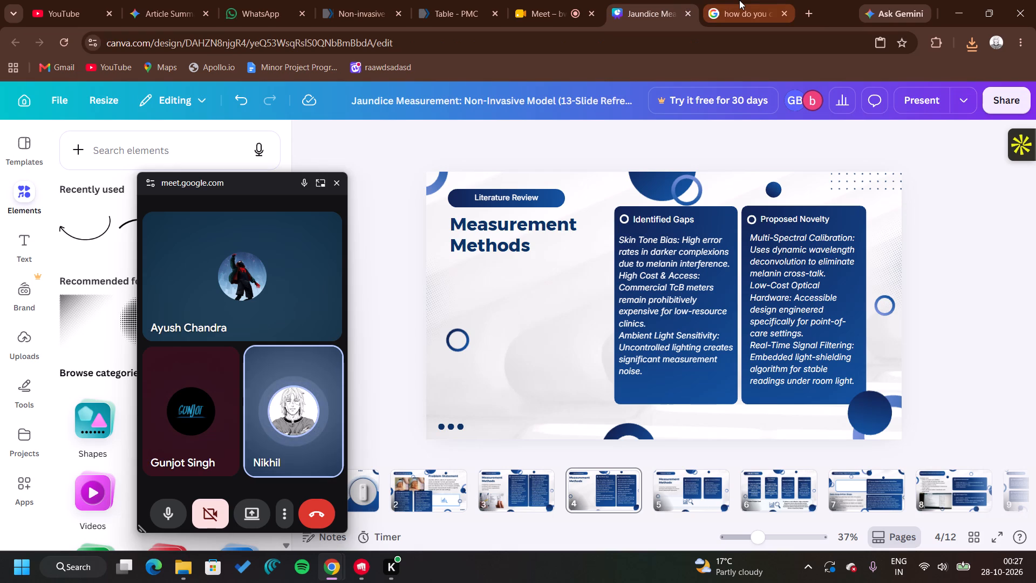
{"action": "left_click", "coordinate": [739, 0]}
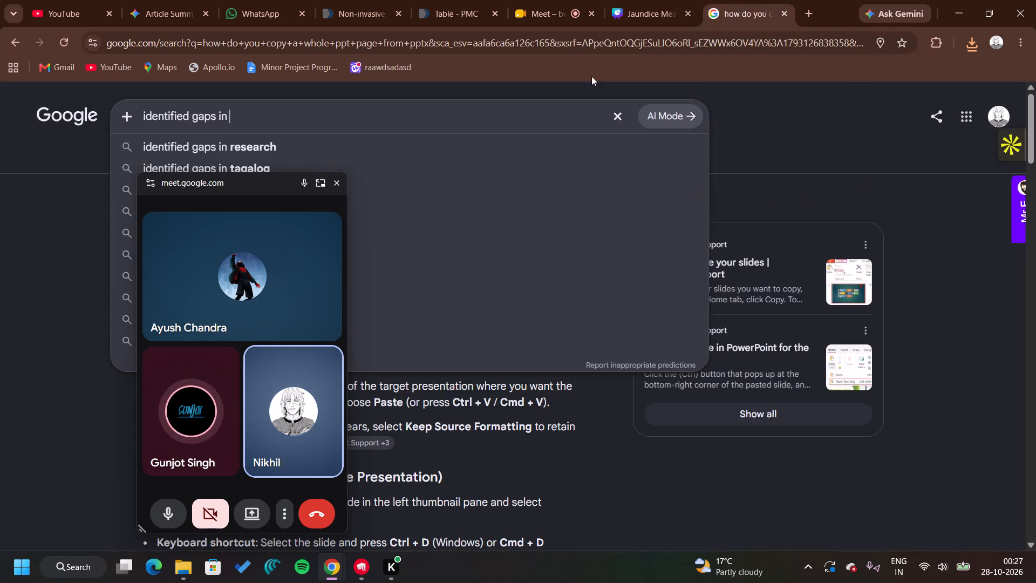
{"action": "left_click", "coordinate": [515, 120]}
{"action": "left_click", "coordinate": [686, 0]}
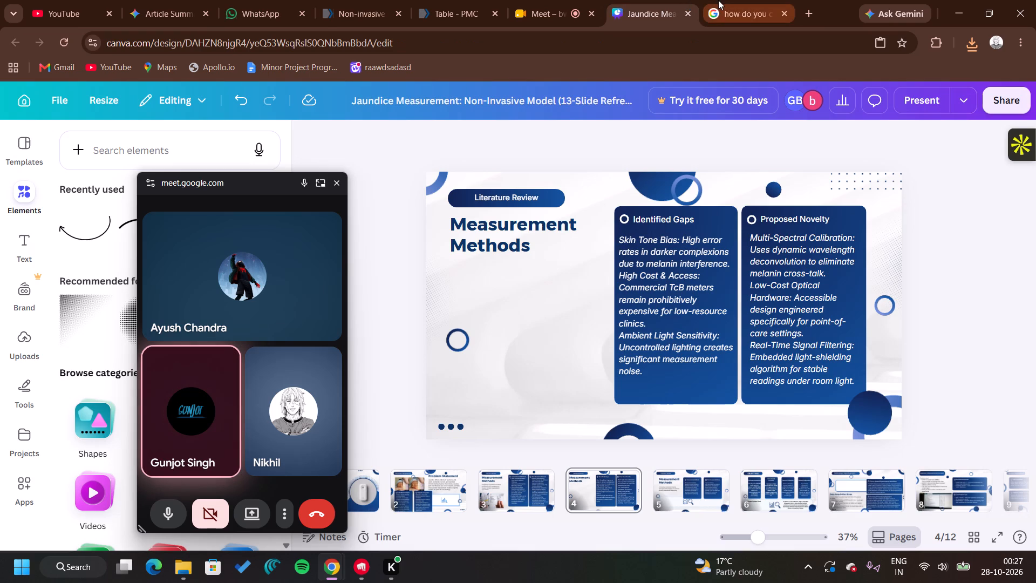
{"action": "left_click", "coordinate": [718, 0]}
{"action": "left_click", "coordinate": [216, 111]}
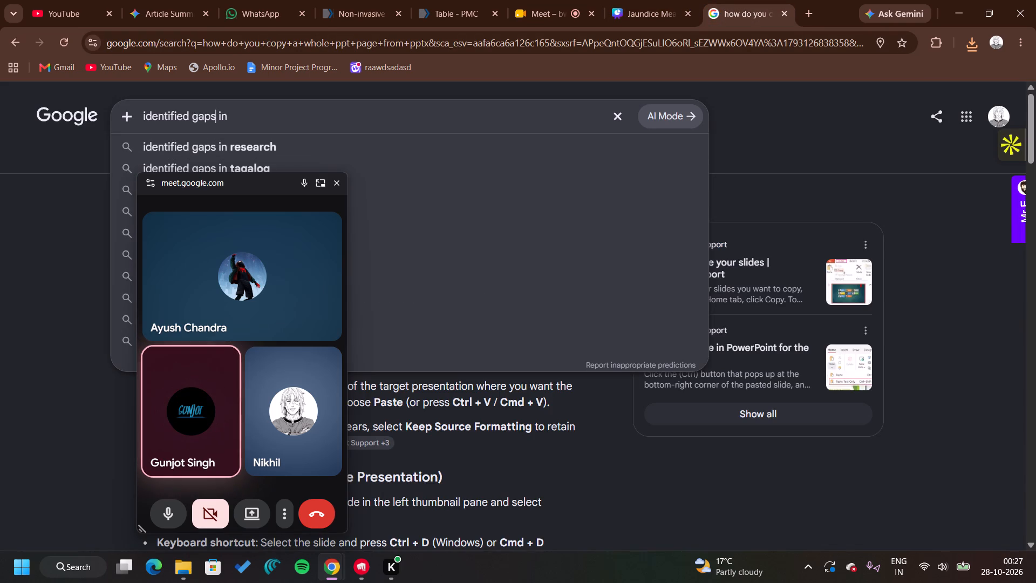
{"action": "key", "text": "space"}
{"action": "type", "text": "and"}
{"action": "key", "text": "space"}
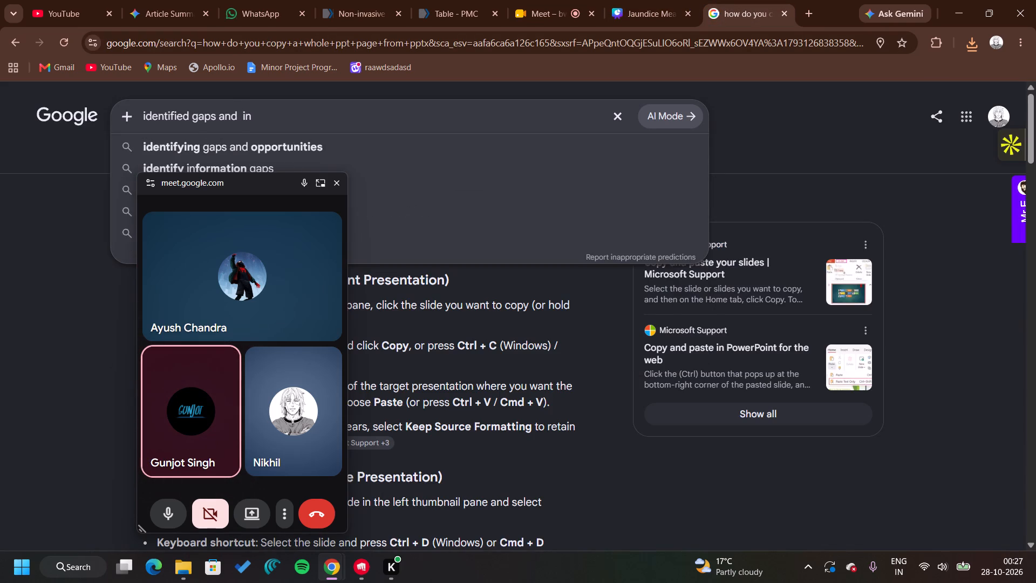
{"action": "type", "text": "propo"}
{"action": "type", "text": "sed novelty"}
{"action": "left_click", "coordinate": [342, 130]}
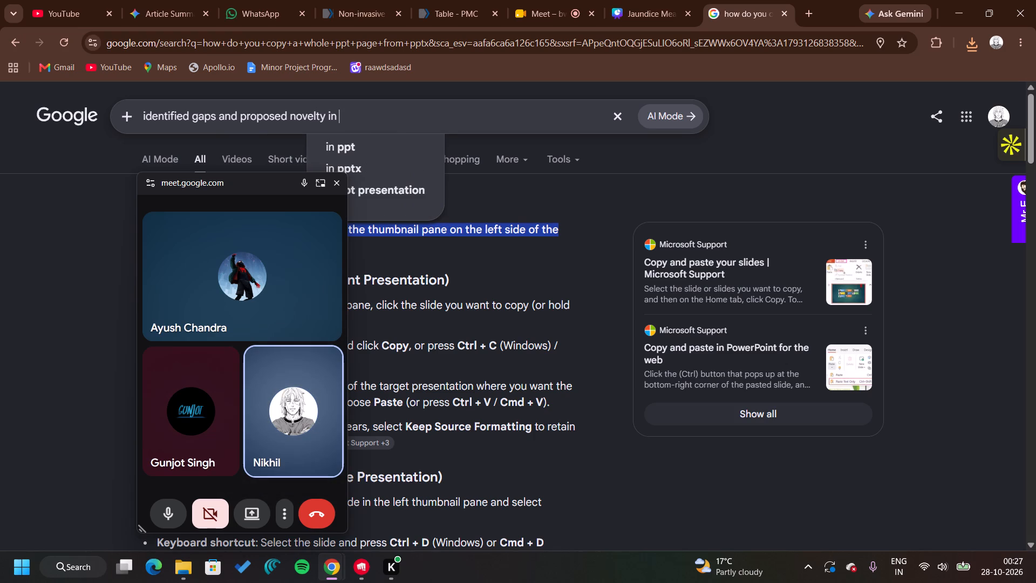
{"action": "type", "text": "bu"}
{"action": "key", "text": "BackSpace"}
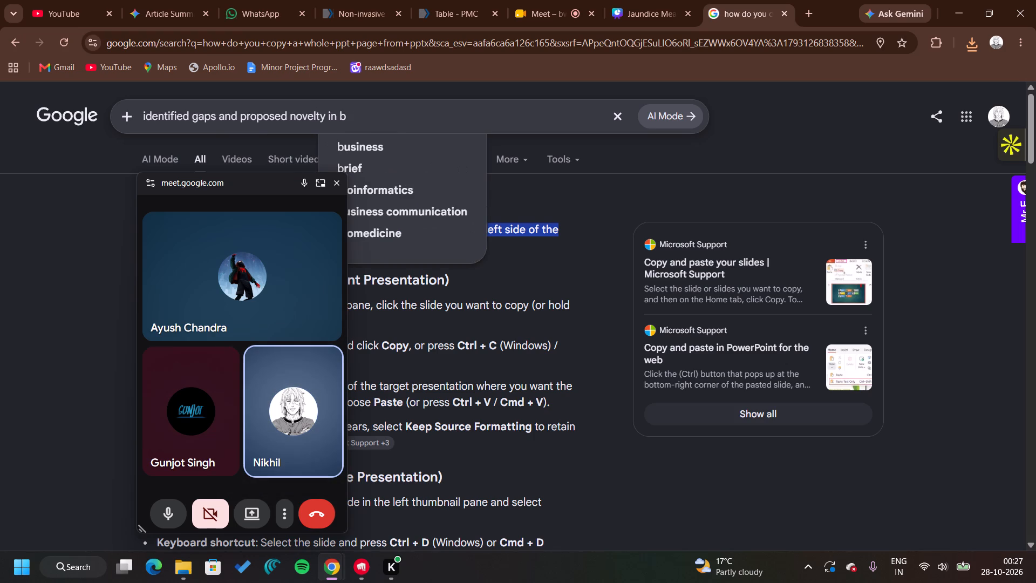
{"action": "type", "text": "illurubin"}
{"action": "key", "text": "space"}
{"action": "type", "text": "detection"}
{"action": "key", "text": "Return"}
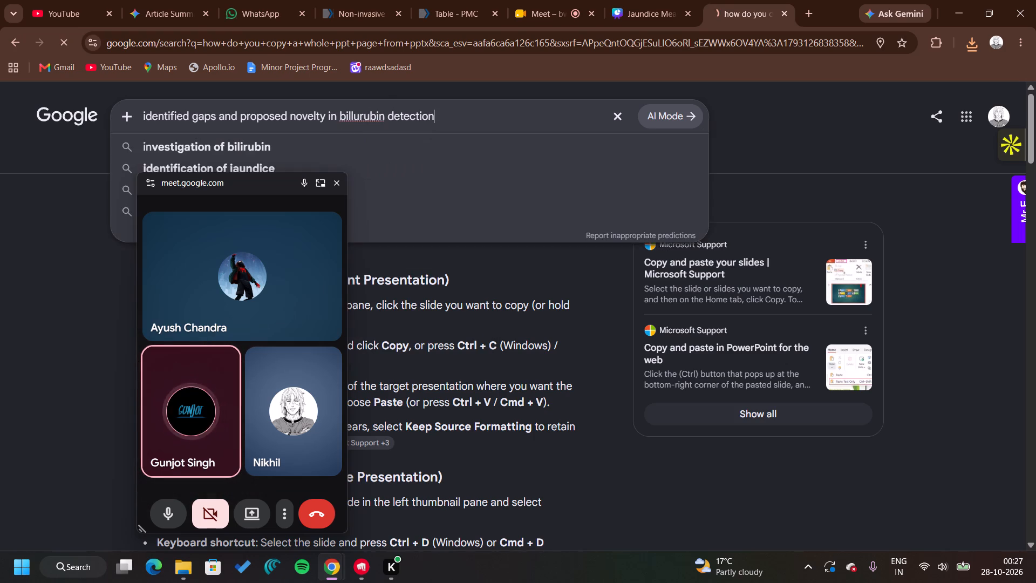
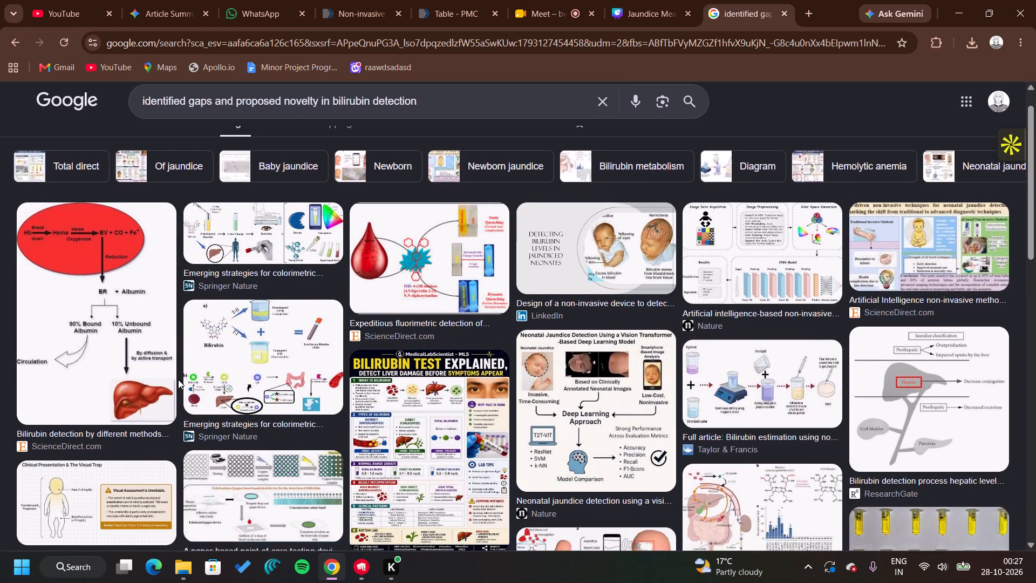
Browse the bilirubin detection image results for a suitable slide picture, previewing the "Clinical Presentation & The Visual Trap" neonatal jaundice diagram.
{"action": "scroll", "coordinate": [178, 379], "scroll_direction": "down", "scroll_amount": 1}
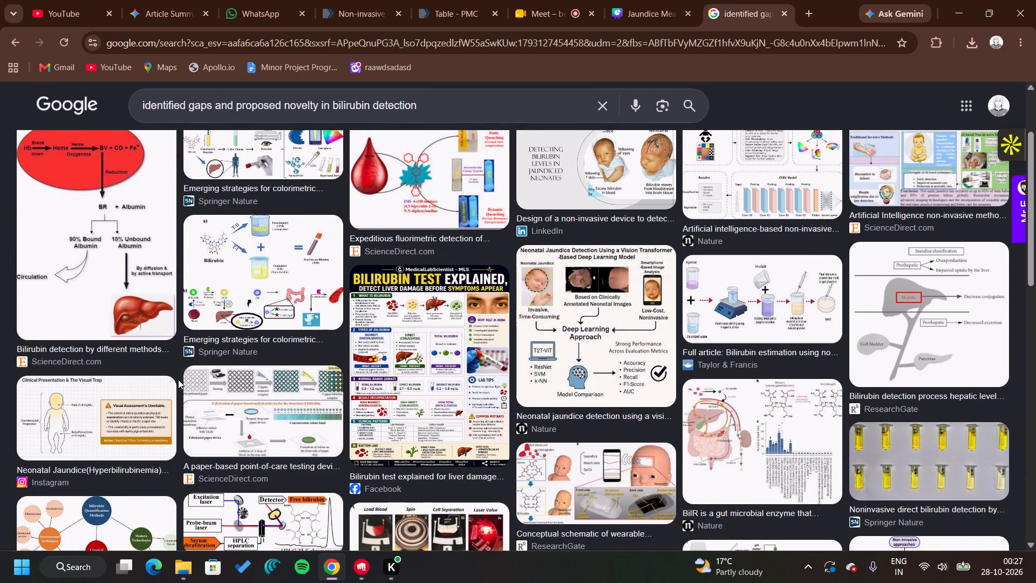
{"action": "scroll", "coordinate": [178, 379], "scroll_direction": "down", "scroll_amount": 1}
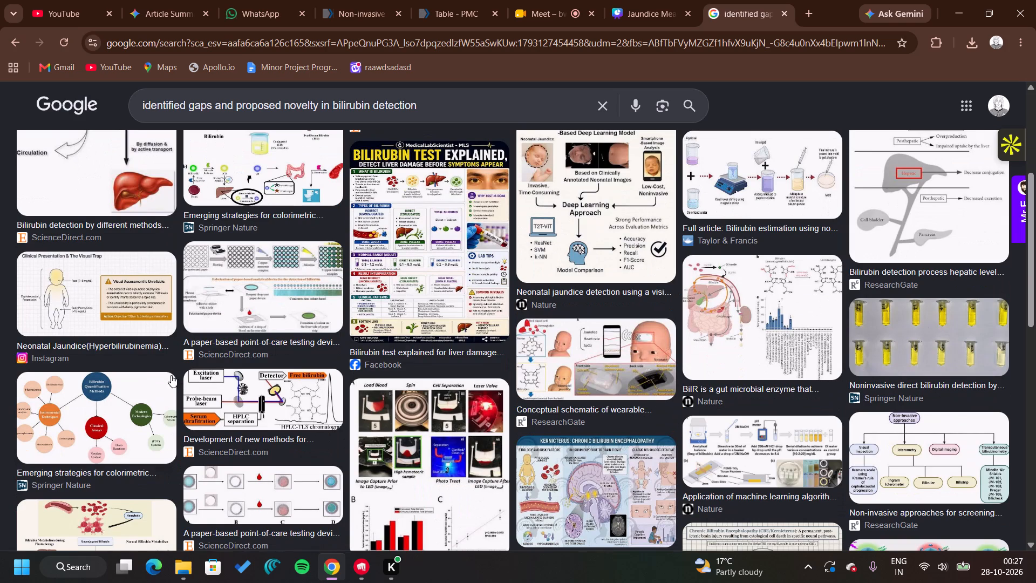
{"action": "scroll", "coordinate": [143, 371], "scroll_direction": "down", "scroll_amount": 3}
{"action": "scroll", "coordinate": [143, 371], "scroll_direction": "up", "scroll_amount": 2}
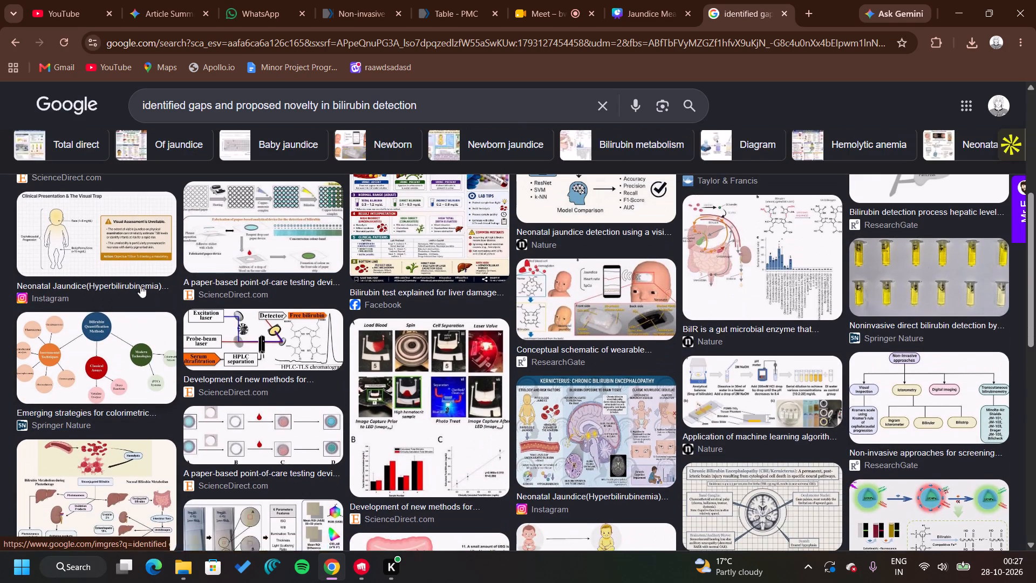
{"action": "left_click", "coordinate": [131, 236]}
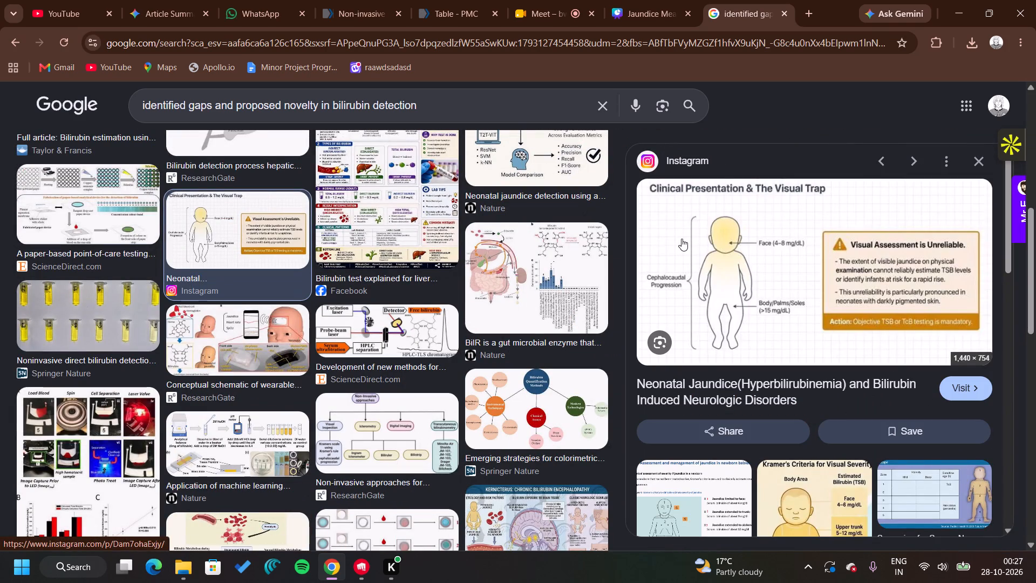
{"action": "scroll", "coordinate": [534, 317], "scroll_direction": "down", "scroll_amount": 4}
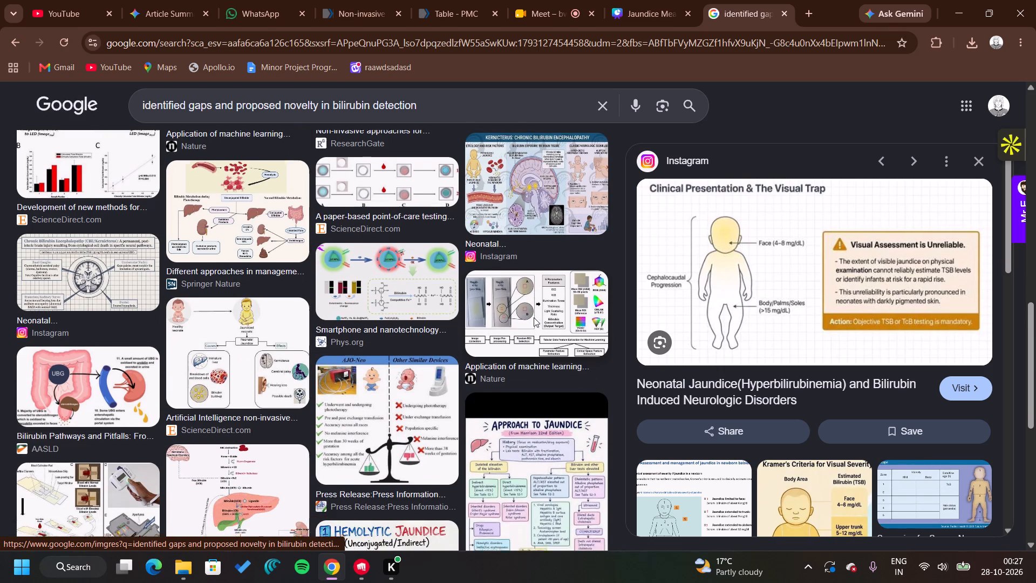
{"action": "scroll", "coordinate": [534, 317], "scroll_direction": "down", "scroll_amount": 5}
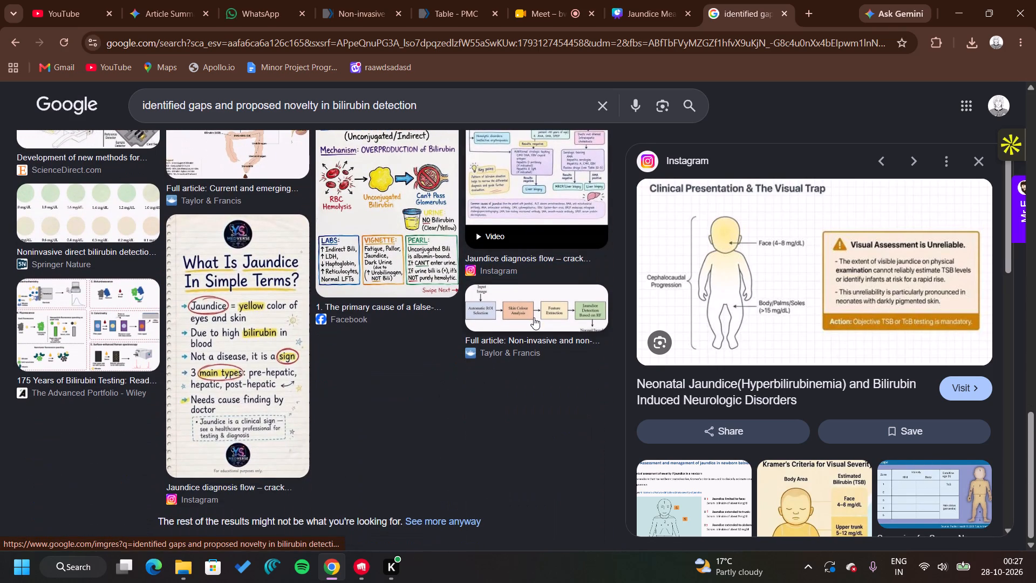
{"action": "scroll", "coordinate": [534, 317], "scroll_direction": "down", "scroll_amount": 1}
{"action": "scroll", "coordinate": [534, 317], "scroll_direction": "up", "scroll_amount": 13}
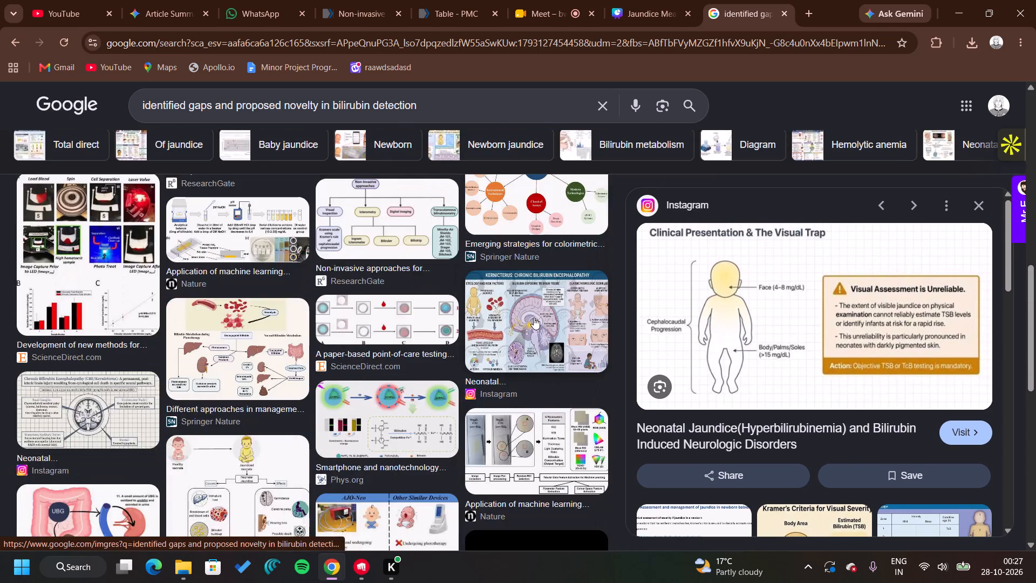
{"action": "scroll", "coordinate": [534, 317], "scroll_direction": "up", "scroll_amount": 3}
Switch back to the jaundice presentation in Canva to view the Measurement Methods slide.
{"action": "left_click", "coordinate": [694, 0]}
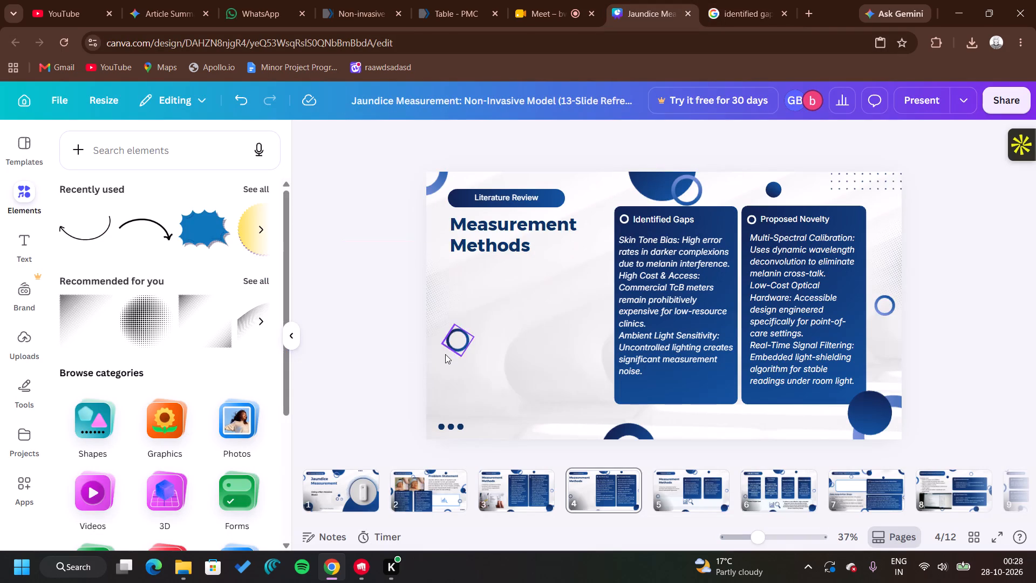
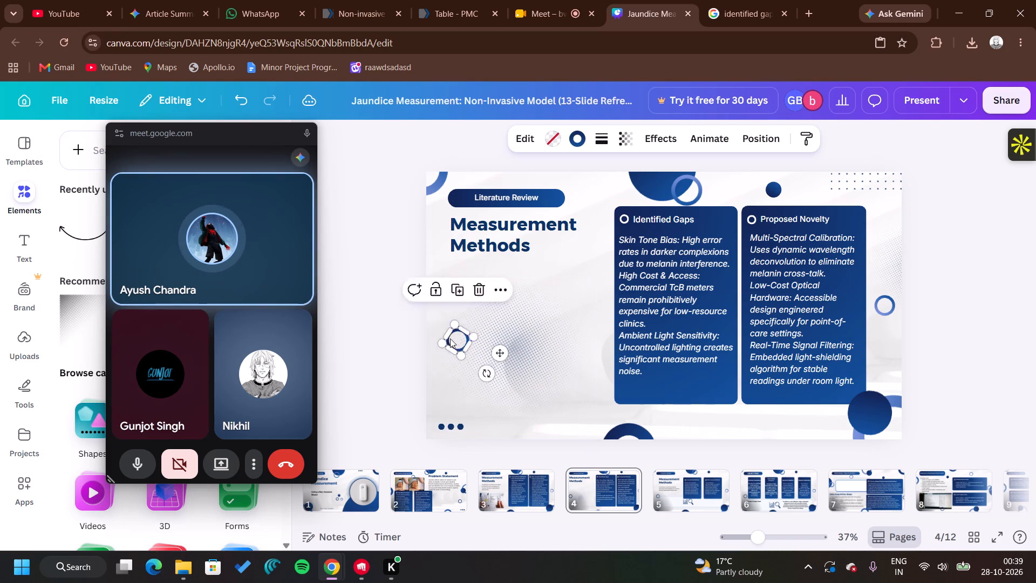
Move the small blue ring below the Measurement Methods title slightly up and outward, nearer the slide's left edge.
{"action": "left_click_drag", "start_coordinate": [450, 338], "coordinate": [437, 330]}
{"action": "left_click", "coordinate": [520, 358]}
{"action": "left_click", "coordinate": [410, 390]}
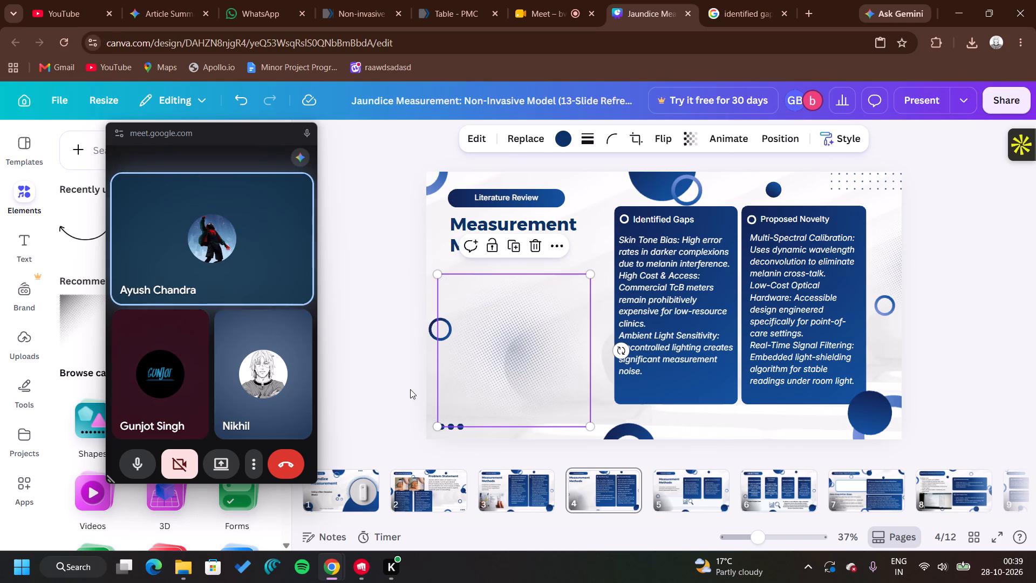